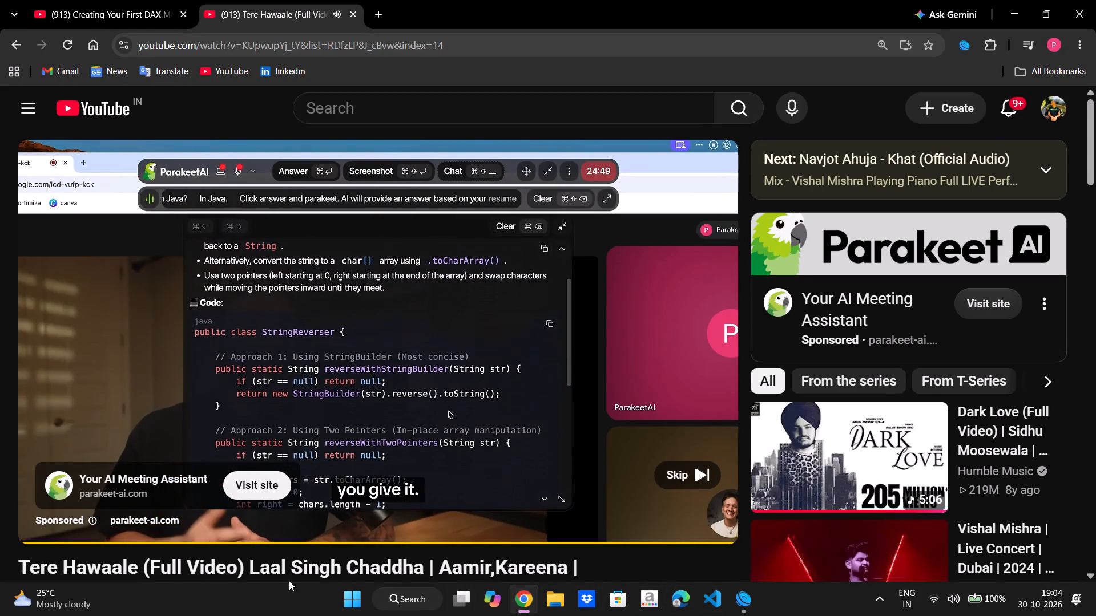
# Skip the video ad and advance the YouTube mix to "Navjot Ahuja - Khat (Official Audio)".
pyautogui.click(687, 473)
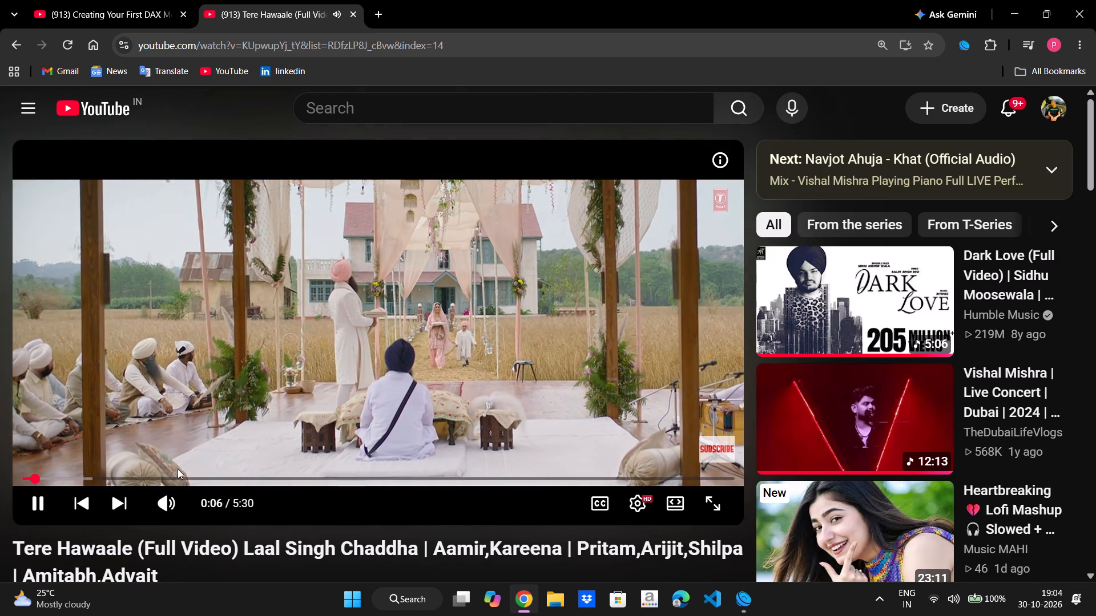
pyautogui.click(116, 504)
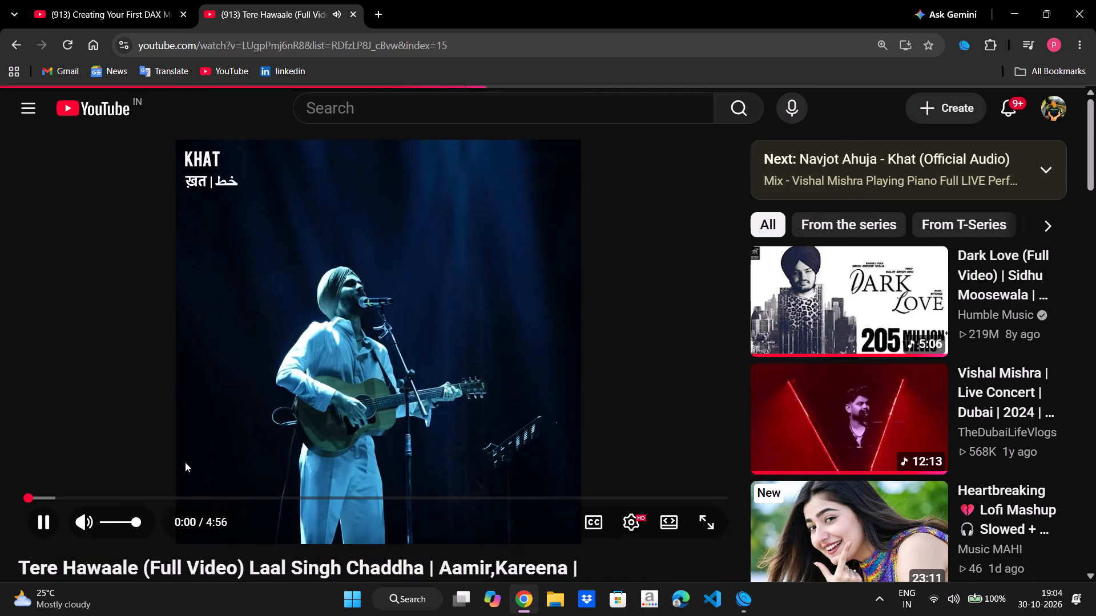
# Seek the song "Khat" forward to about 0:18.
pyautogui.click(50, 493)
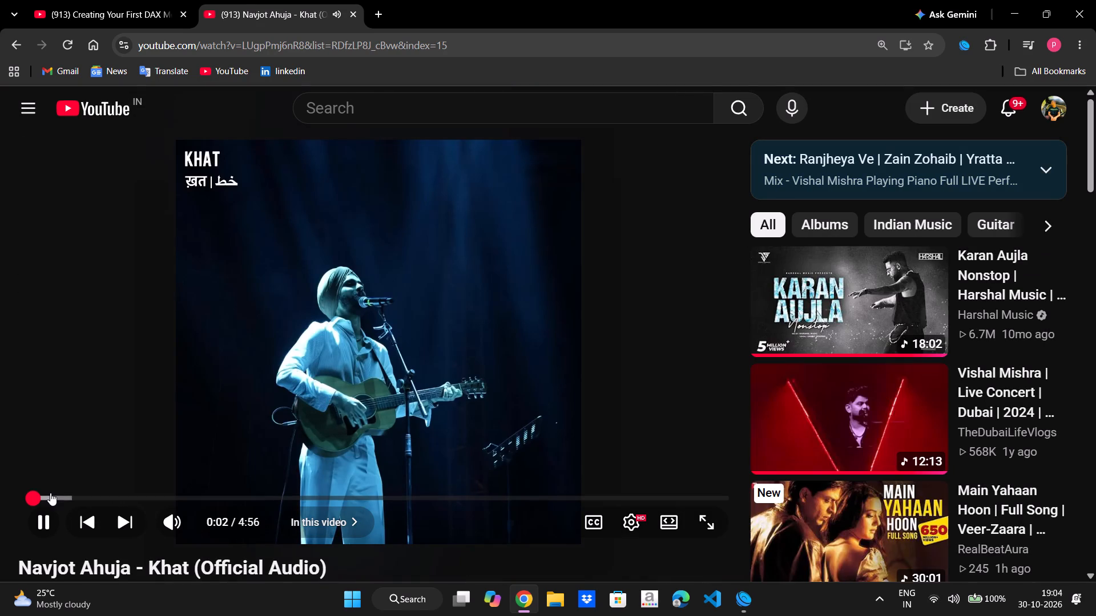
pyautogui.click(70, 493)
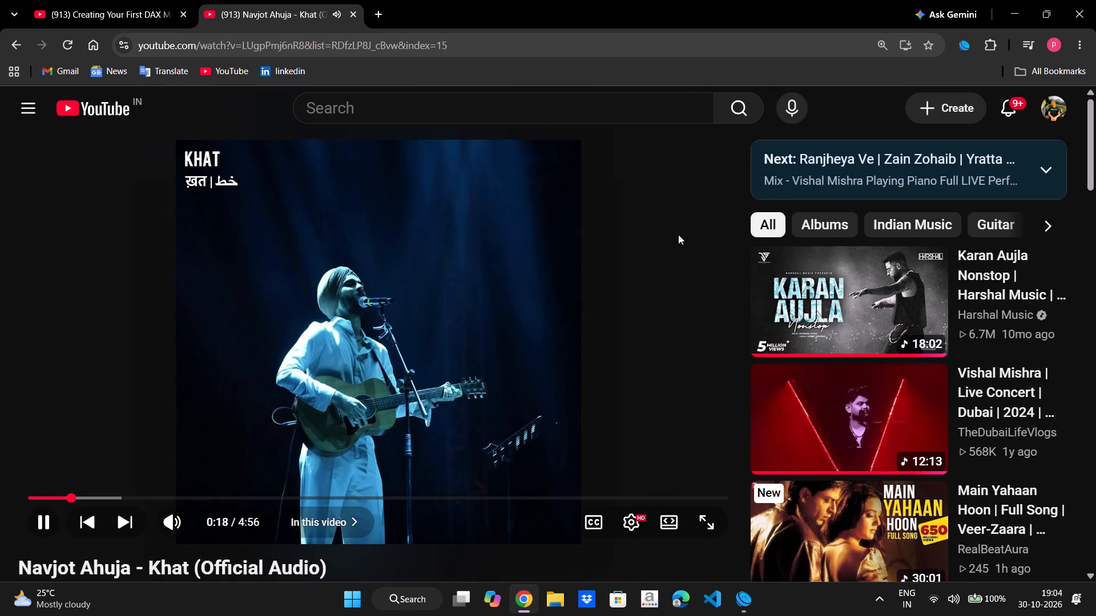
pyautogui.scroll(-4, 940, 410)
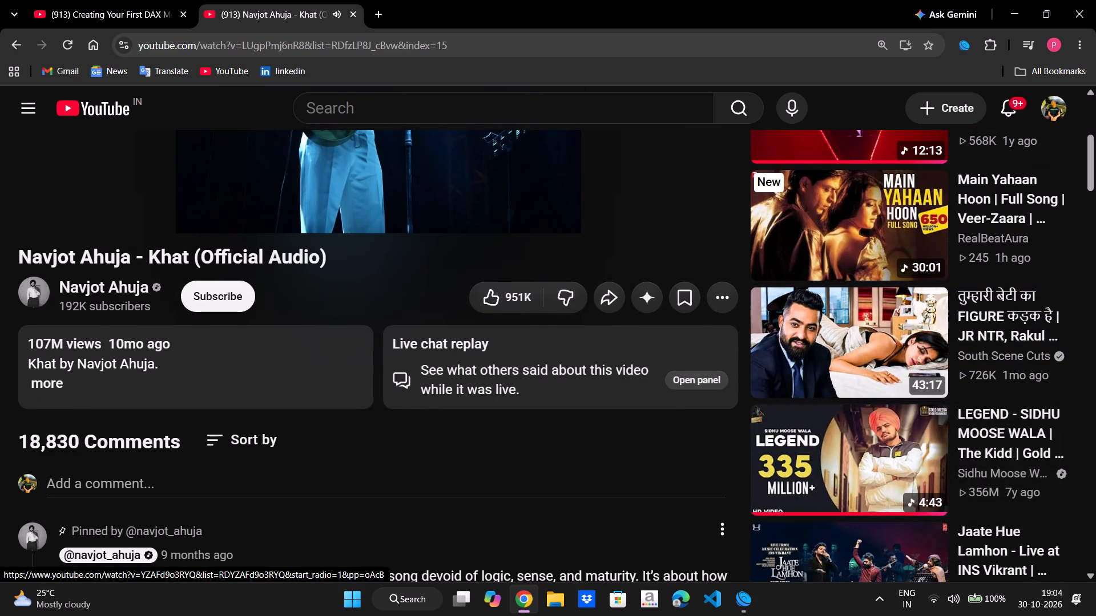
pyautogui.scroll(2, 505, 488)
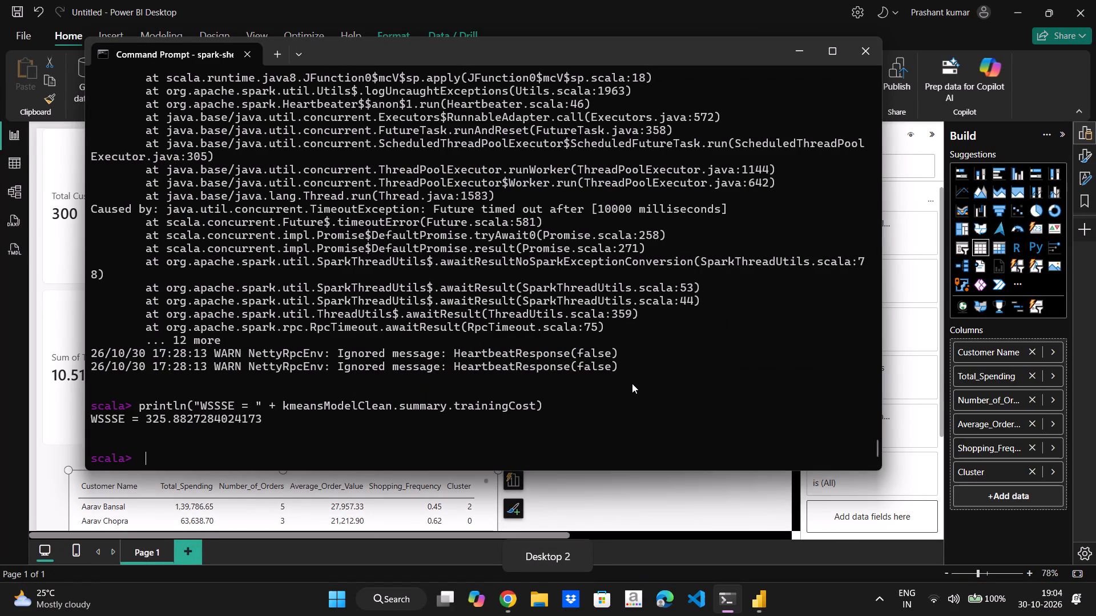
# Open the Sound Booster extension and lower the current tab's volume slider to slightly past the middle of its range.
pyautogui.click(990, 39)
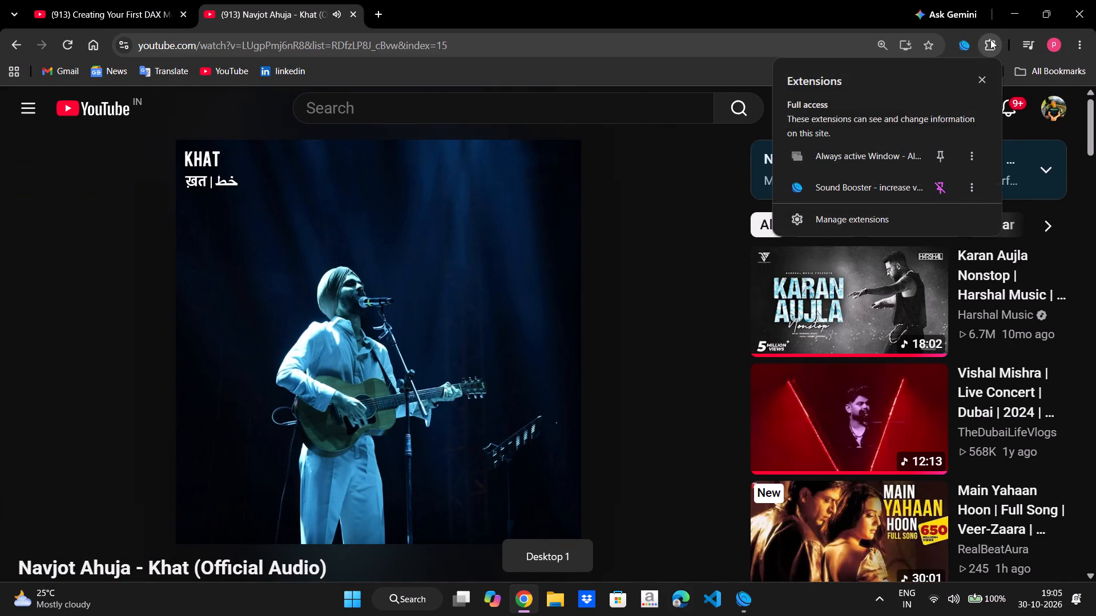
pyautogui.click(872, 190)
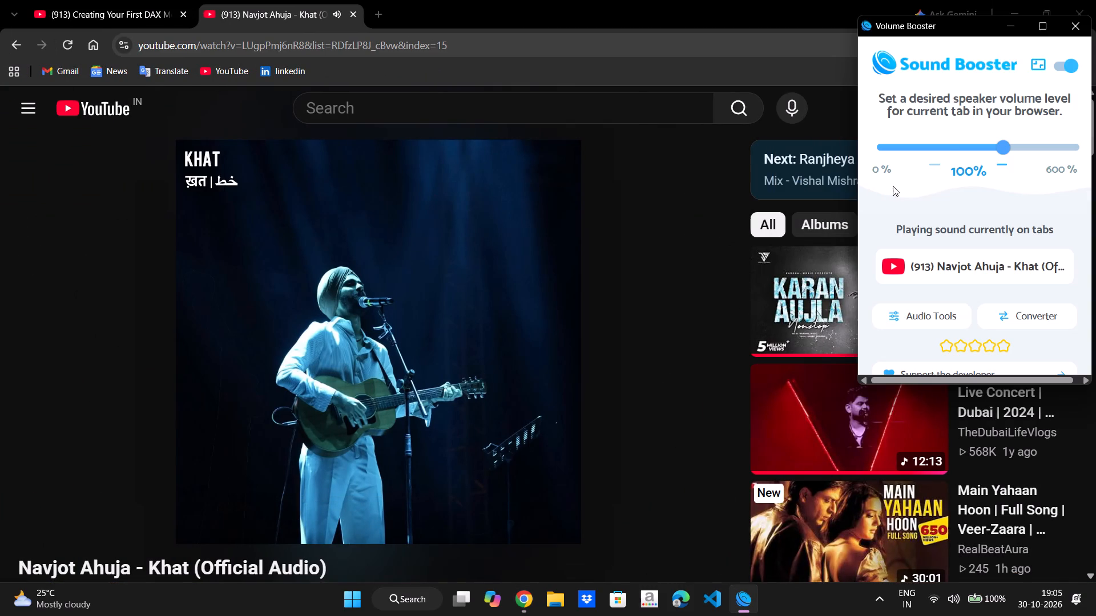
pyautogui.moveTo(1001, 146); pyautogui.dragTo(735, 168)
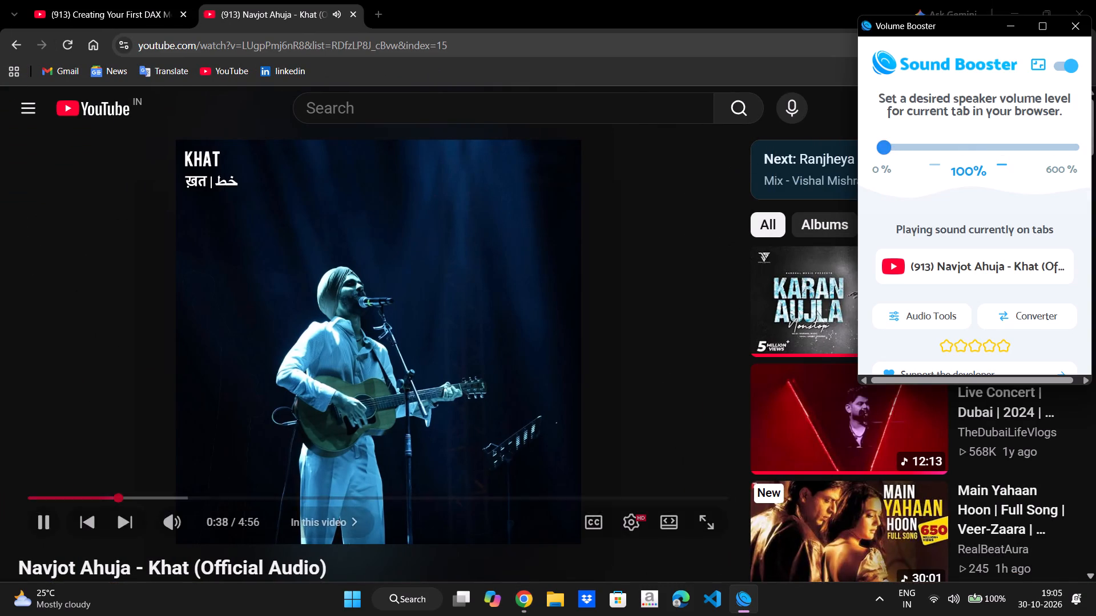
pyautogui.click(958, 149)
pyautogui.moveTo(958, 149); pyautogui.dragTo(962, 149)
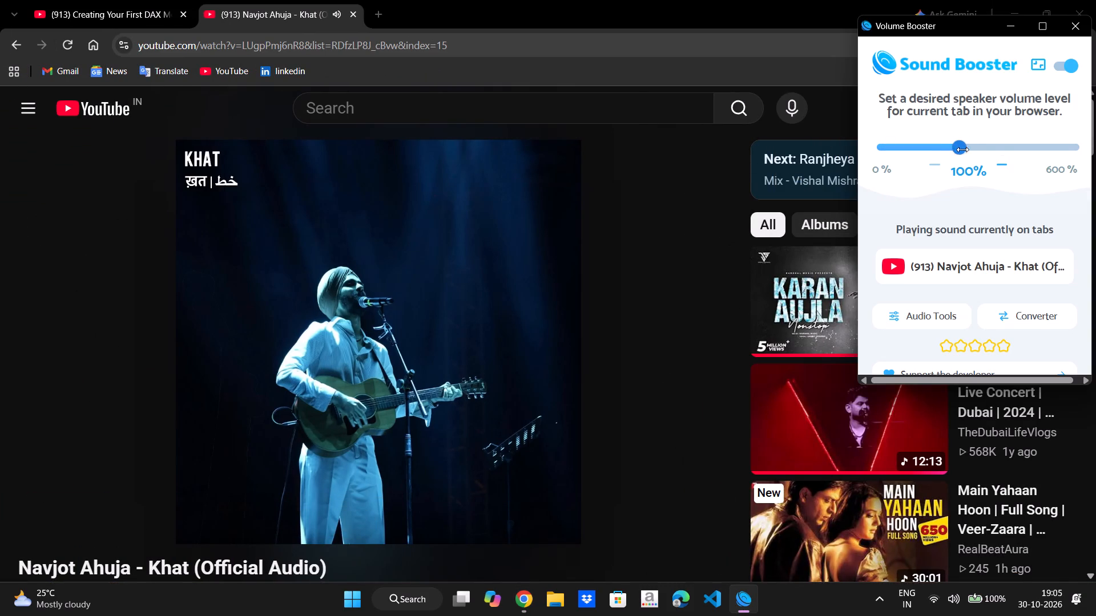
pyautogui.moveTo(962, 149); pyautogui.dragTo(998, 149)
pyautogui.moveTo(998, 149); pyautogui.dragTo(986, 151)
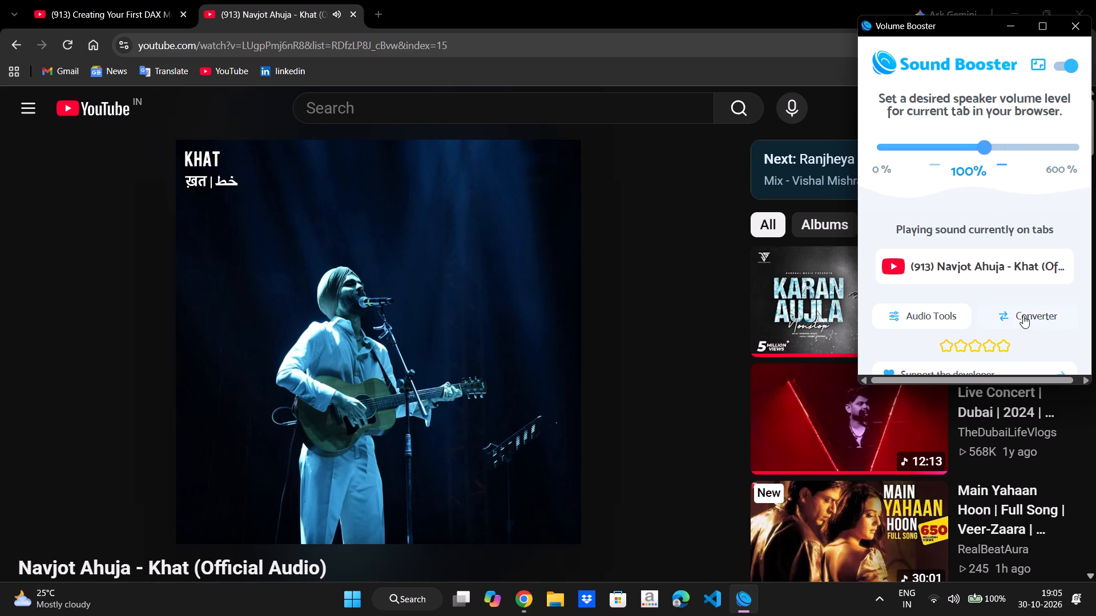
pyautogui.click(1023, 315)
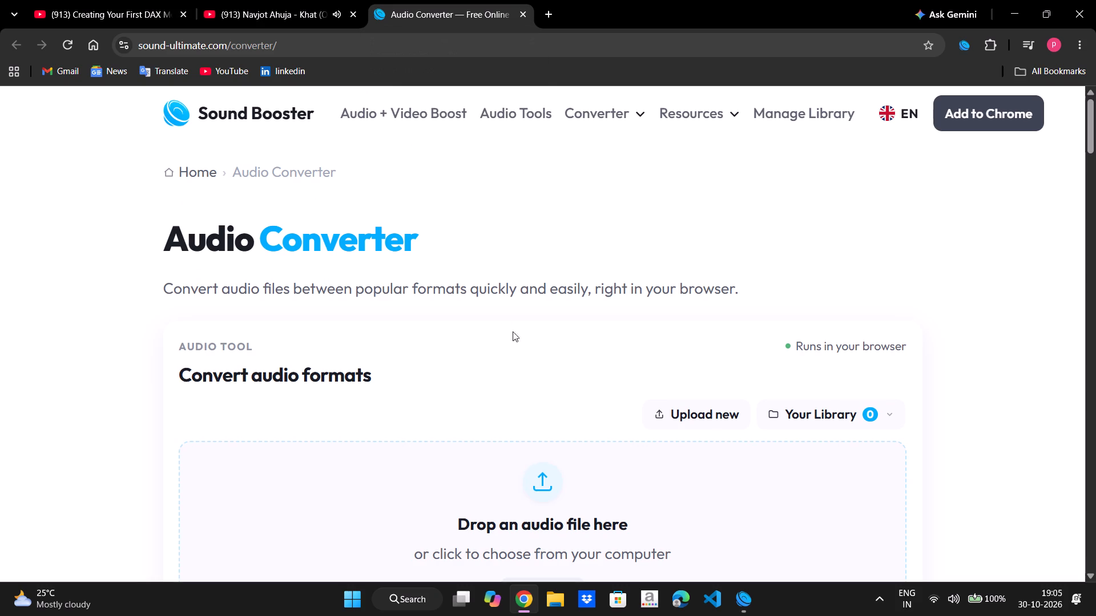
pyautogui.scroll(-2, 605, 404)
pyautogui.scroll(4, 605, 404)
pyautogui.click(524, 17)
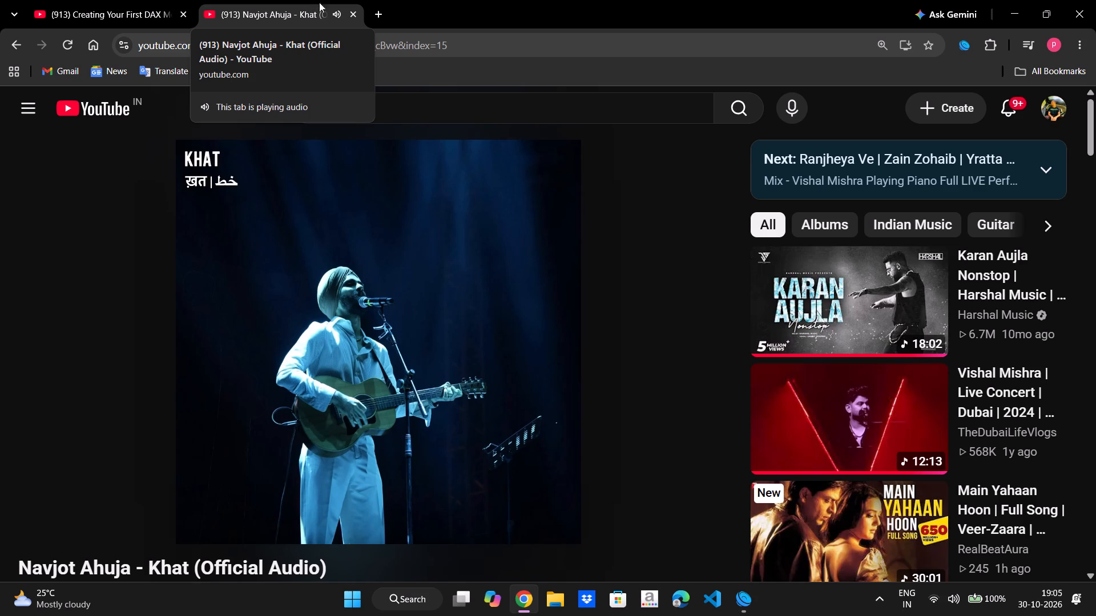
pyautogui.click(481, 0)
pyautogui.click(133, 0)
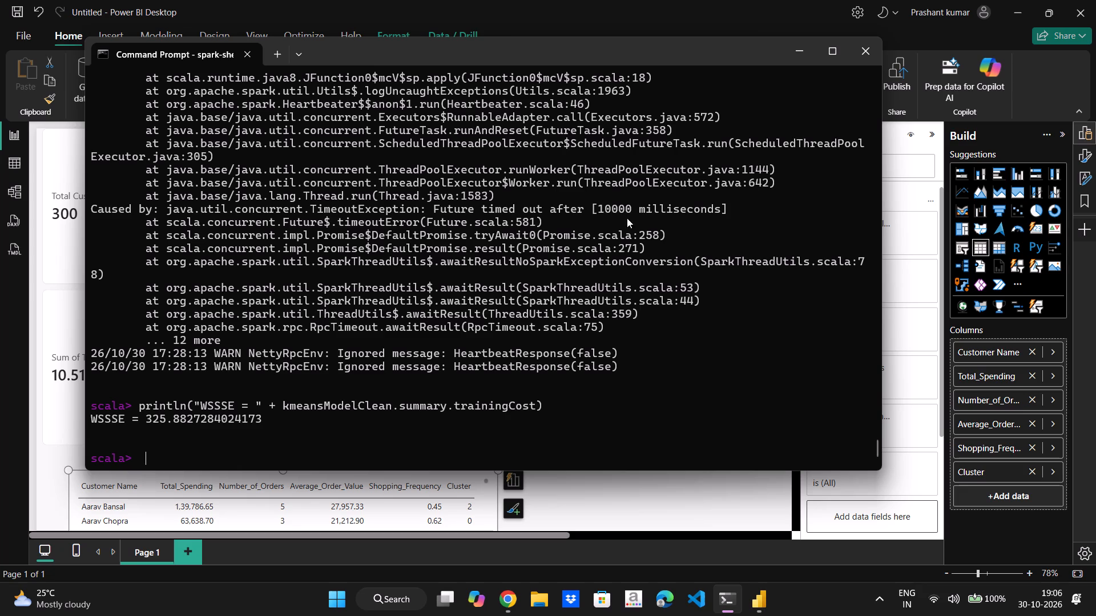
# Bring Power BI Desktop to the front and select the Sum of Average_Spending by Cluster column chart.
pyautogui.click(808, 595)
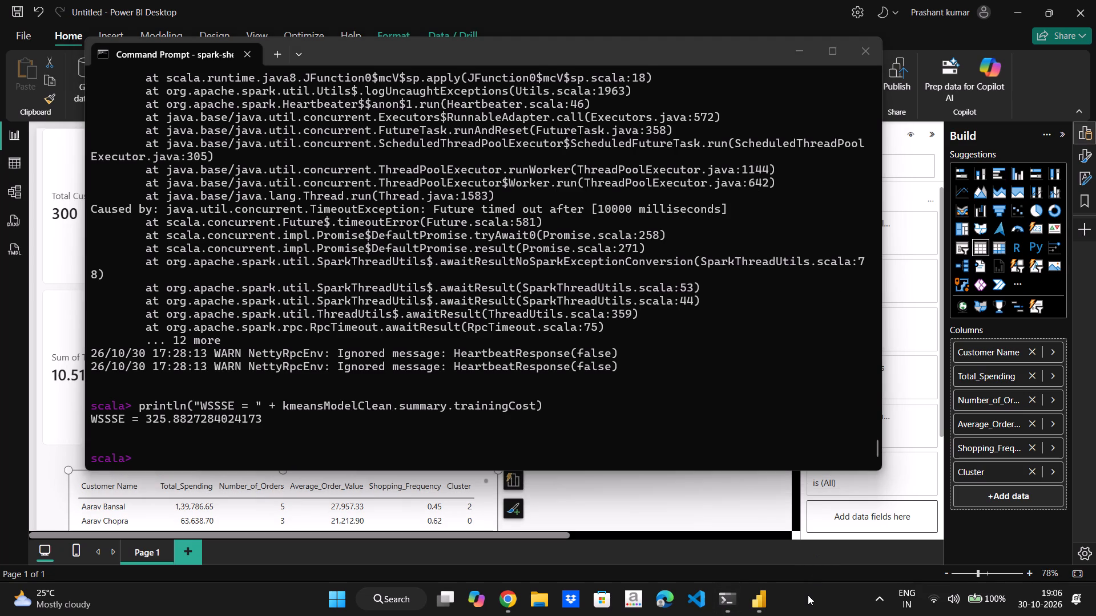
pyautogui.click(687, 14)
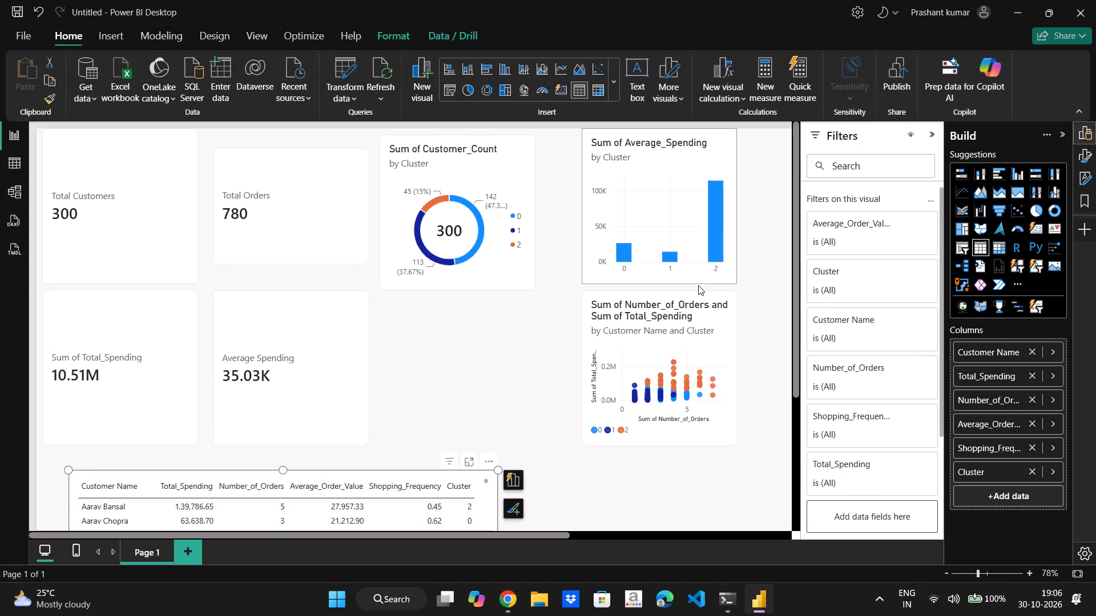
pyautogui.click(698, 285)
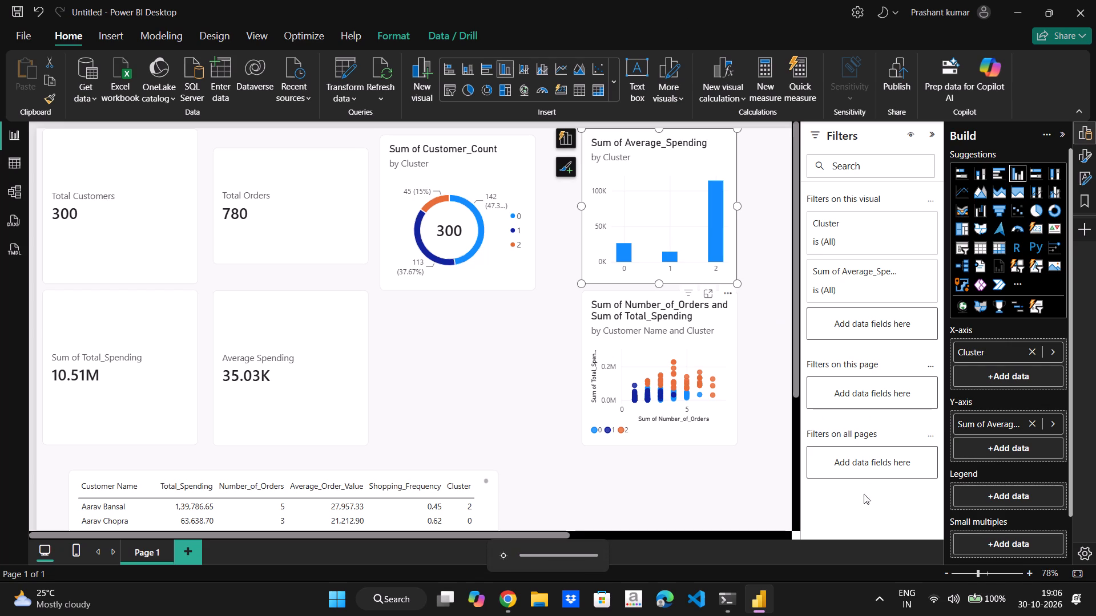
# Minimize the Power BI Desktop and Command Prompt windows to reach the LinkedIn feed in Chrome.
pyautogui.click(761, 591)
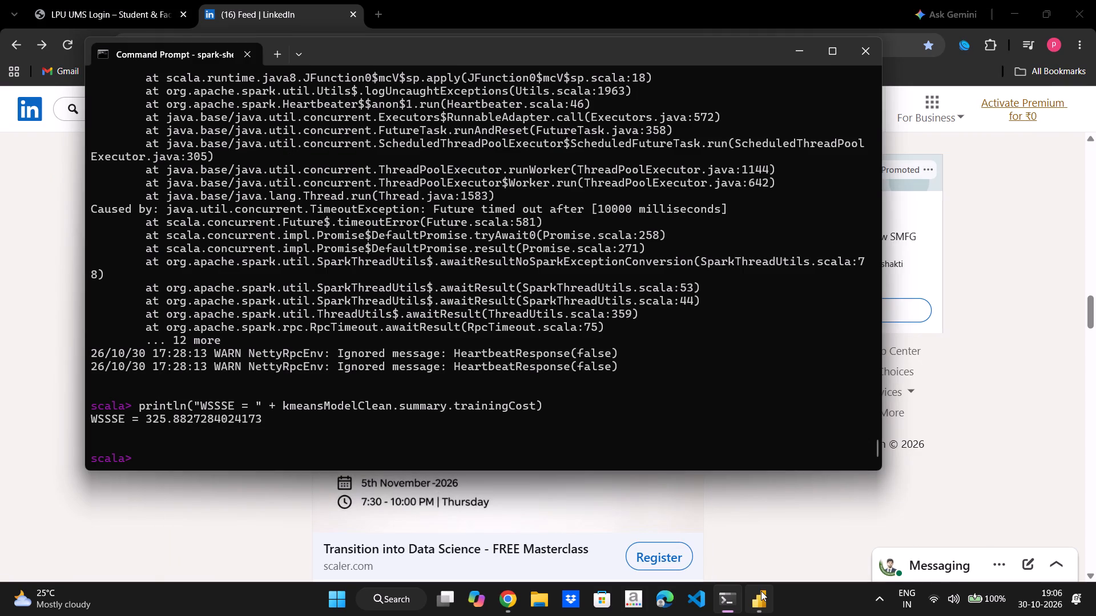
pyautogui.click(730, 599)
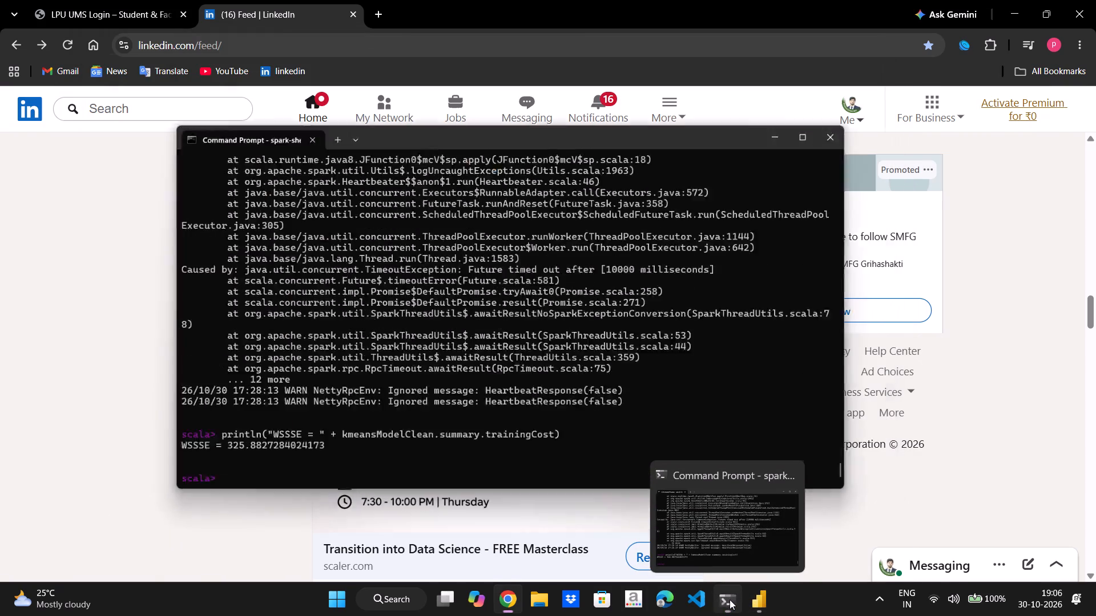
pyautogui.click(730, 599)
pyautogui.click(730, 599)
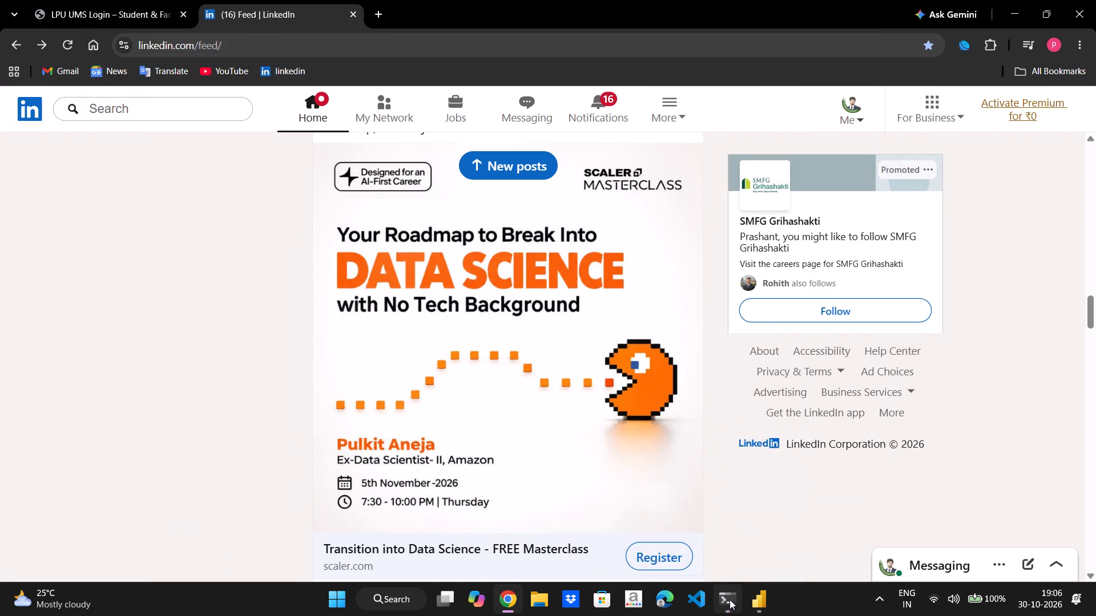
pyautogui.click(730, 599)
pyautogui.click(730, 599)
# Expand and read the LinkedIn post complaining about State Bank of India's debit freeze on a bank account.
pyautogui.scroll(-3, 651, 394)
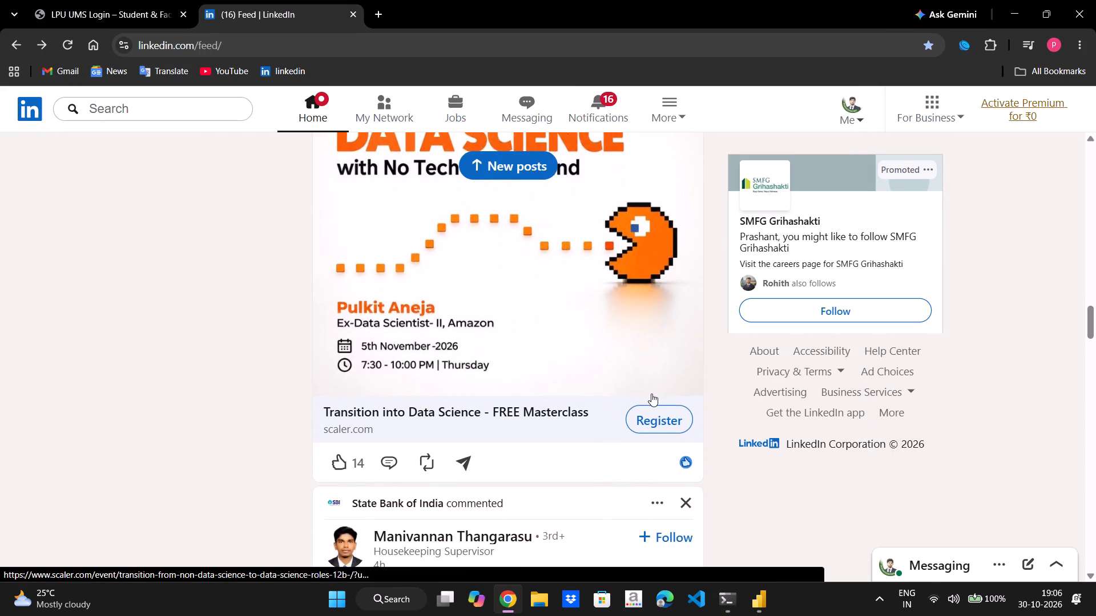
pyautogui.scroll(-3, 651, 394)
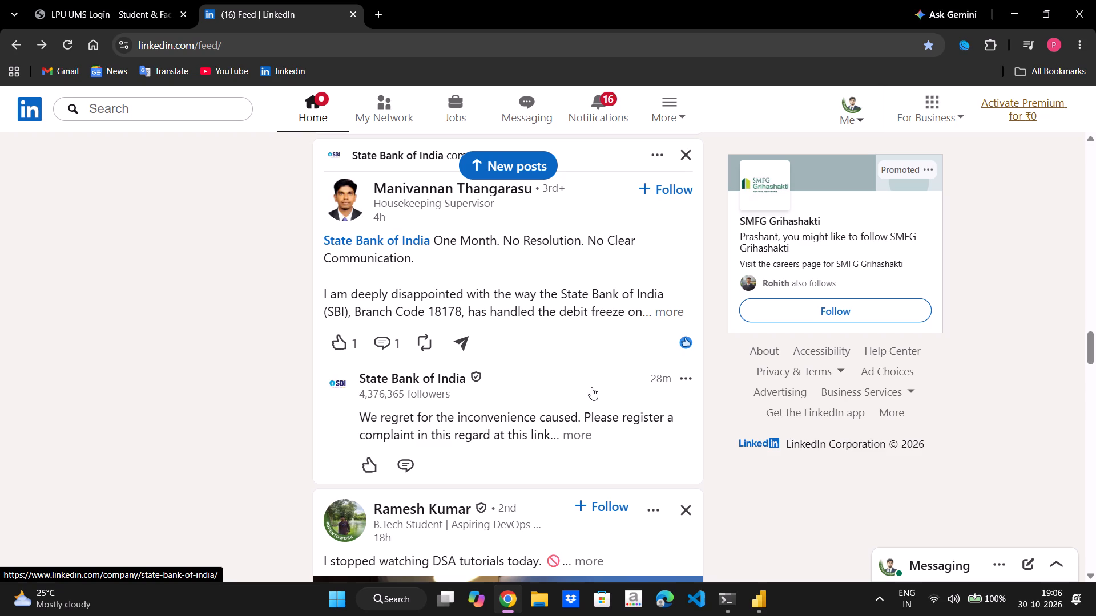
pyautogui.click(666, 315)
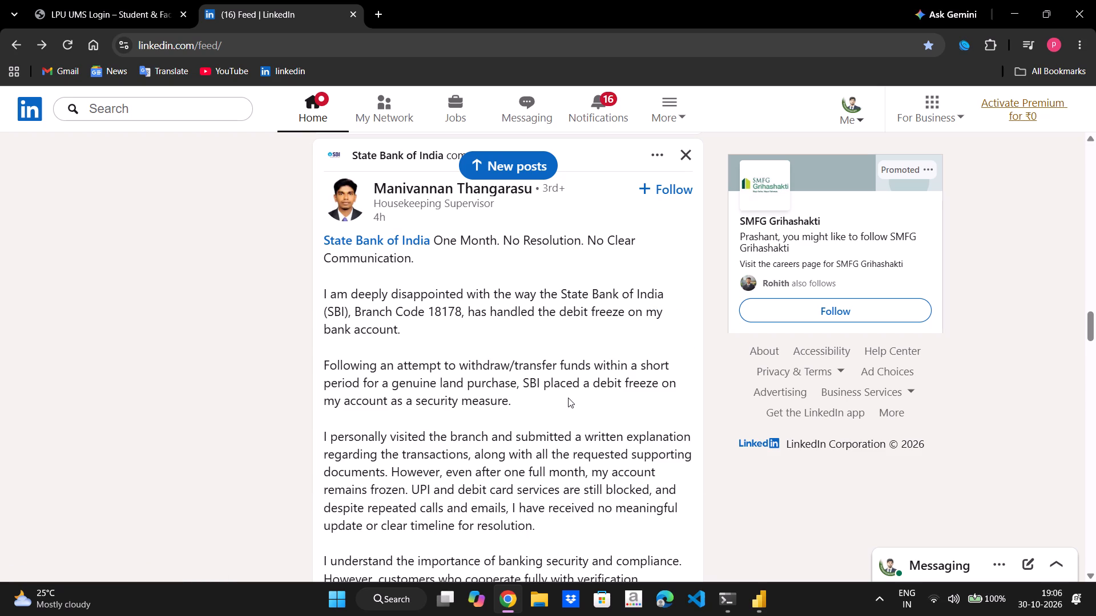
pyautogui.scroll(-2, 568, 398)
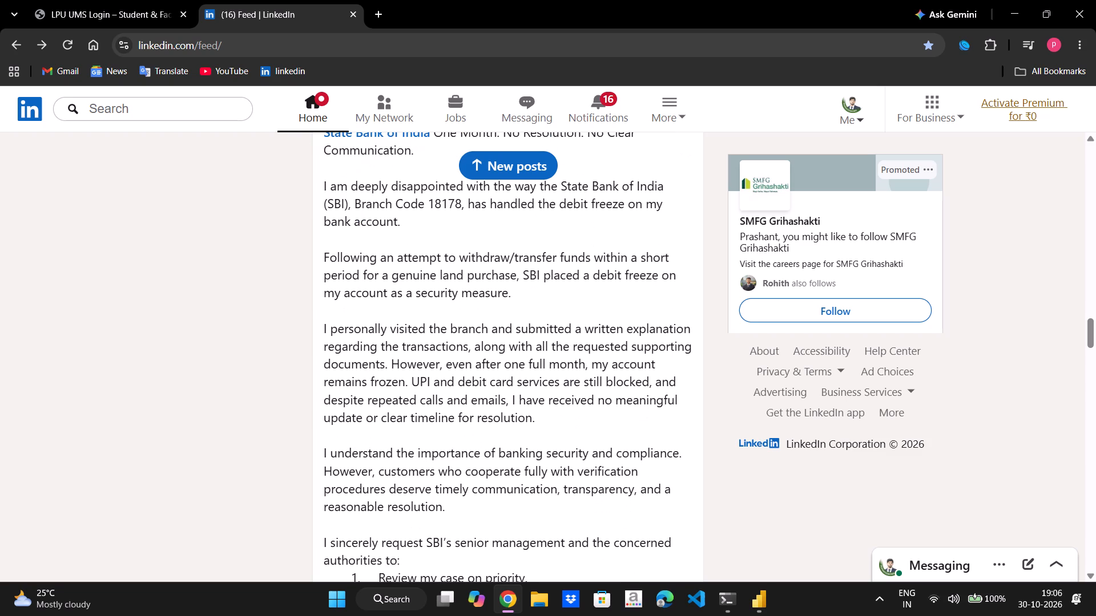
pyautogui.scroll(-2, 568, 398)
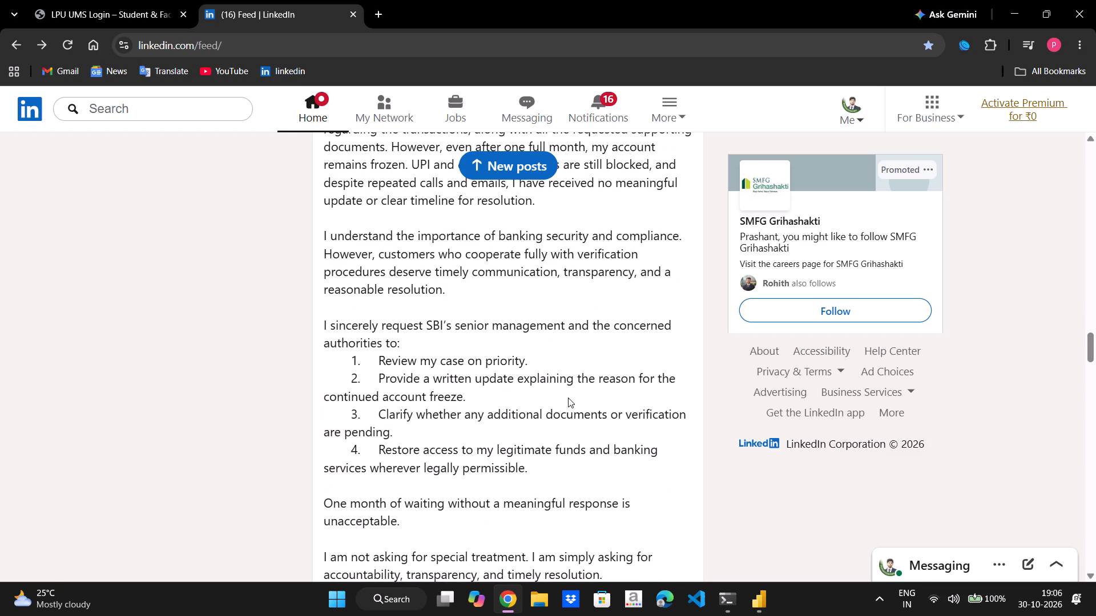
pyautogui.scroll(-4, 568, 398)
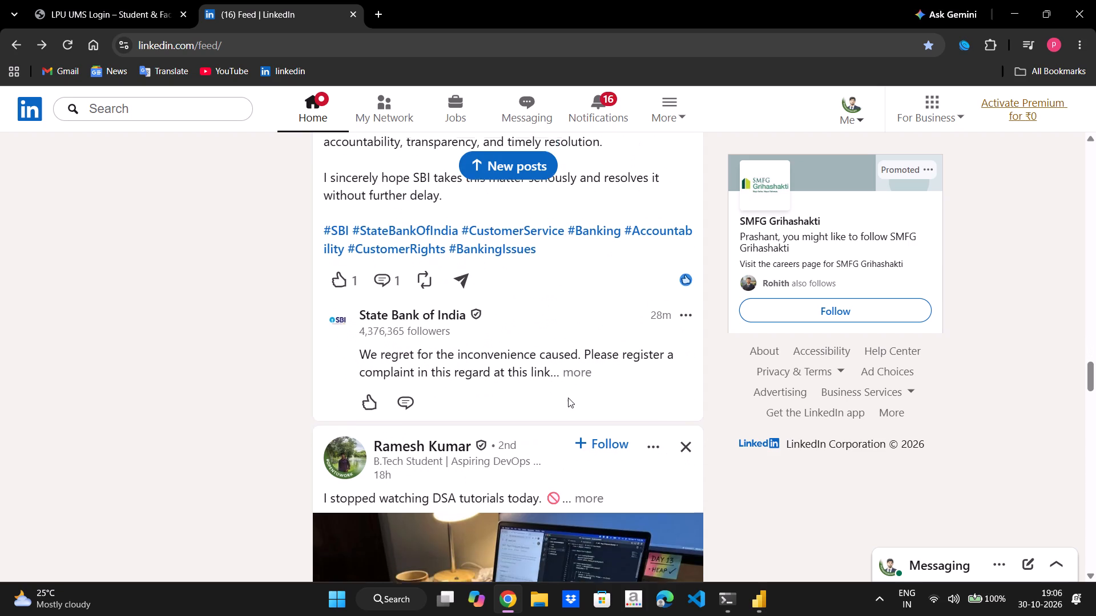
# Expand and read the LinkedIn post about stopping DSA tutorials, and skim the feed down to the Data Analyst in Databricks certificate post.
pyautogui.scroll(-5, 568, 398)
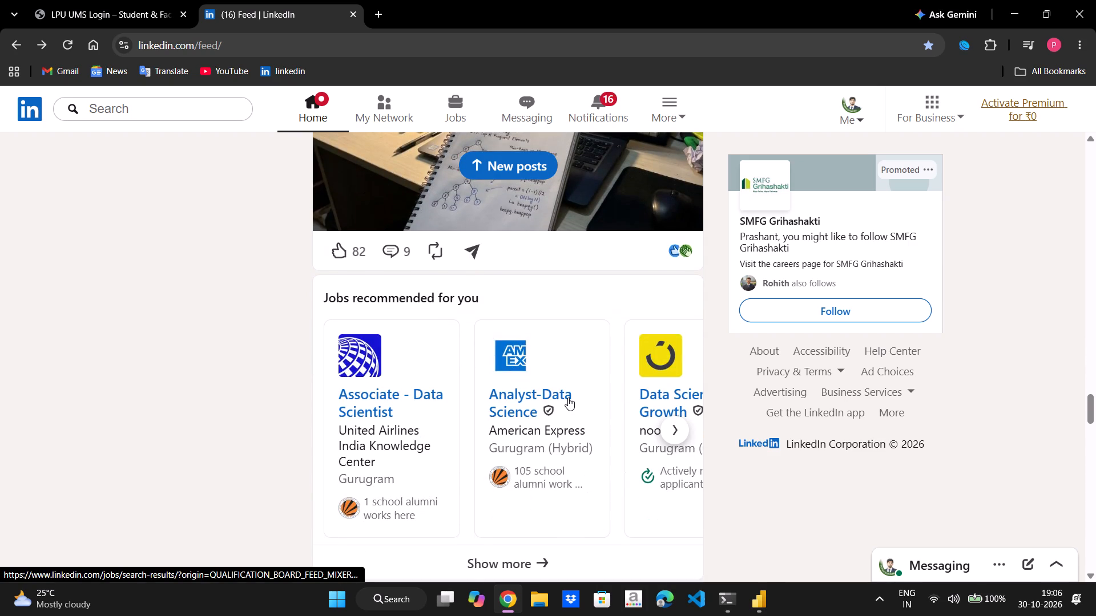
pyautogui.scroll(3, 568, 398)
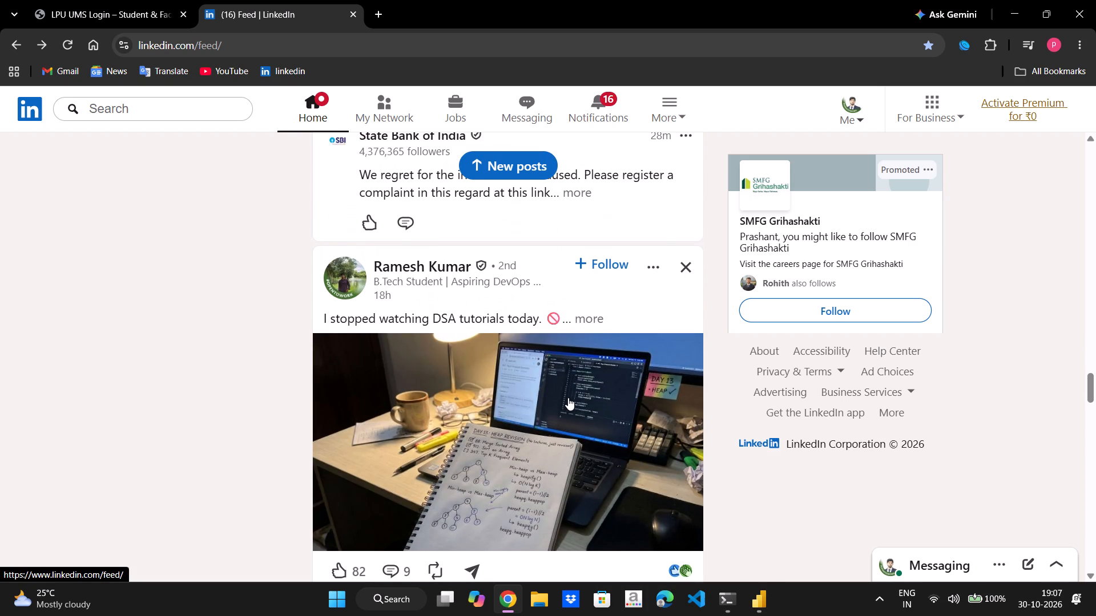
pyautogui.click(585, 319)
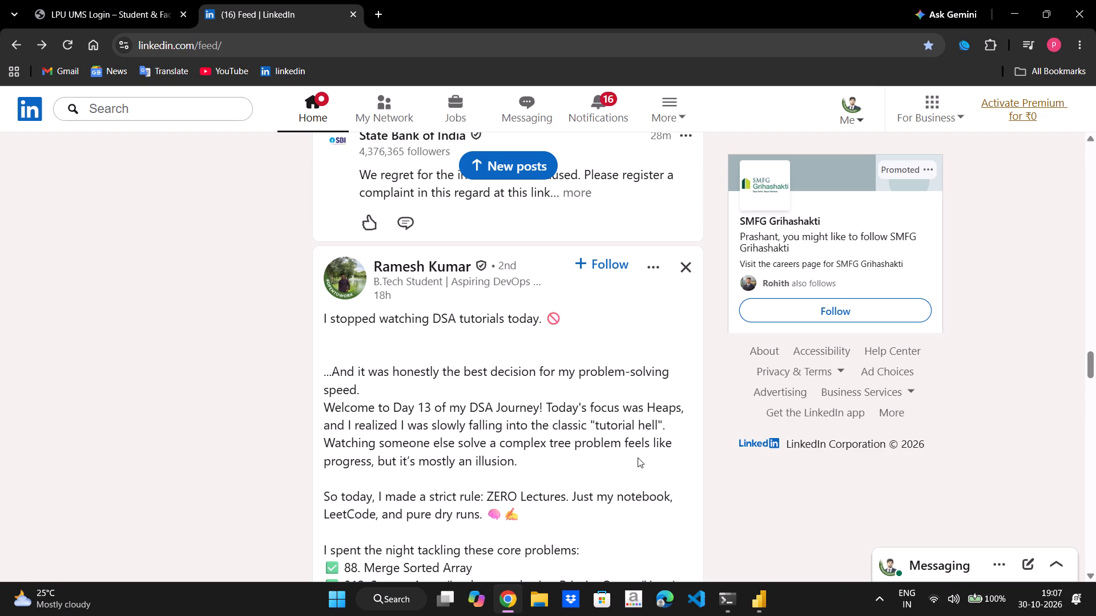
pyautogui.scroll(-1, 638, 457)
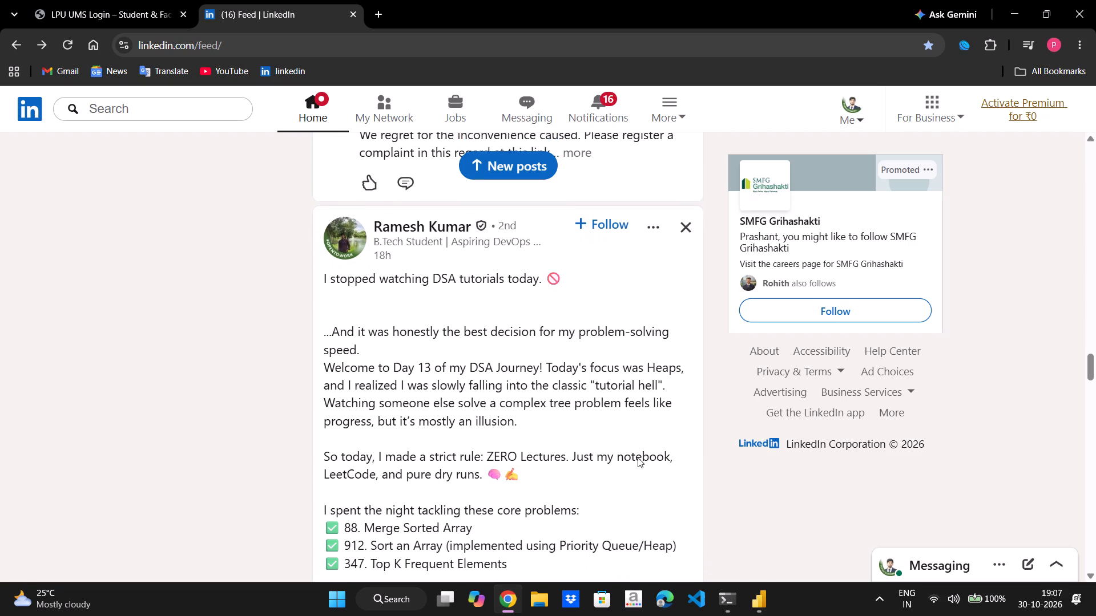
pyautogui.scroll(-1, 638, 457)
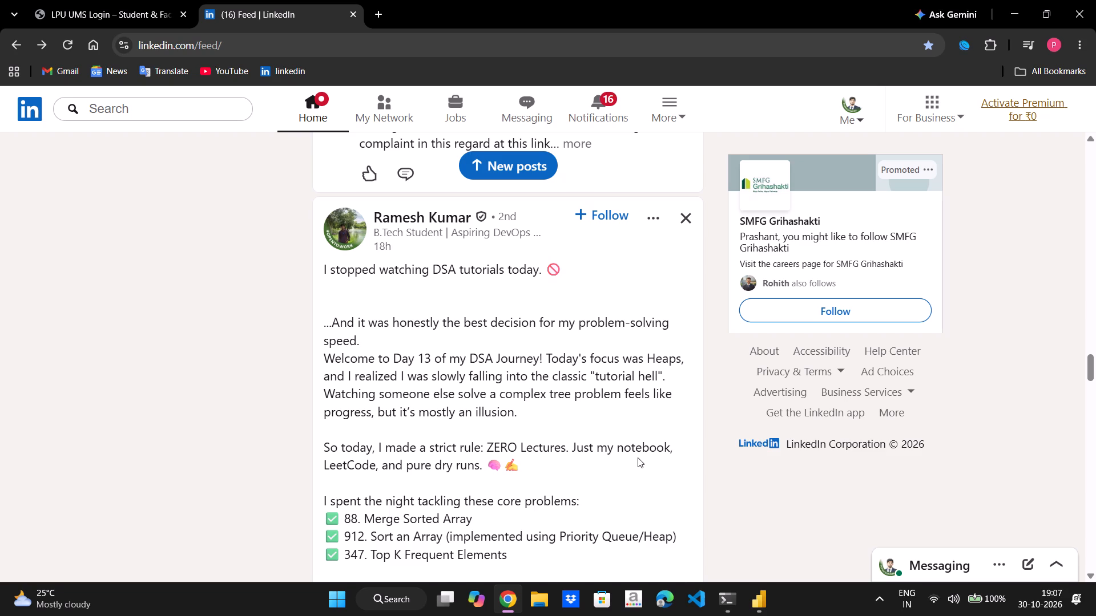
pyautogui.scroll(-1, 638, 457)
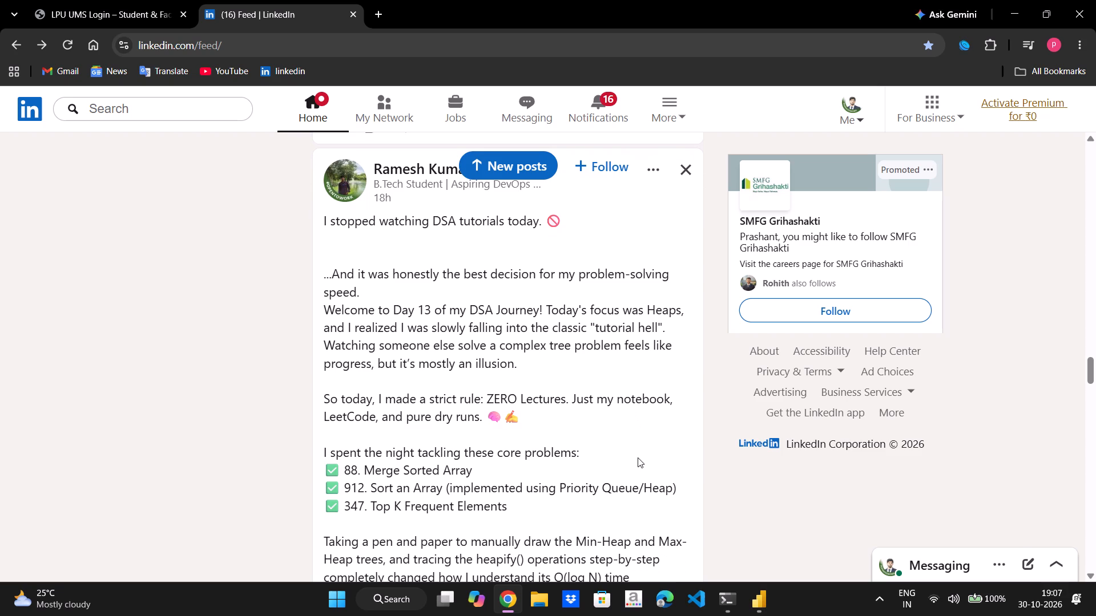
pyautogui.scroll(-1, 638, 457)
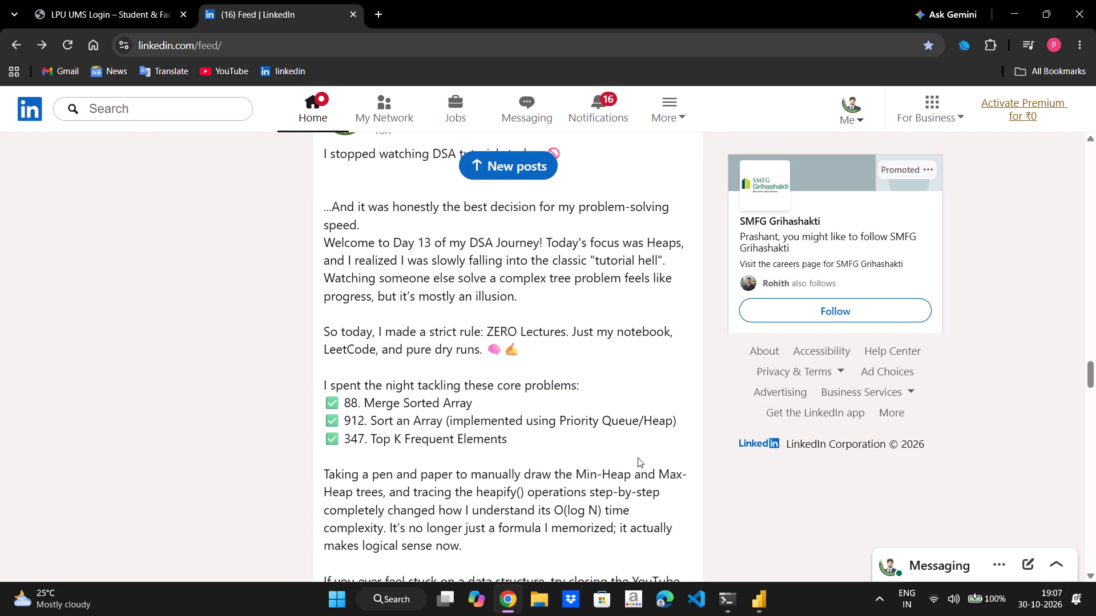
pyautogui.scroll(-2, 638, 457)
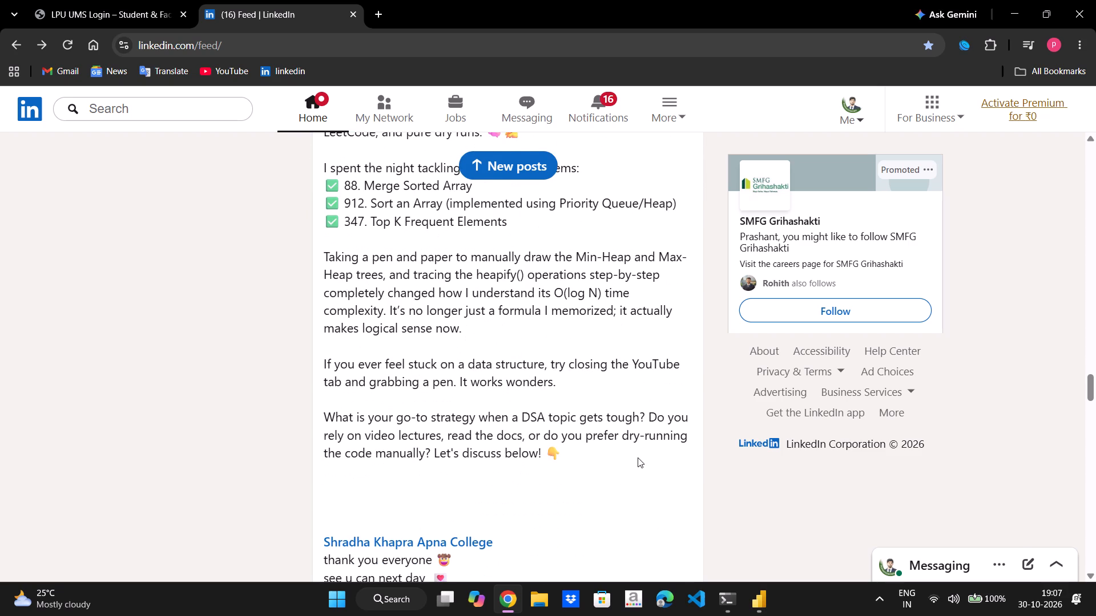
pyautogui.scroll(-3, 638, 457)
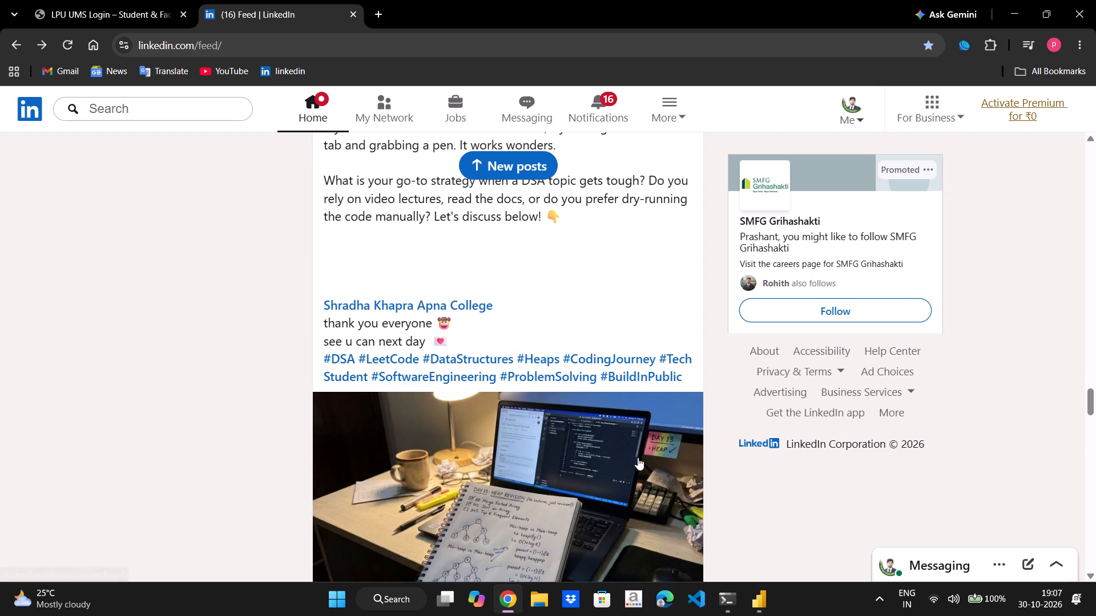
pyautogui.scroll(-2, 638, 457)
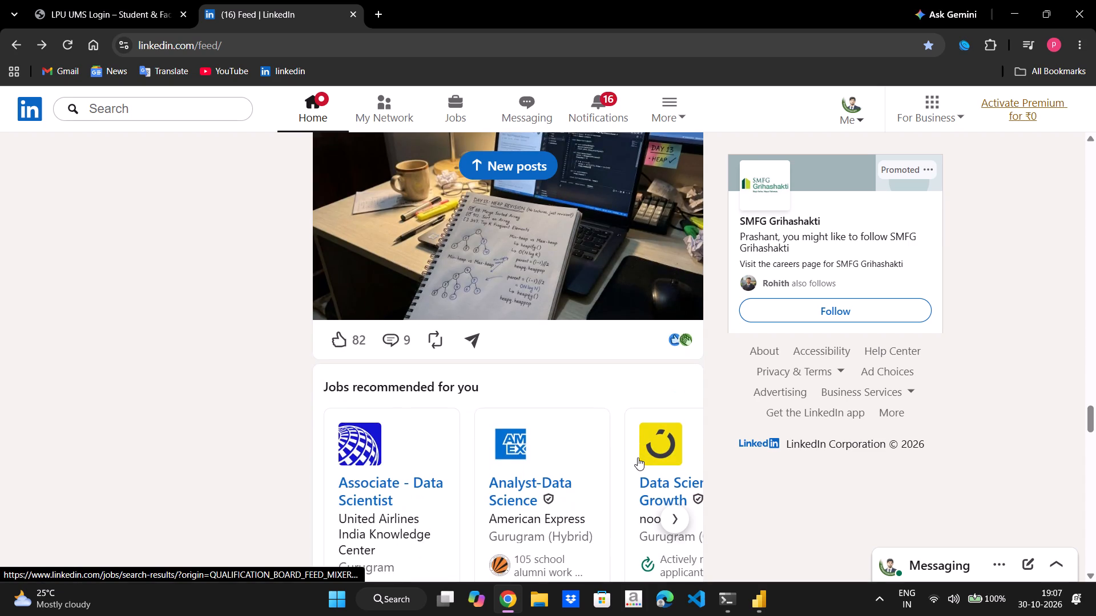
pyautogui.scroll(-9, 638, 457)
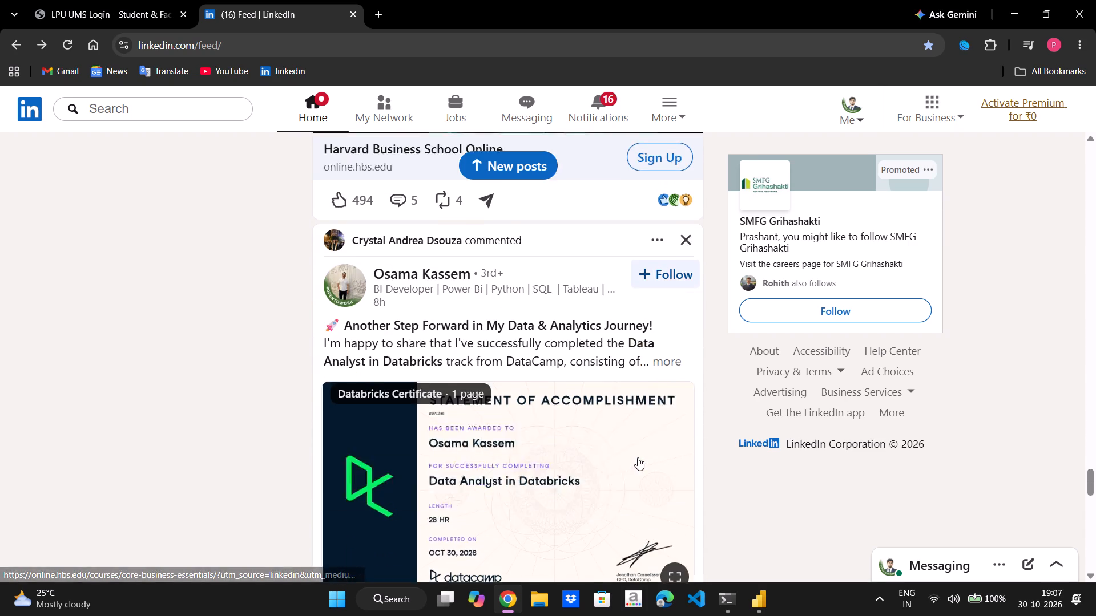
pyautogui.scroll(-1, 638, 457)
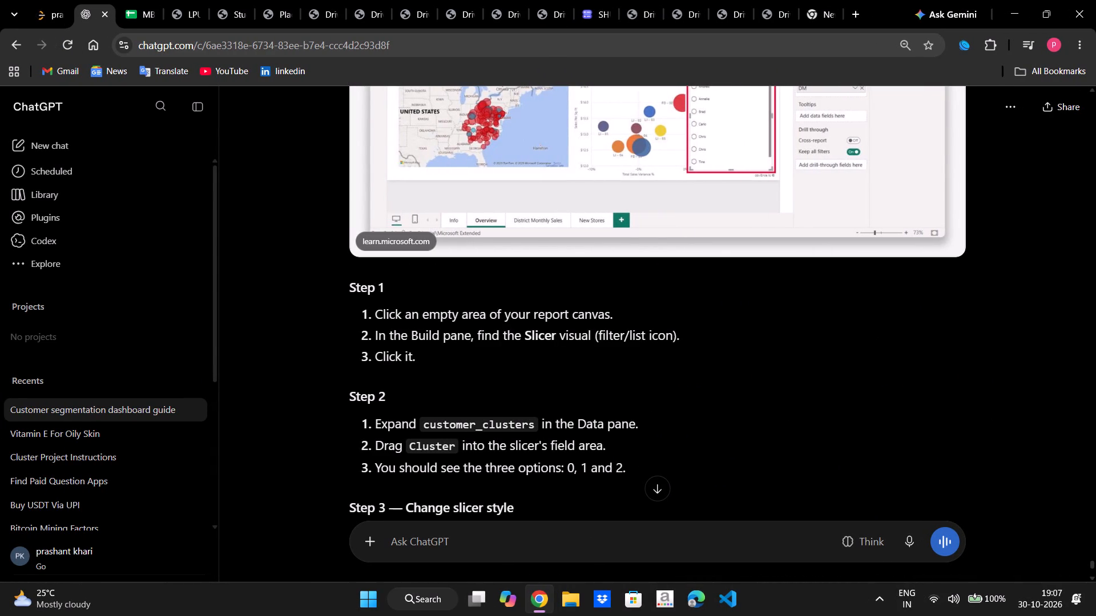
# Check the slicer instructions in ChatGPT and add an empty slicer visual to Page 1 of the Power BI Desktop report.
pyautogui.scroll(-1, 645, 391)
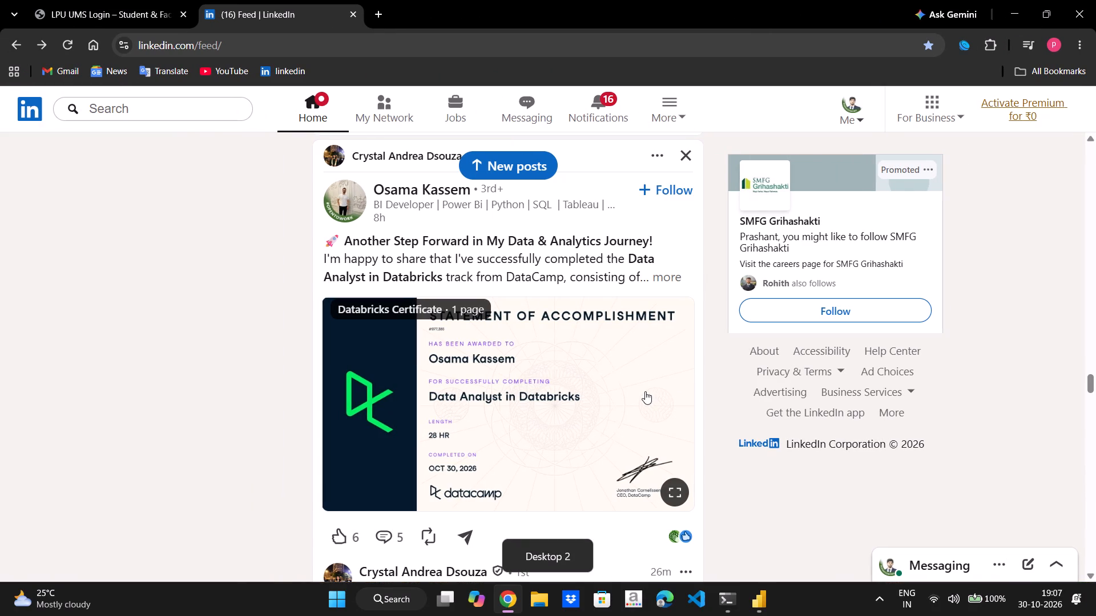
pyautogui.click(756, 593)
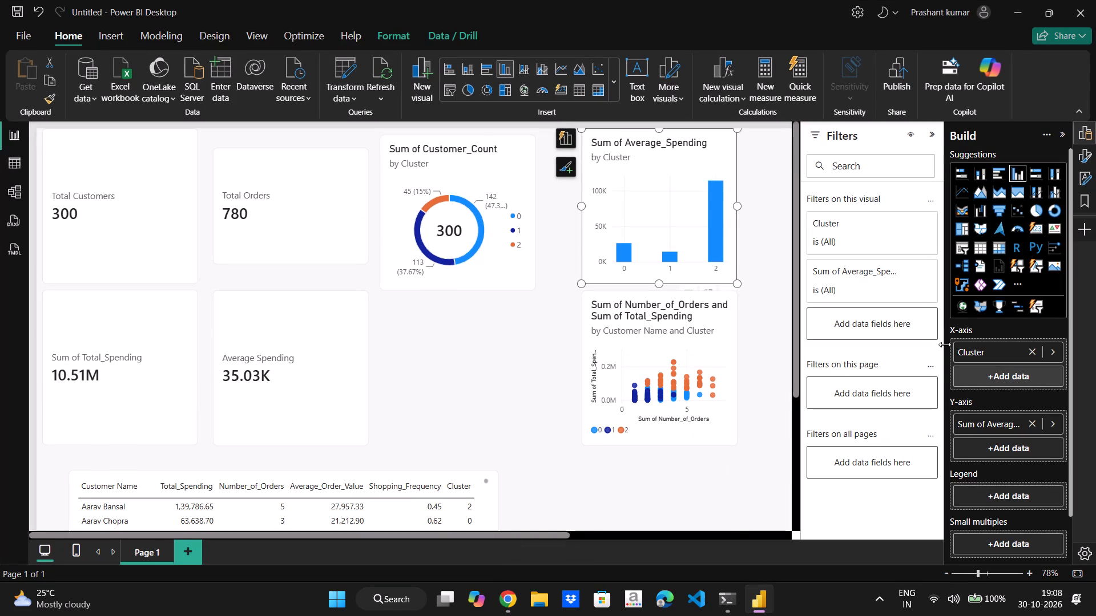
pyautogui.click(814, 615)
pyautogui.press('space')
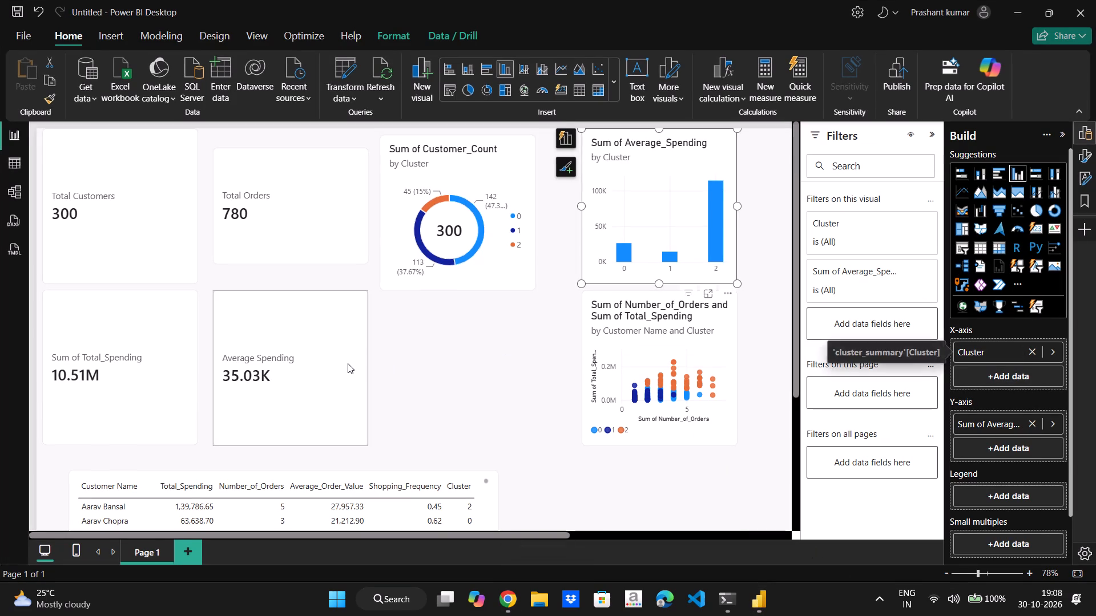
pyautogui.click(431, 358)
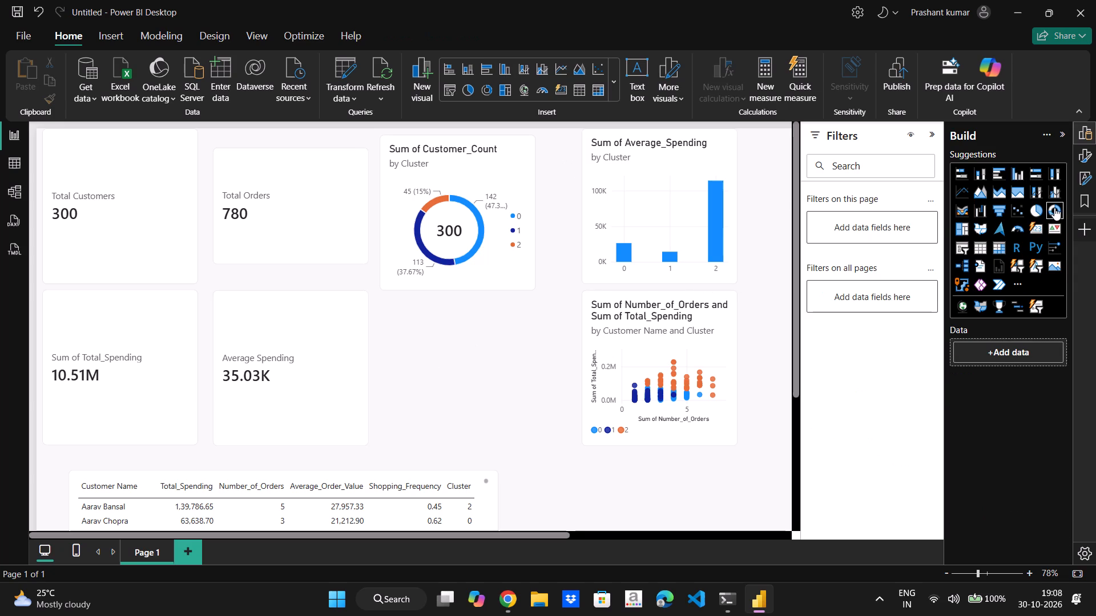
pyautogui.click(962, 250)
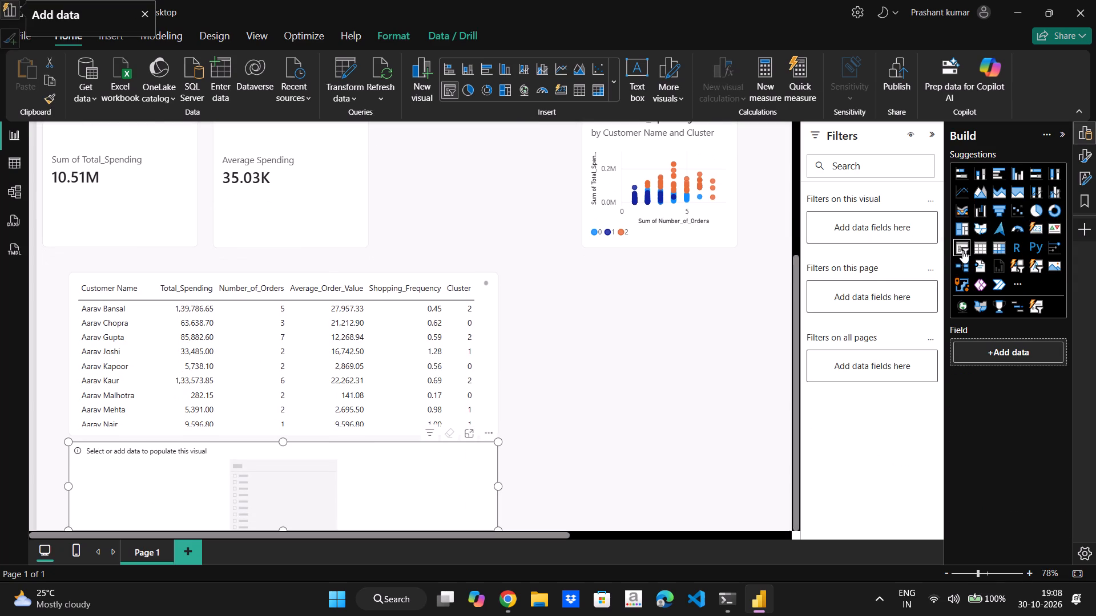
# Narrow the empty slicer and place it beneath the Sum of Customer_Count donut chart, between the Average Spending card and the scatter chart.
pyautogui.moveTo(402, 468); pyautogui.dragTo(639, 293)
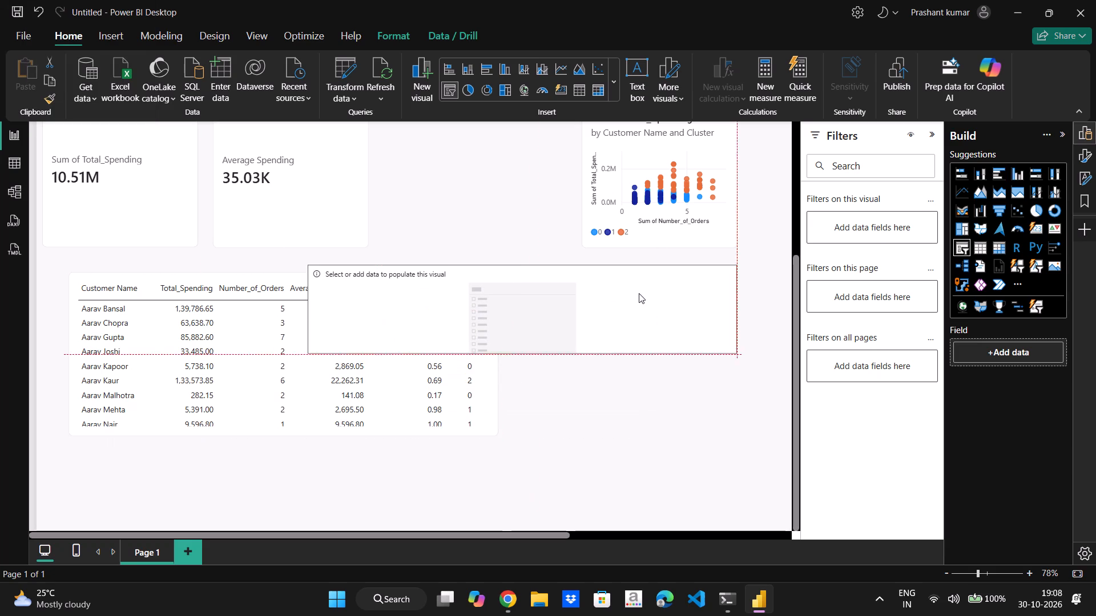
pyautogui.moveTo(736, 309); pyautogui.dragTo(646, 307)
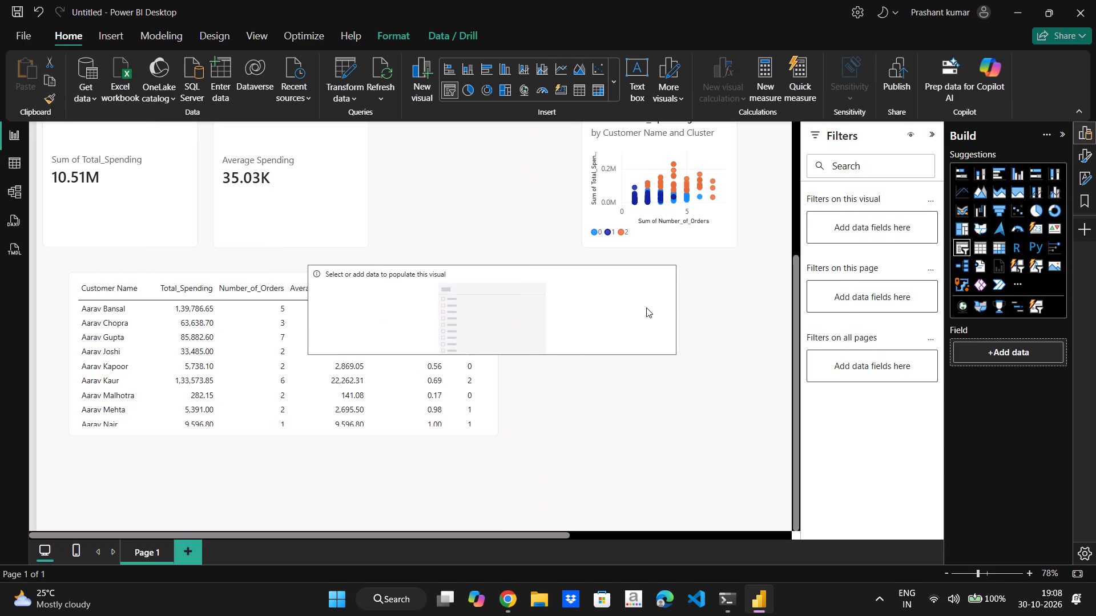
pyautogui.moveTo(646, 307); pyautogui.dragTo(433, 303)
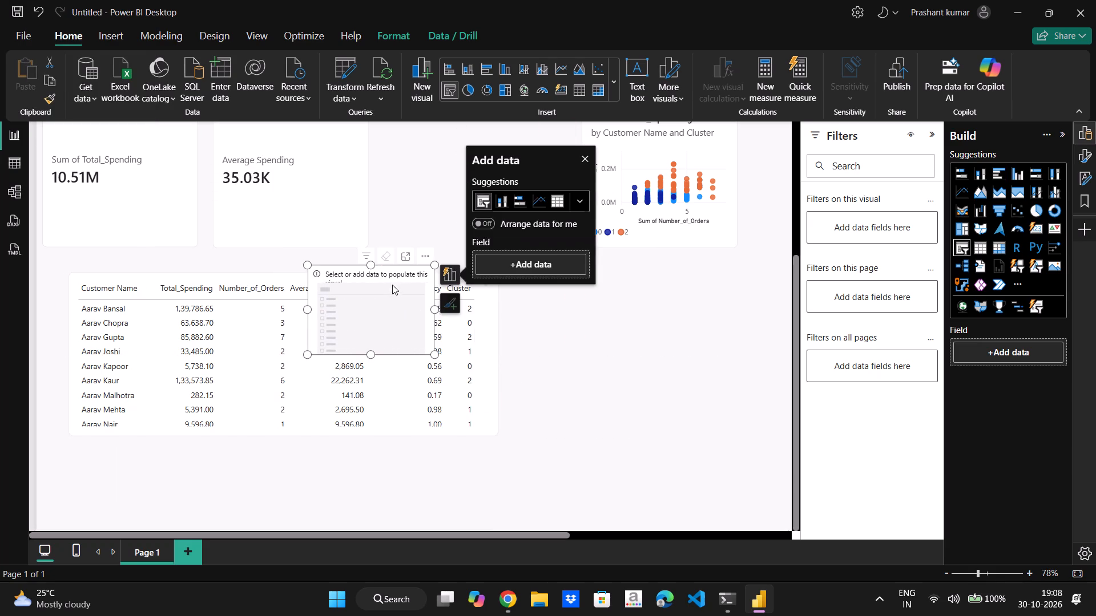
pyautogui.moveTo(392, 285); pyautogui.dragTo(487, 151)
pyautogui.scroll(2, 603, 318)
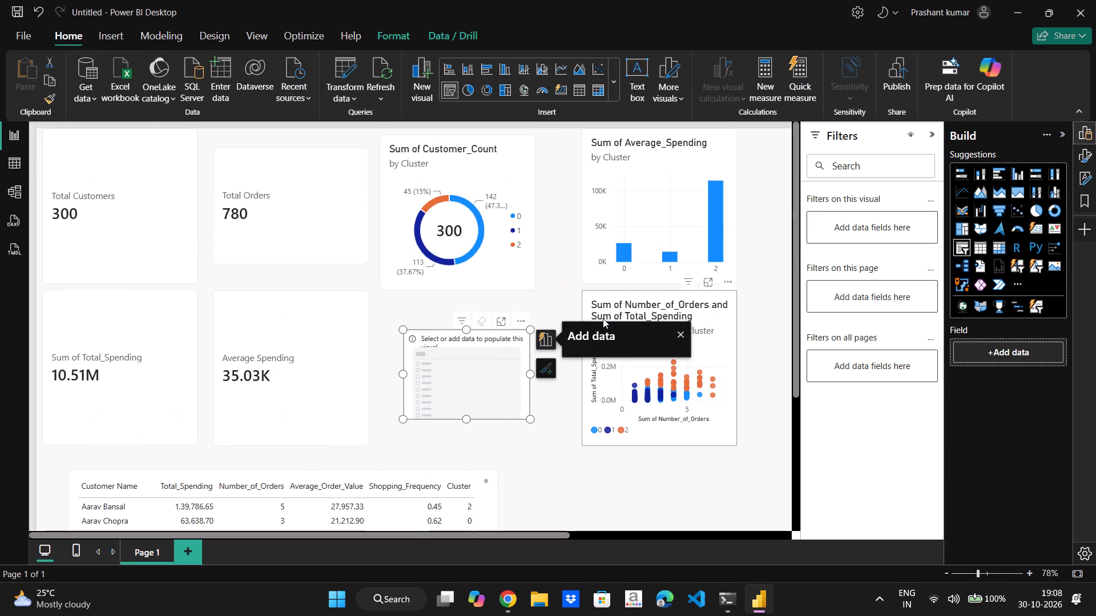
# Add the Cluster field from the customer_clusters table to the empty slicer.
pyautogui.click(979, 349)
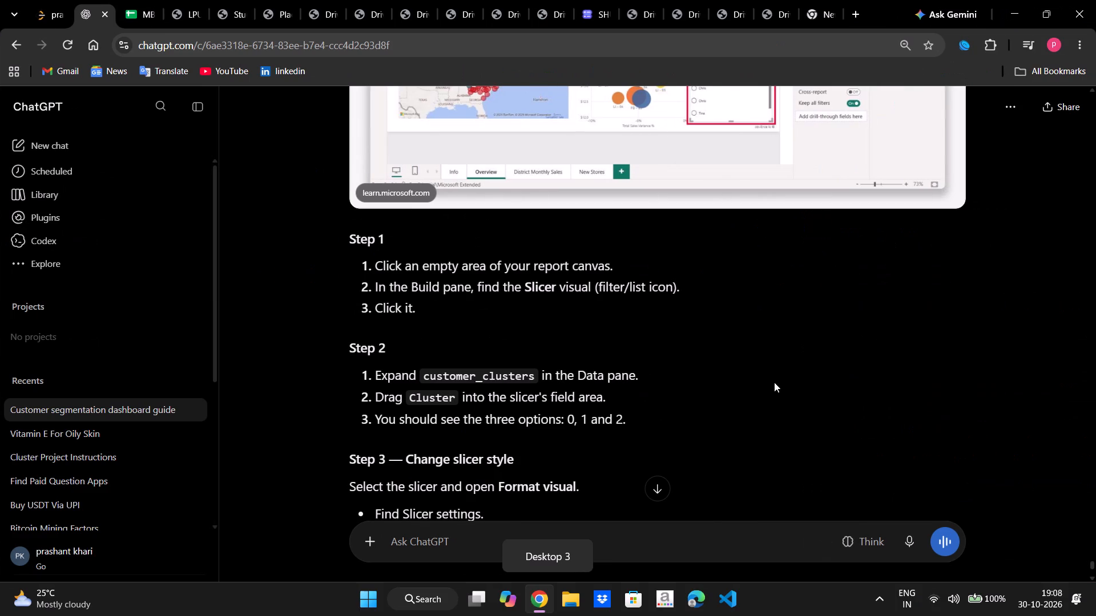
pyautogui.click(980, 358)
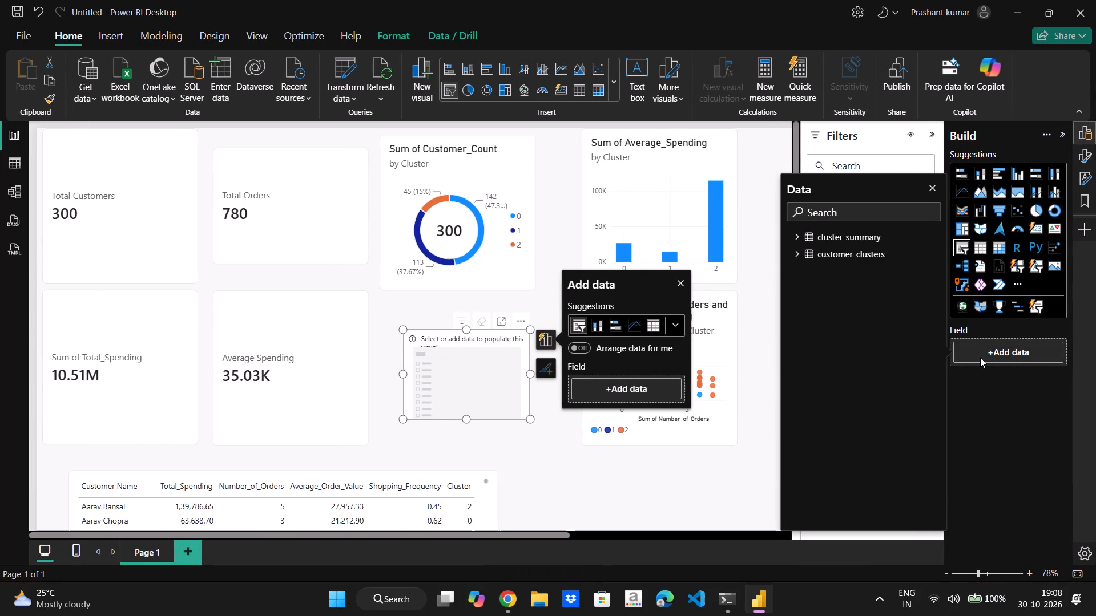
pyautogui.click(1001, 351)
pyautogui.click(586, 394)
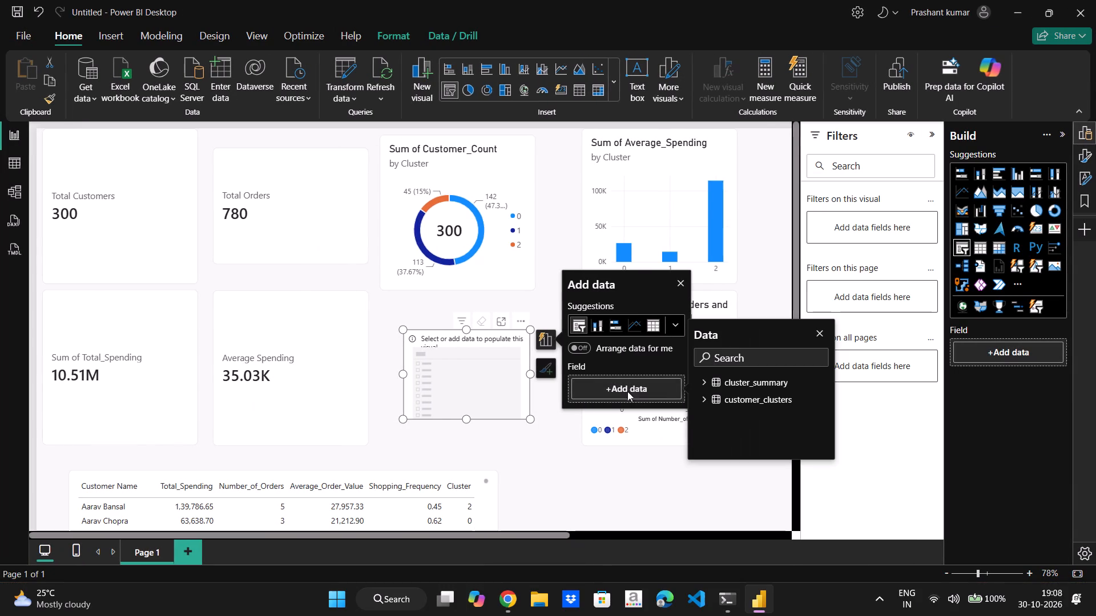
pyautogui.click(701, 396)
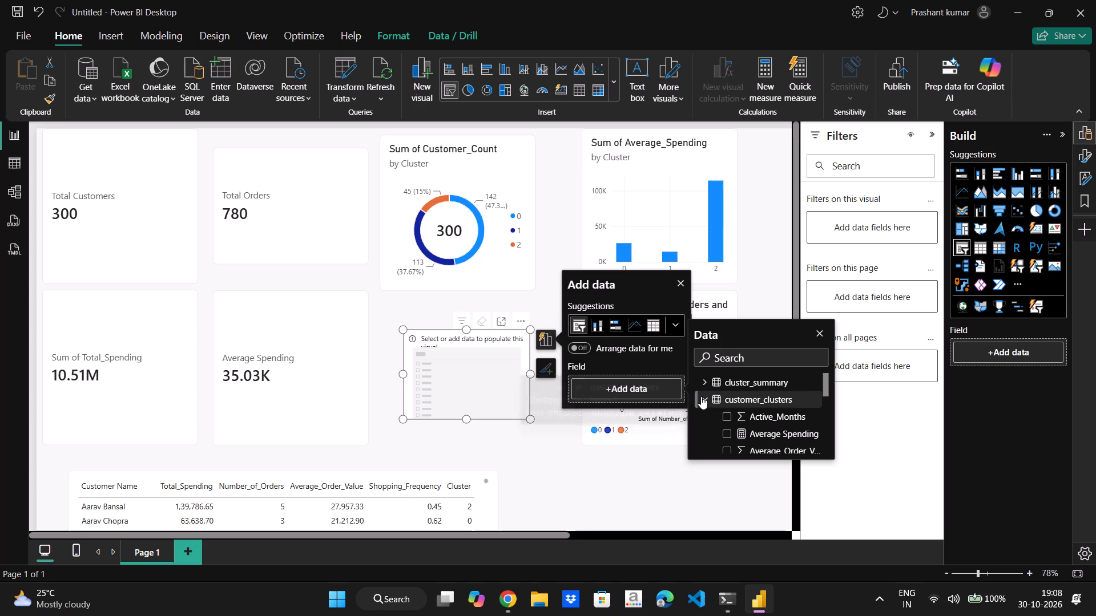
pyautogui.scroll(-1, 773, 407)
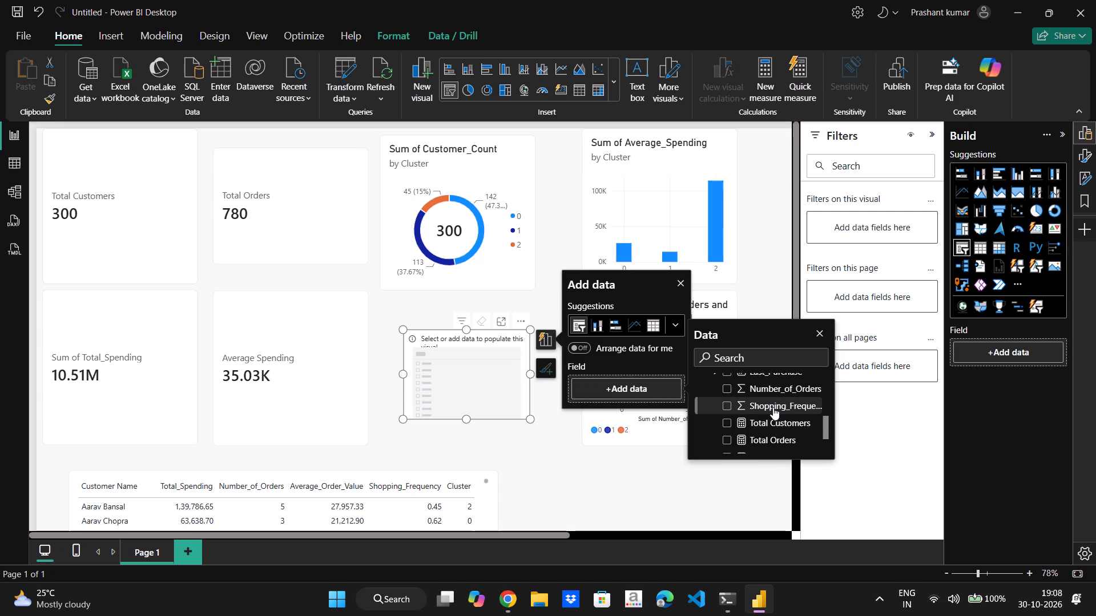
pyautogui.scroll(-2, 773, 407)
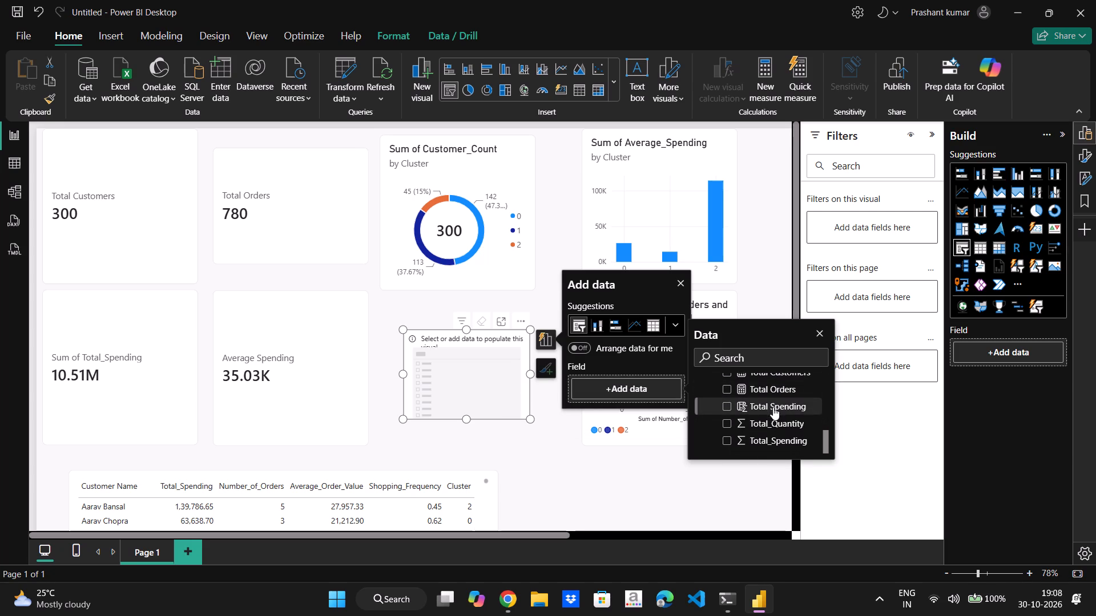
pyautogui.scroll(-2, 773, 407)
pyautogui.click(680, 283)
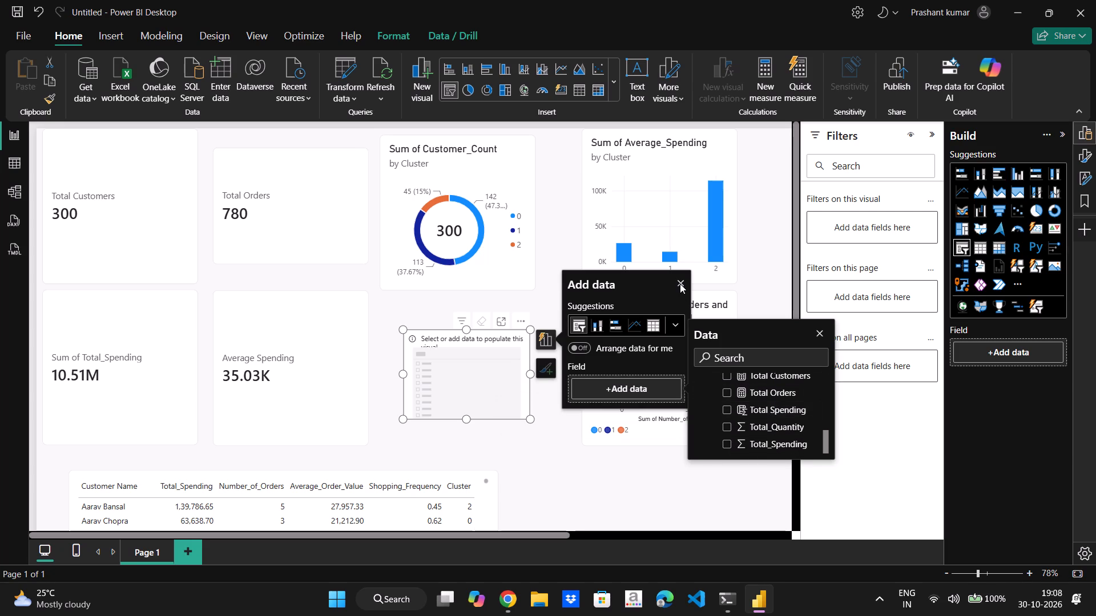
pyautogui.click(982, 362)
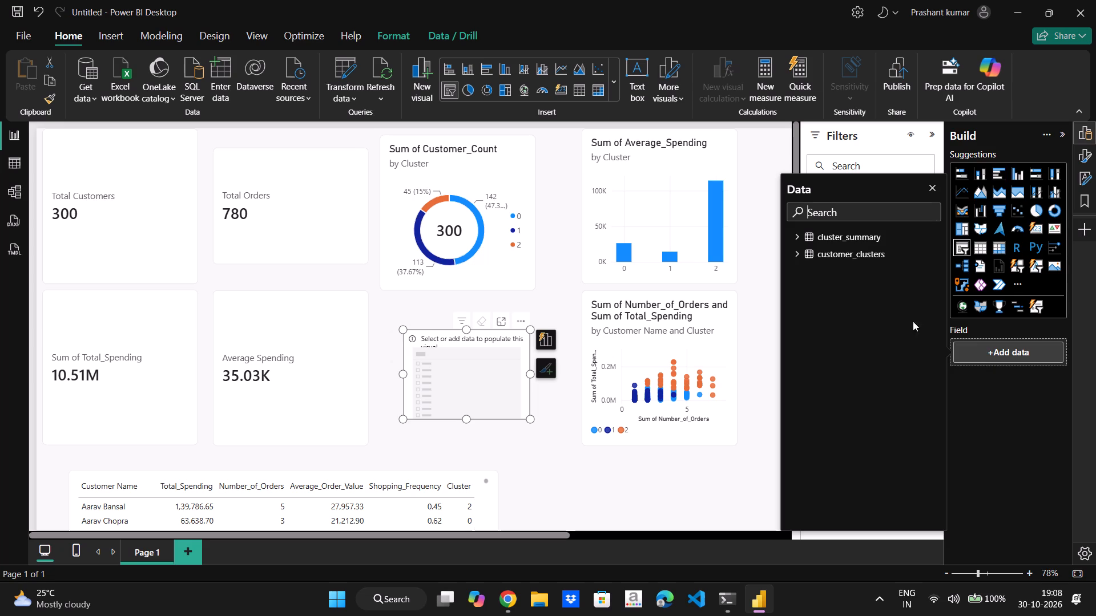
pyautogui.click(804, 252)
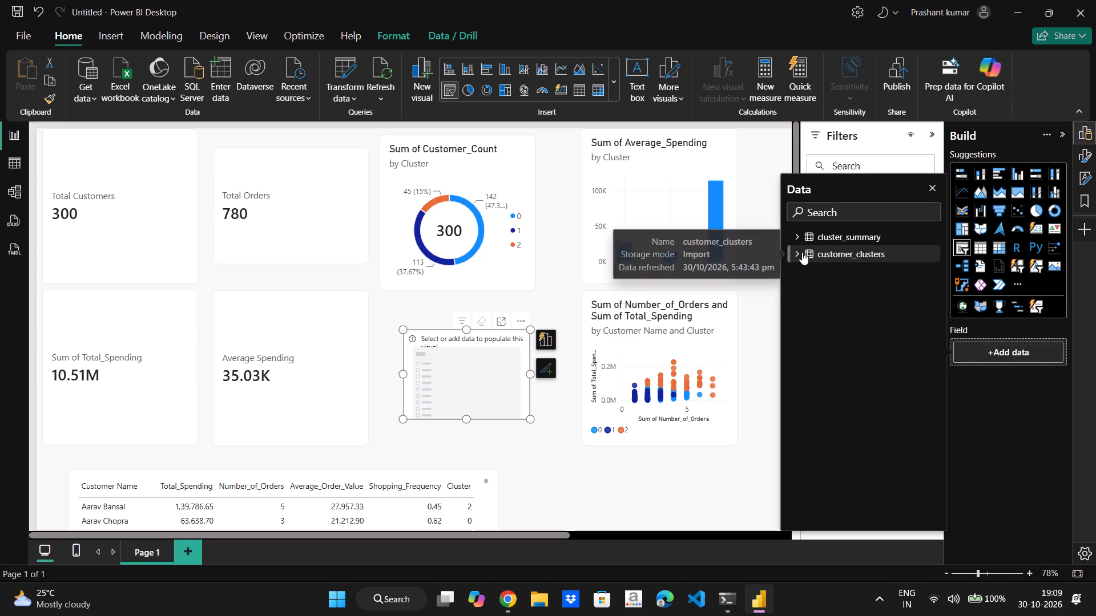
pyautogui.click(792, 253)
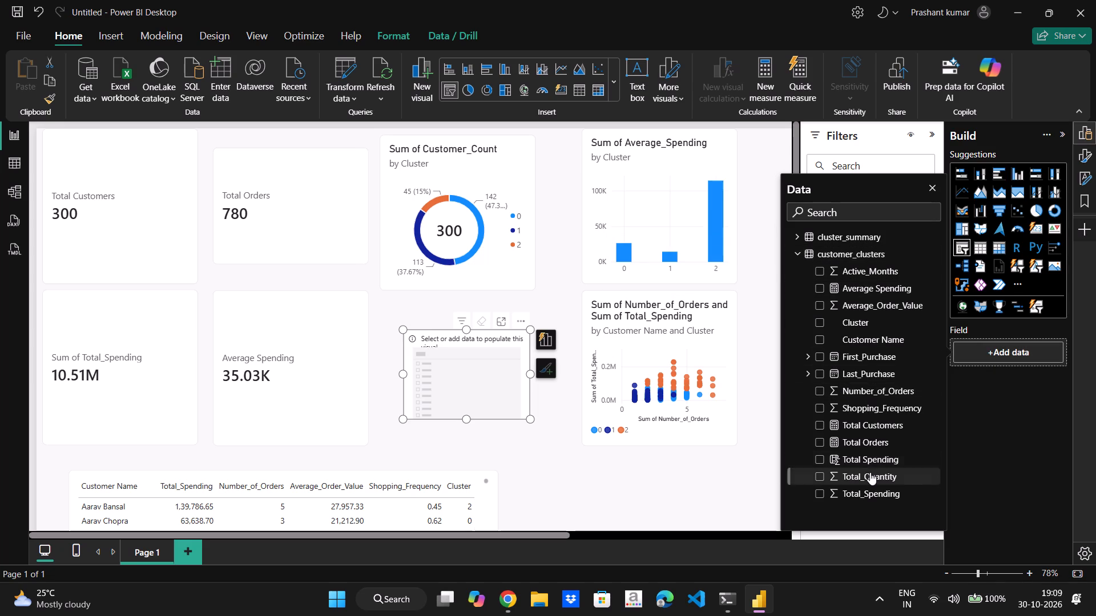
pyautogui.click(820, 322)
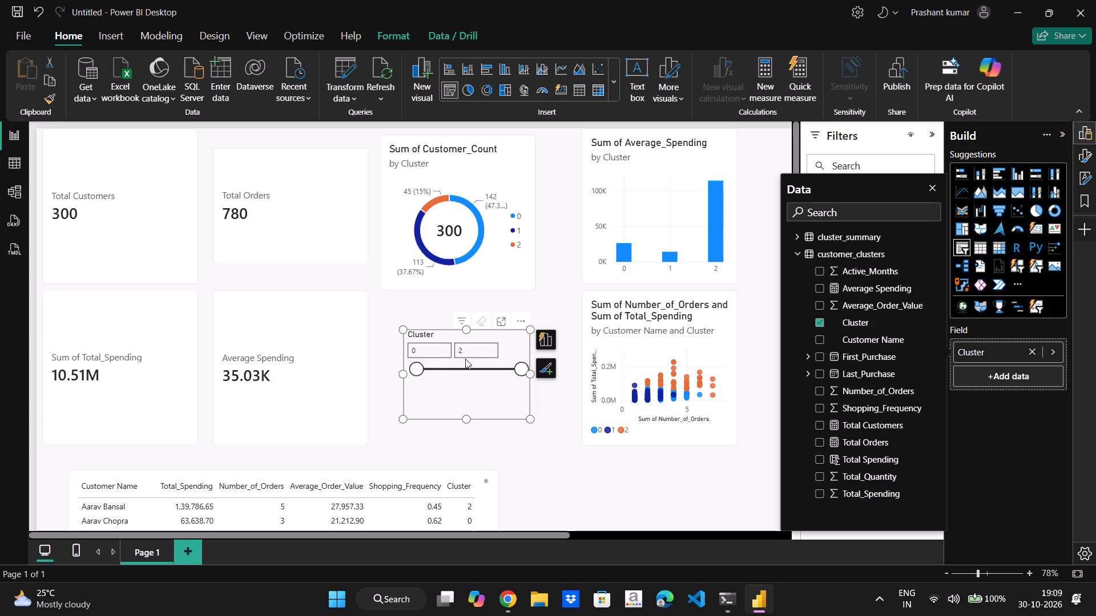
# Widen the Cluster slicer by extending its right edge over the edge of the neighbouring scatter chart.
pyautogui.hscroll(-1, 492, 384)
pyautogui.click(581, 462)
pyautogui.moveTo(529, 367); pyautogui.dragTo(601, 364)
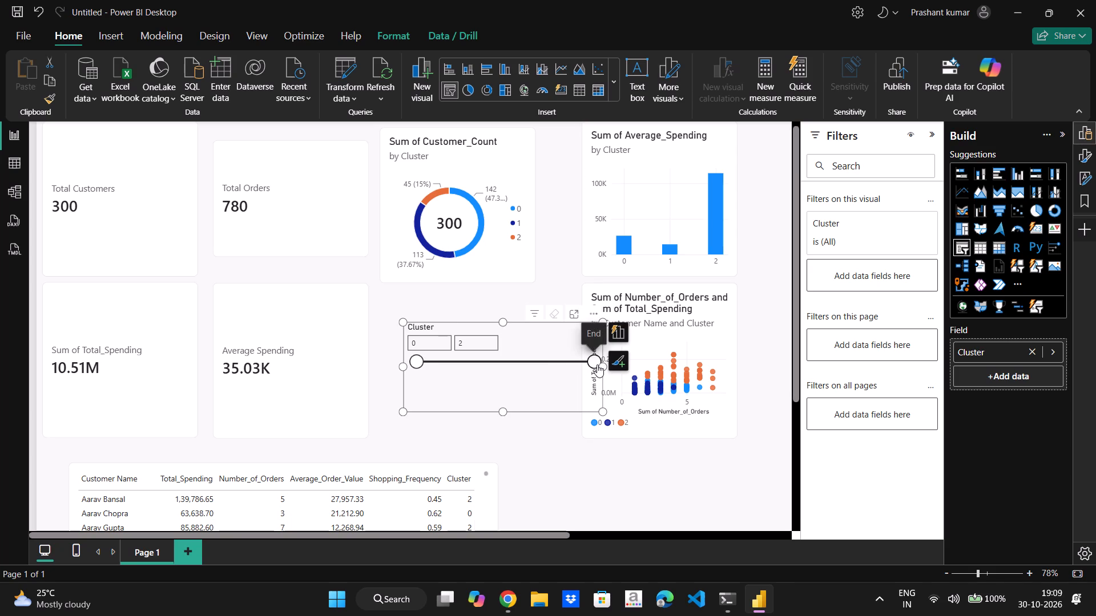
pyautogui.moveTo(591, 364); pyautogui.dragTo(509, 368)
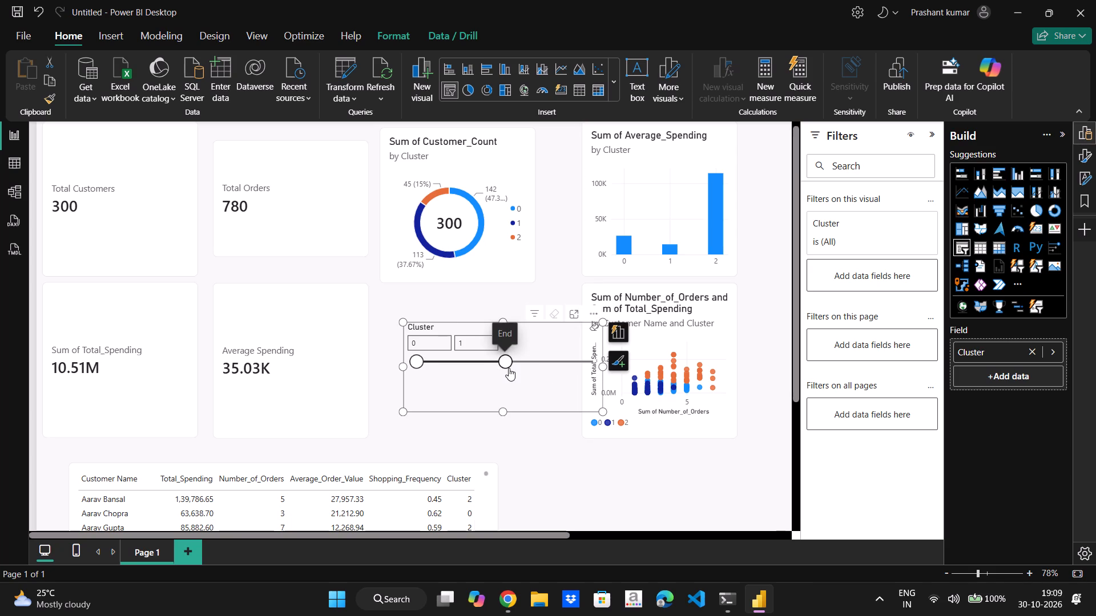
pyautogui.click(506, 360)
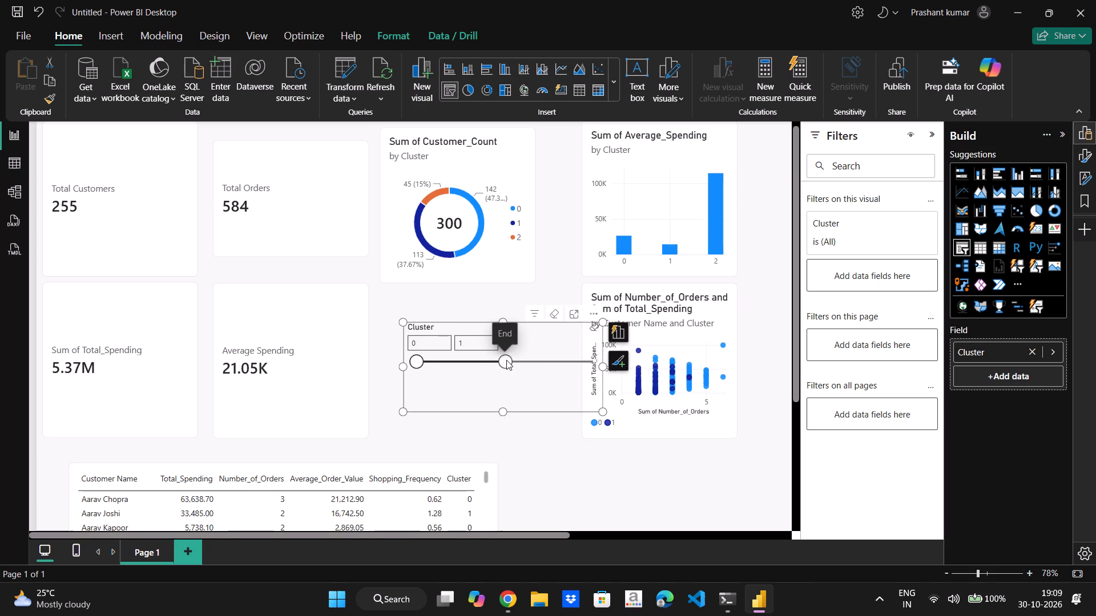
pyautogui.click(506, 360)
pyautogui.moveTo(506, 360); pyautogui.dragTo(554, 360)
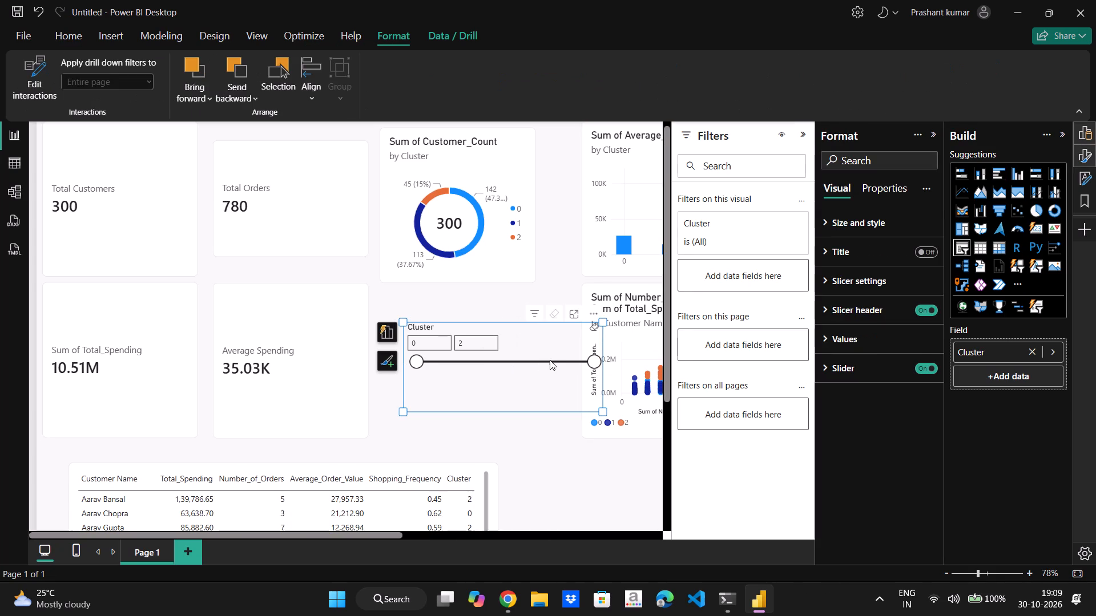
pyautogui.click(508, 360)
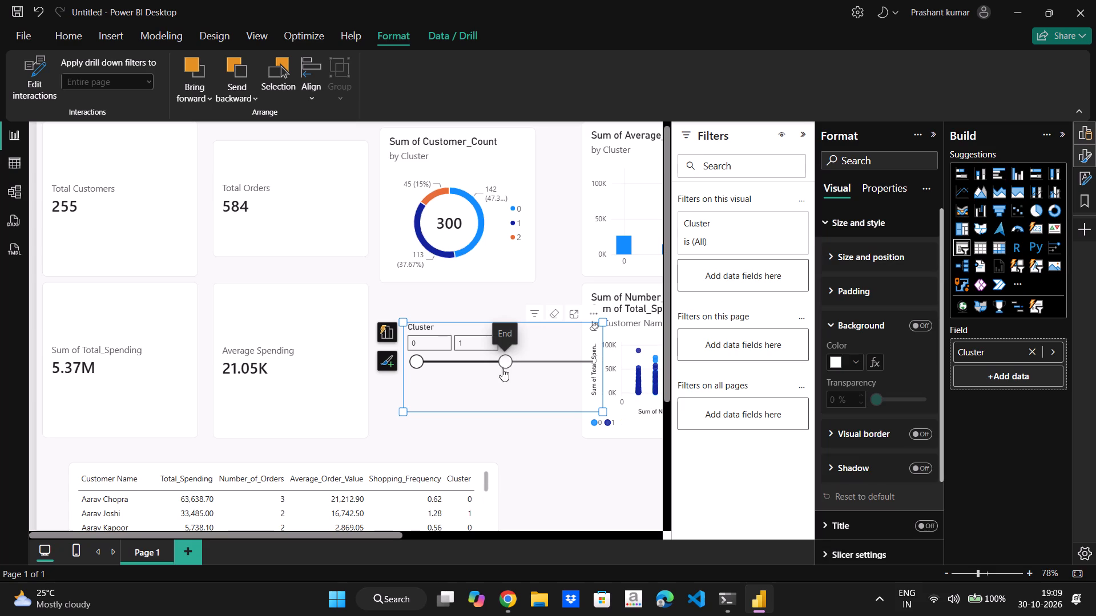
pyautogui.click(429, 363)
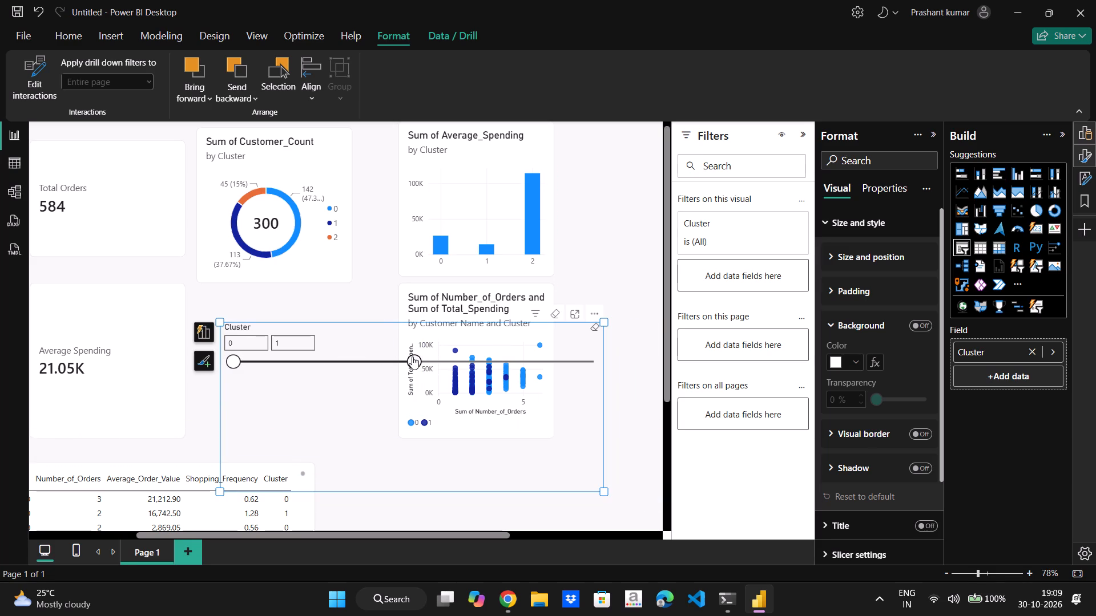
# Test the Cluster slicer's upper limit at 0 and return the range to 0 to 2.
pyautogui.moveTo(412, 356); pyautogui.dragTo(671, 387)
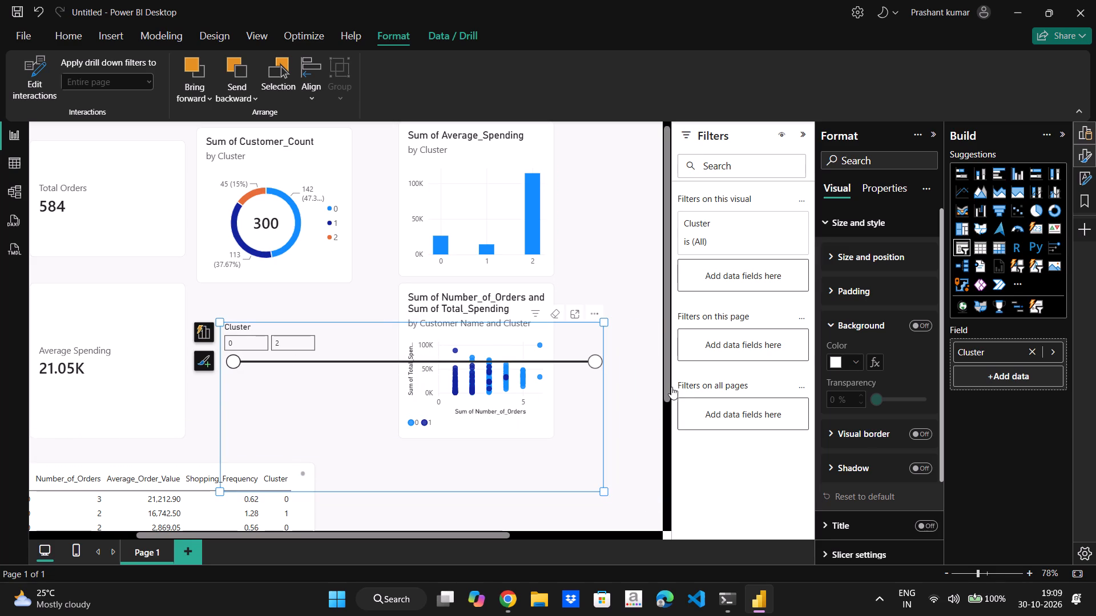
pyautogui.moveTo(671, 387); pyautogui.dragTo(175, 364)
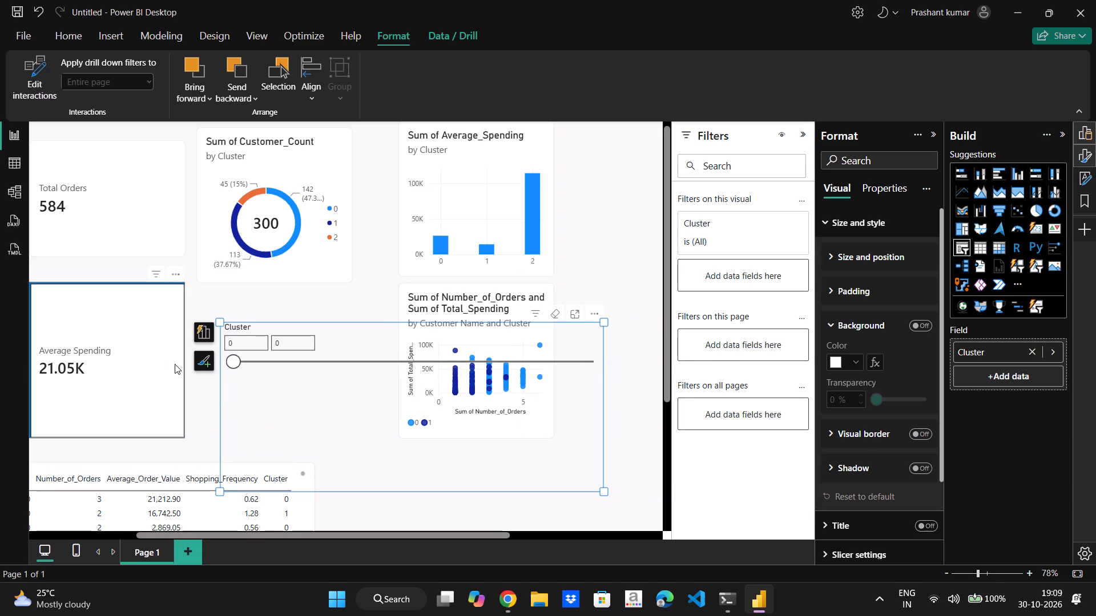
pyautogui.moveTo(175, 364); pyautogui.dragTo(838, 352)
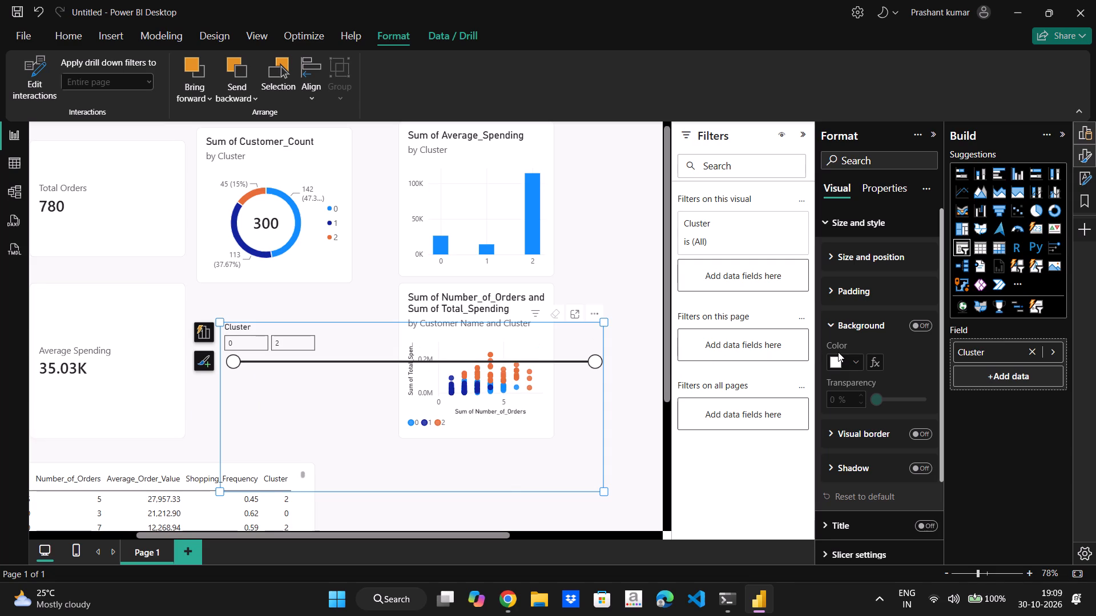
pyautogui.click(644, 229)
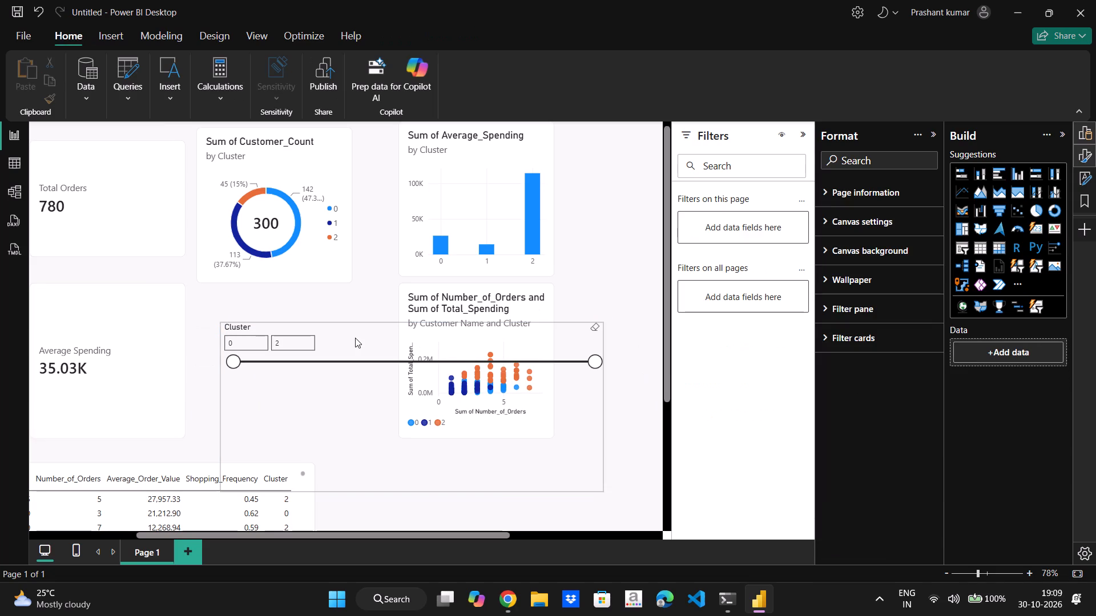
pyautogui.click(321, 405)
# Set the Cluster slicer's lower limit to 1.
pyautogui.click(253, 346)
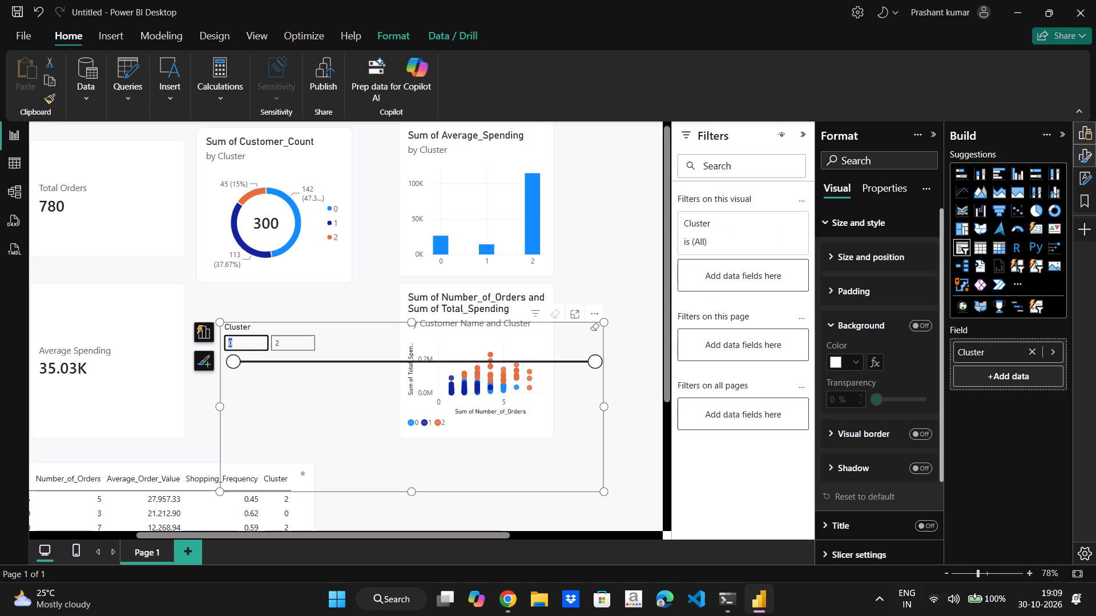
pyautogui.press('BackSpace')
pyautogui.press('1')
pyautogui.click(282, 403)
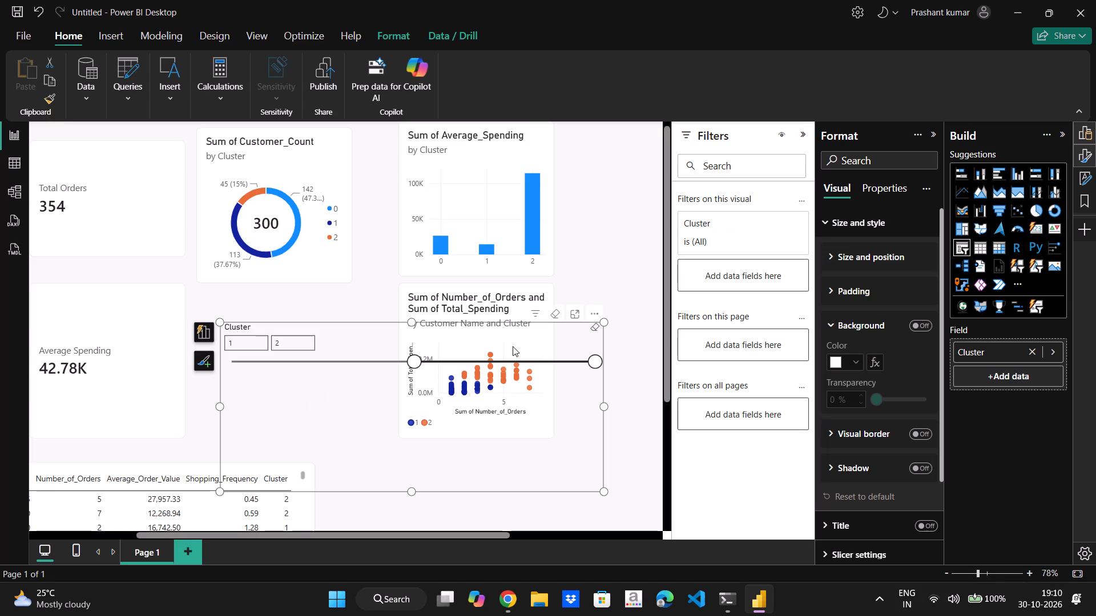
# Narrow the Cluster slicer clear of the scatter chart and move it directly beneath the Sum of Customer_Count donut chart.
pyautogui.moveTo(606, 408); pyautogui.dragTo(400, 390)
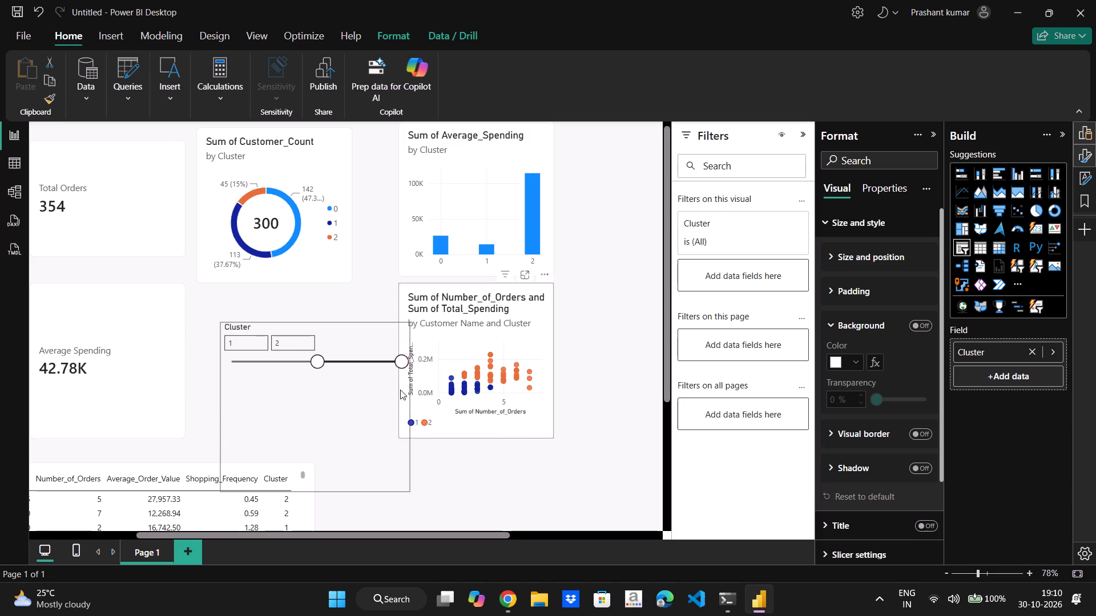
pyautogui.moveTo(400, 390); pyautogui.dragTo(359, 378)
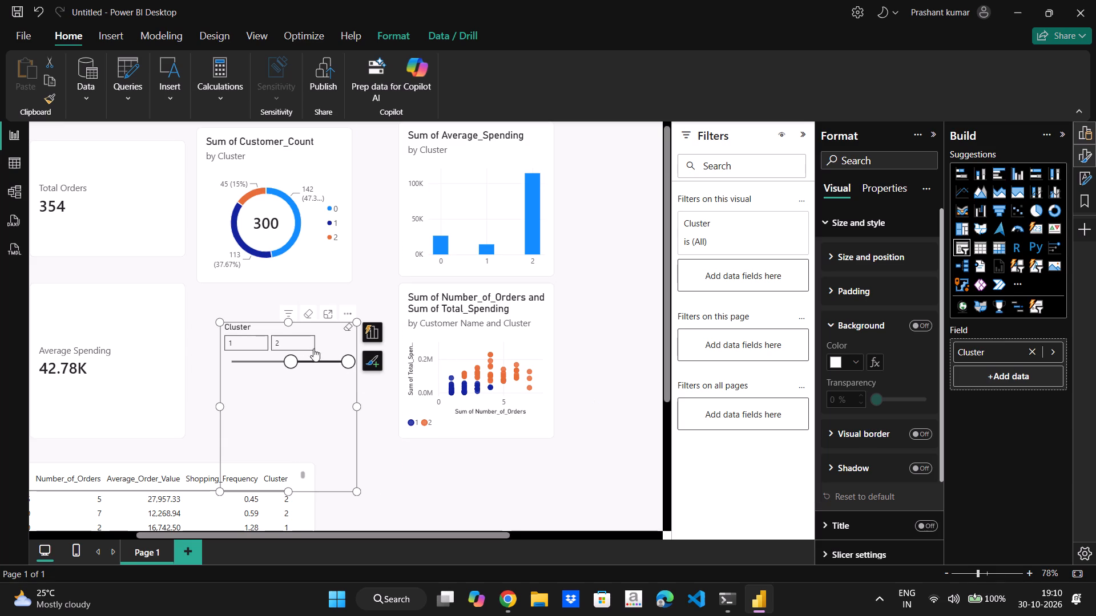
pyautogui.moveTo(320, 341); pyautogui.dragTo(298, 306)
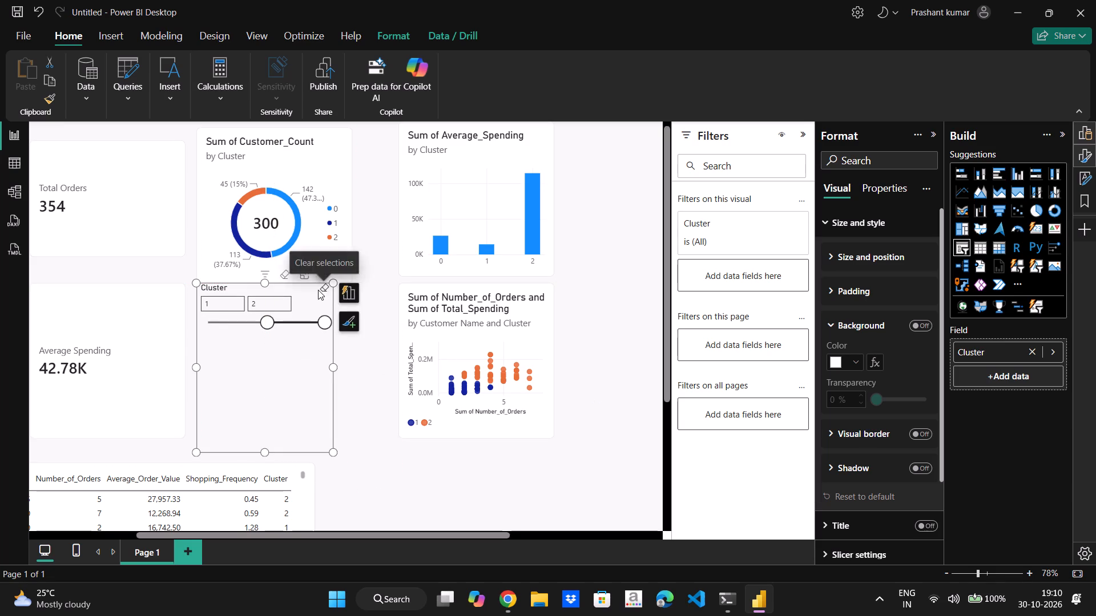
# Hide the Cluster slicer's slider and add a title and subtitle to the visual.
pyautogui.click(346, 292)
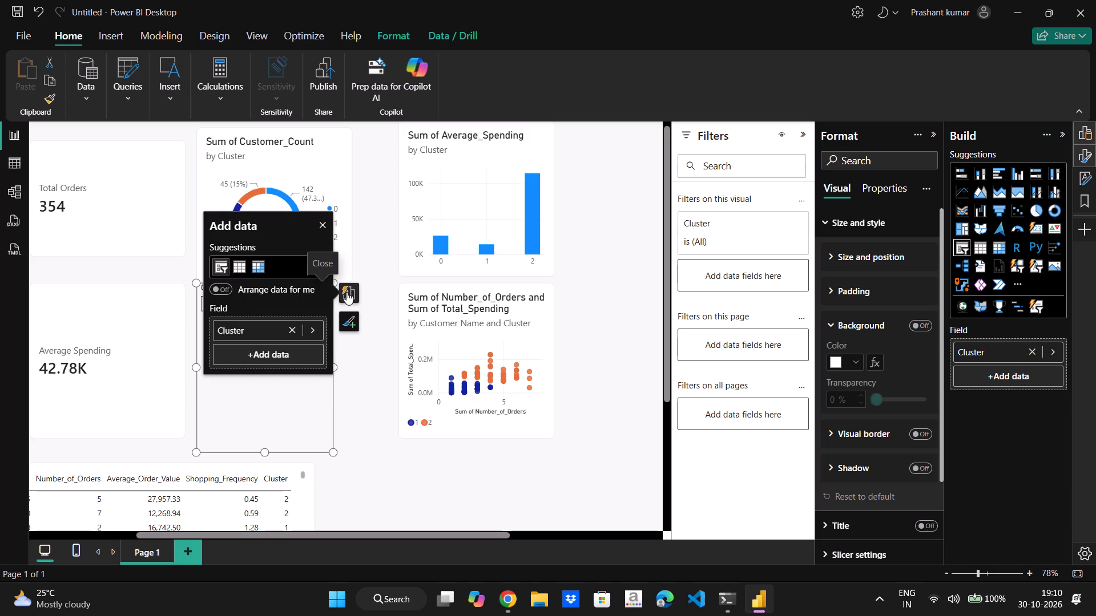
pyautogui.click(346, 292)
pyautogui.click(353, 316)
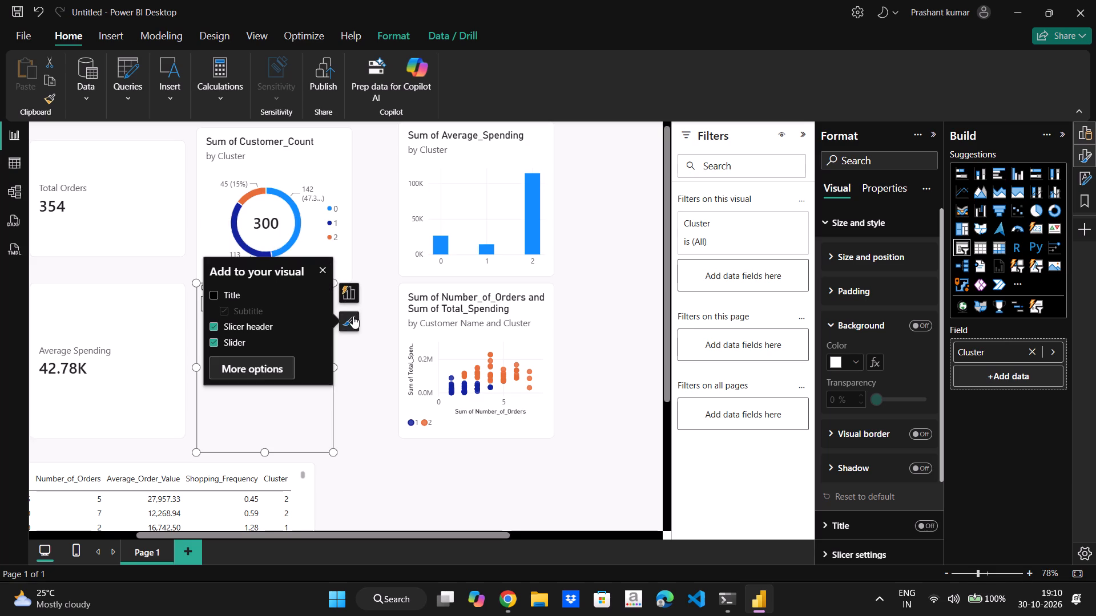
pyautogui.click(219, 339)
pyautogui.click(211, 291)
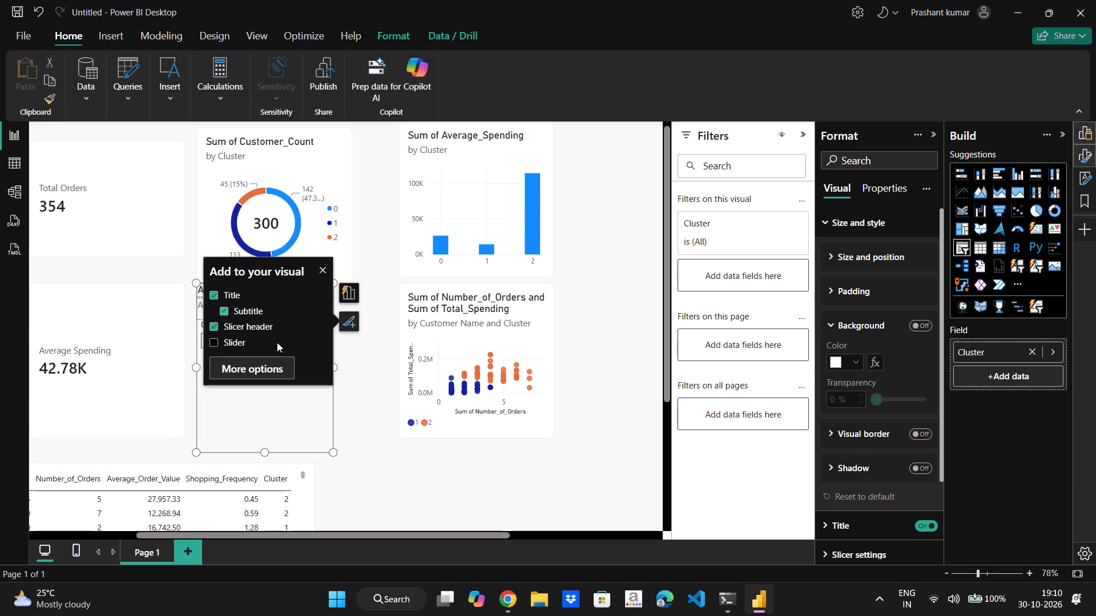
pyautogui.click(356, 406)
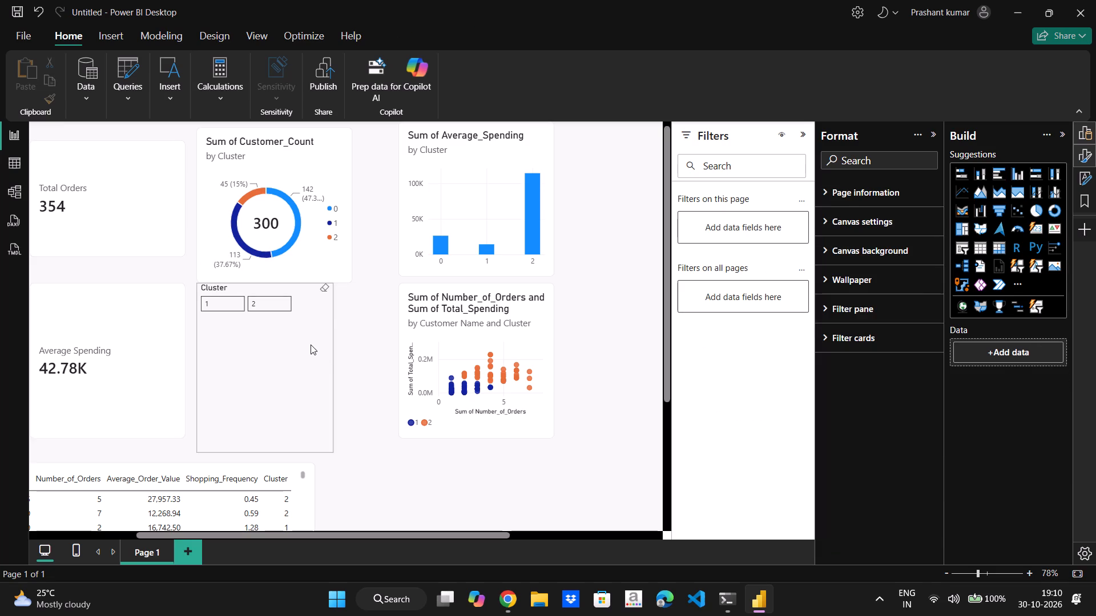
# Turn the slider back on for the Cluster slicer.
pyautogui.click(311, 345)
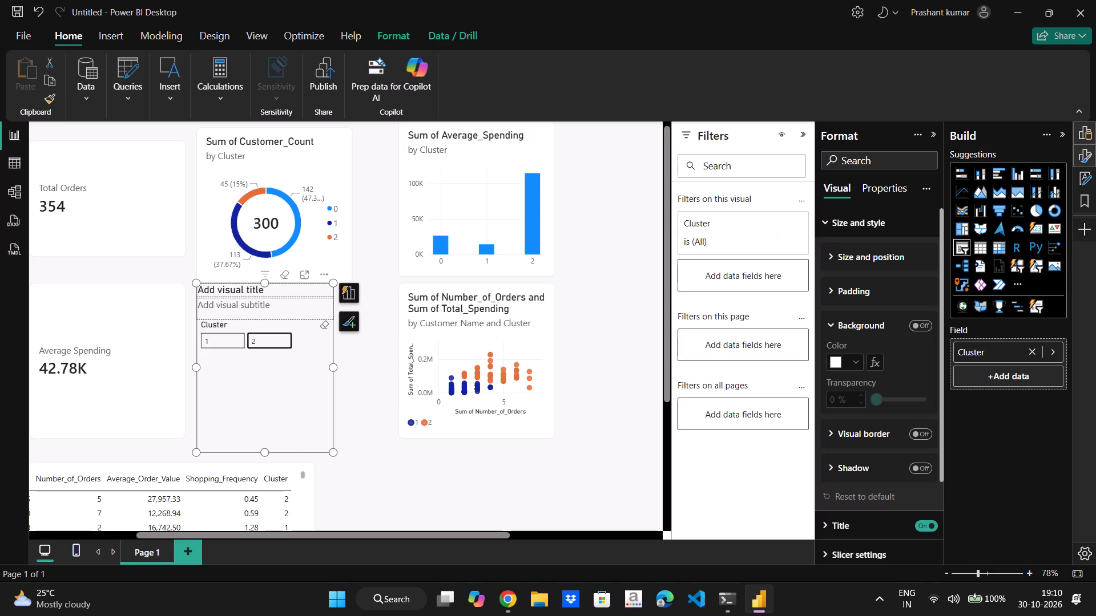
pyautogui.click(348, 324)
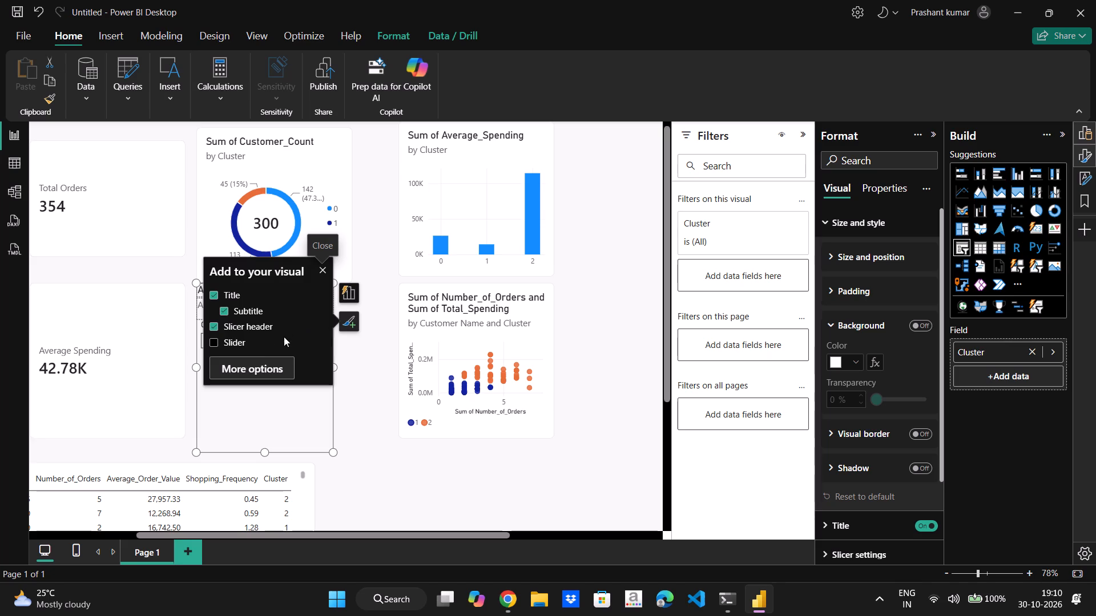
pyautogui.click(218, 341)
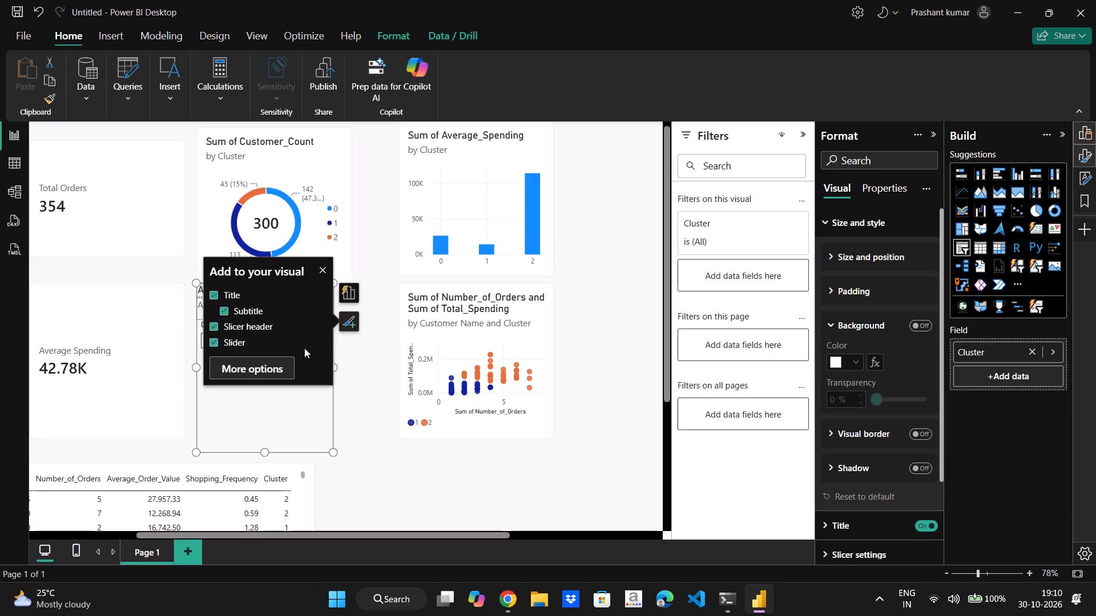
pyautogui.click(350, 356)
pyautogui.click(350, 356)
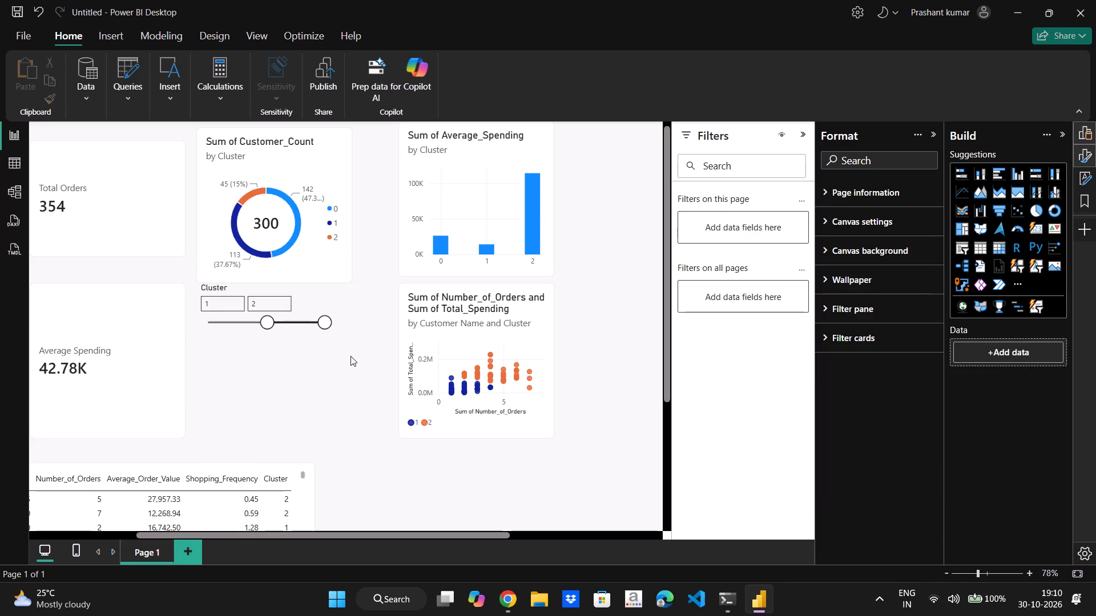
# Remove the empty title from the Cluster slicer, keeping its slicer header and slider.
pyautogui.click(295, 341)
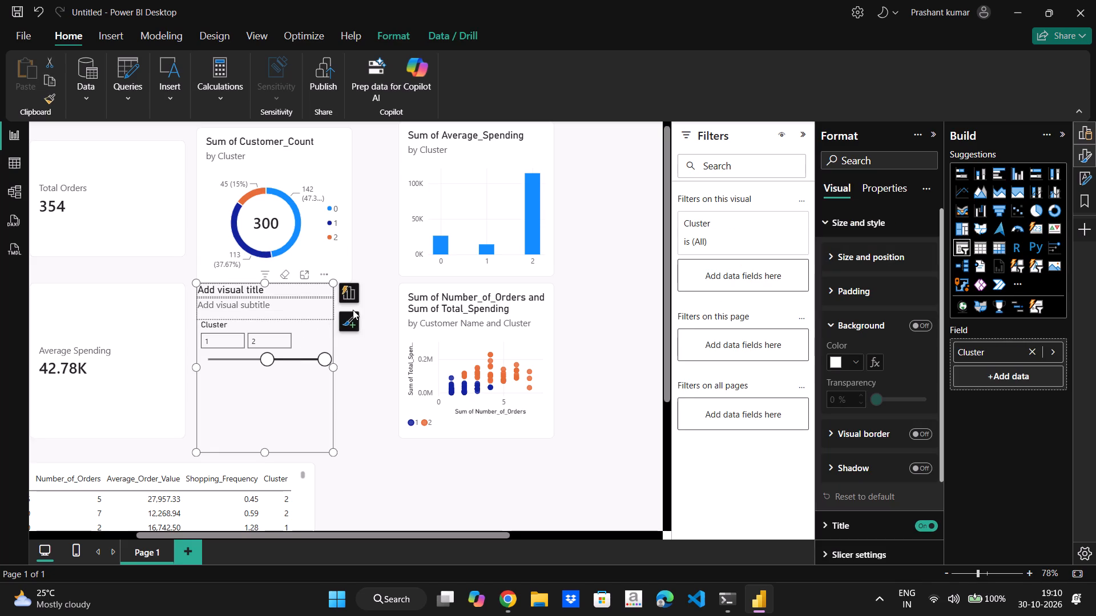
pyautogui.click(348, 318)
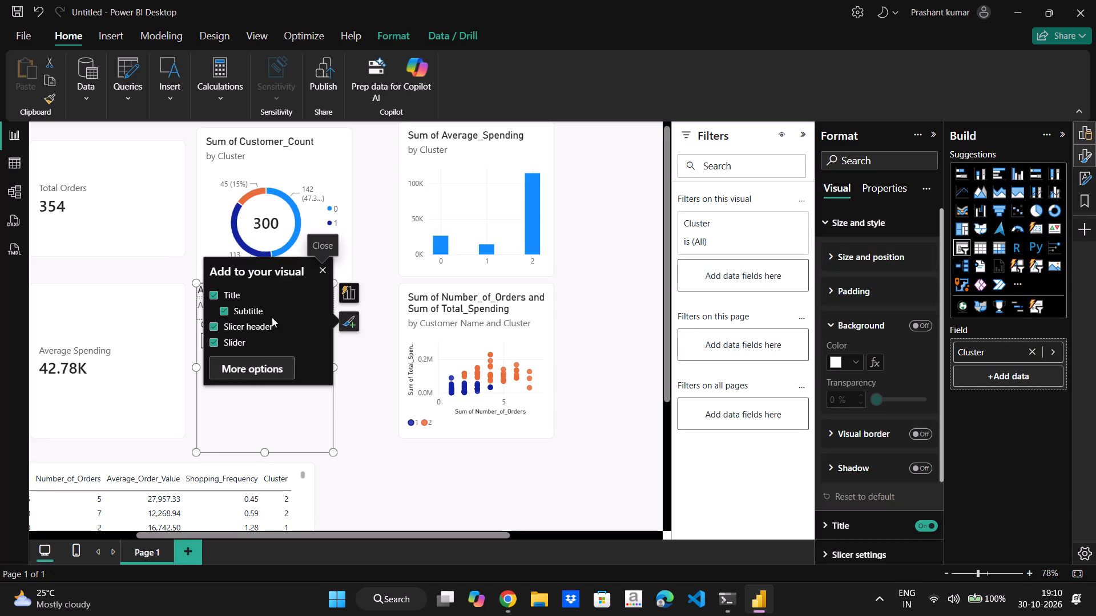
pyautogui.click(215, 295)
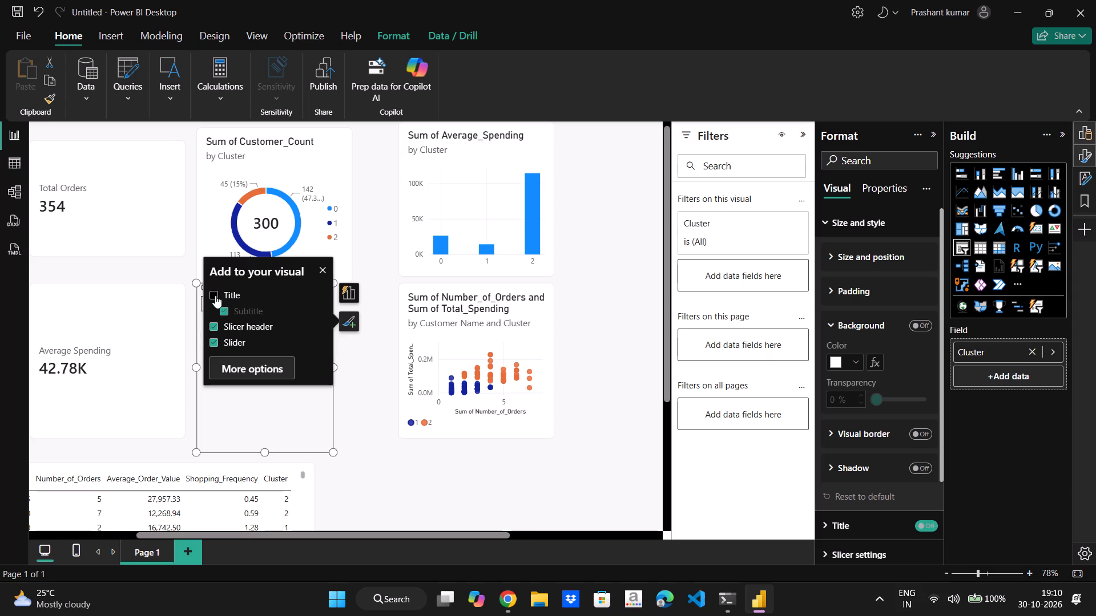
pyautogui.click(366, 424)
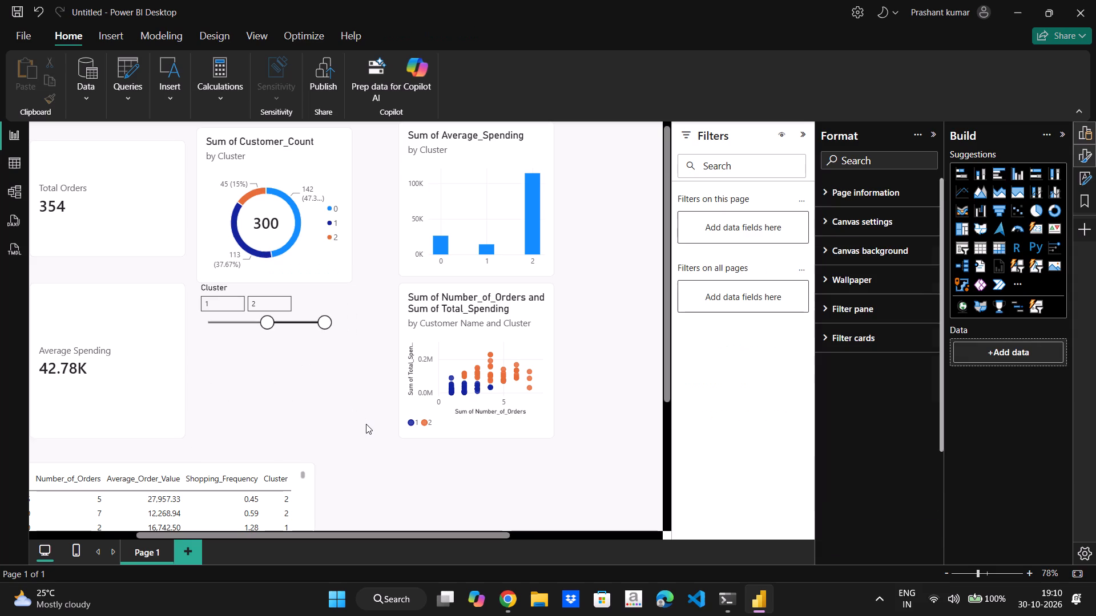
# Shorten the Cluster slicer's height so it ends just below its slider.
pyautogui.moveTo(302, 361); pyautogui.dragTo(305, 367)
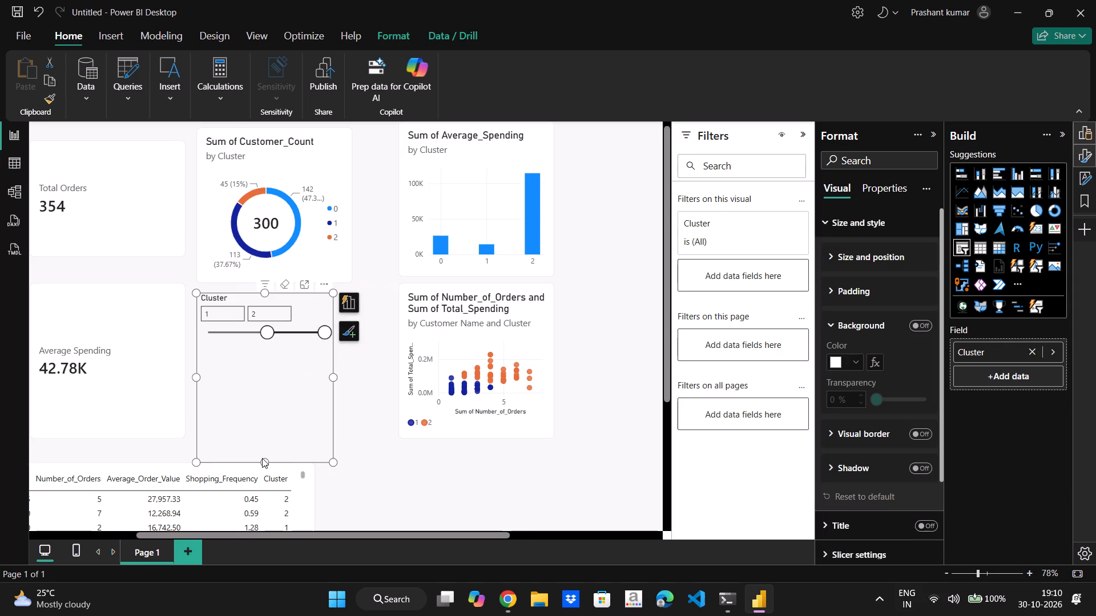
pyautogui.moveTo(264, 460); pyautogui.dragTo(269, 356)
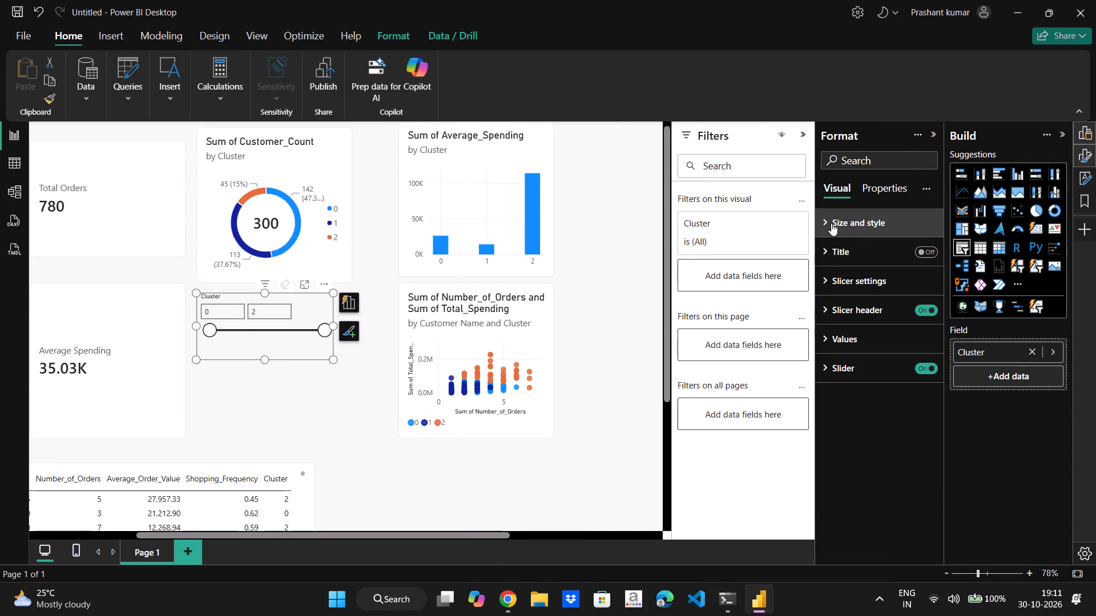
pyautogui.click(833, 245)
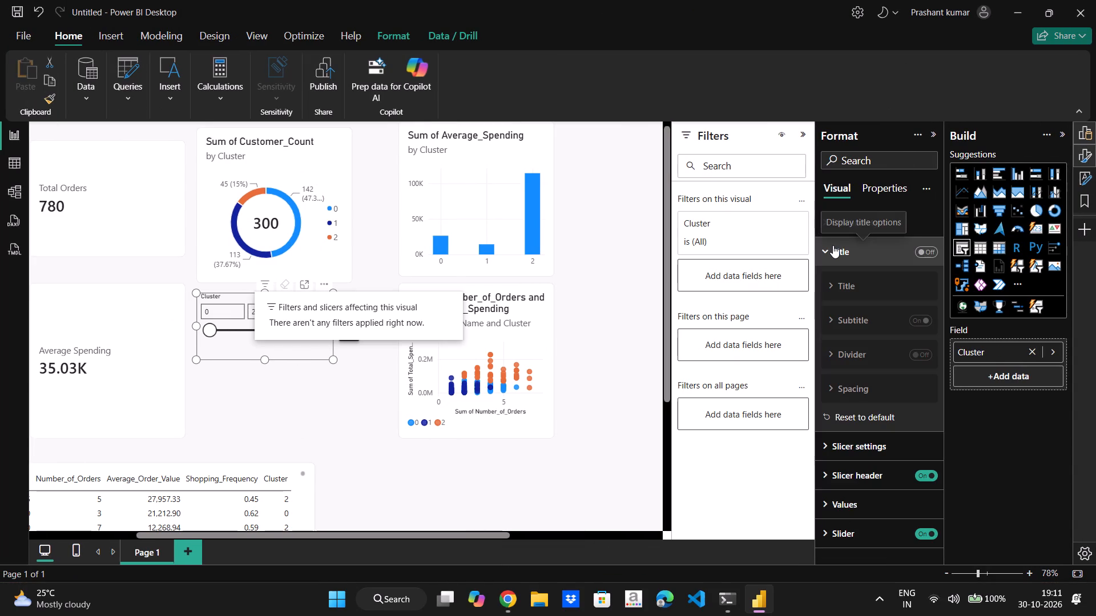
pyautogui.scroll(-2, 857, 332)
pyautogui.click(825, 444)
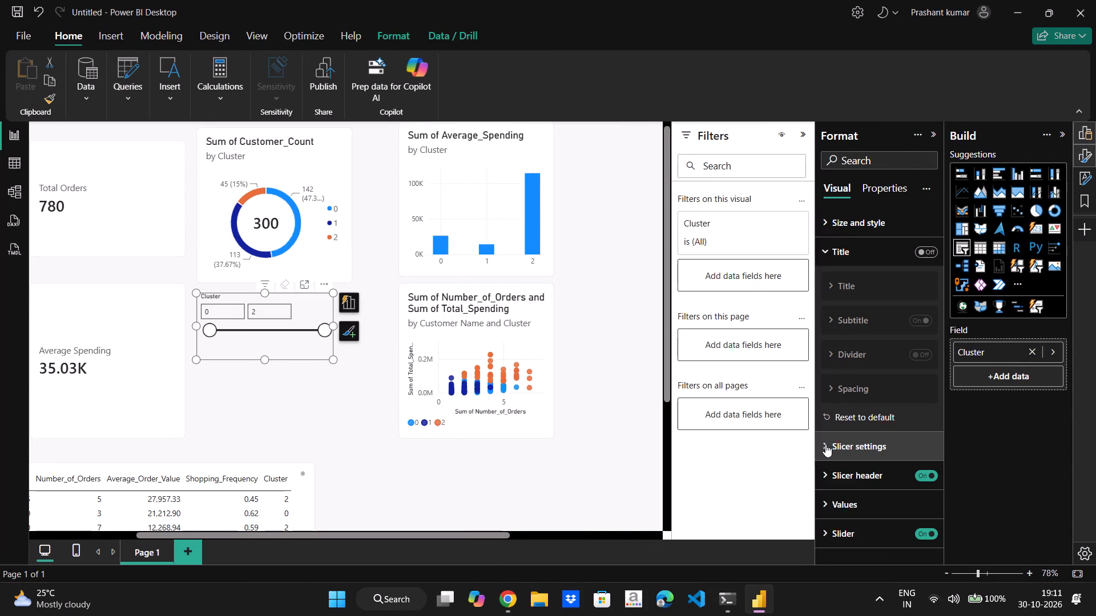
pyautogui.scroll(-3, 825, 444)
pyautogui.click(883, 427)
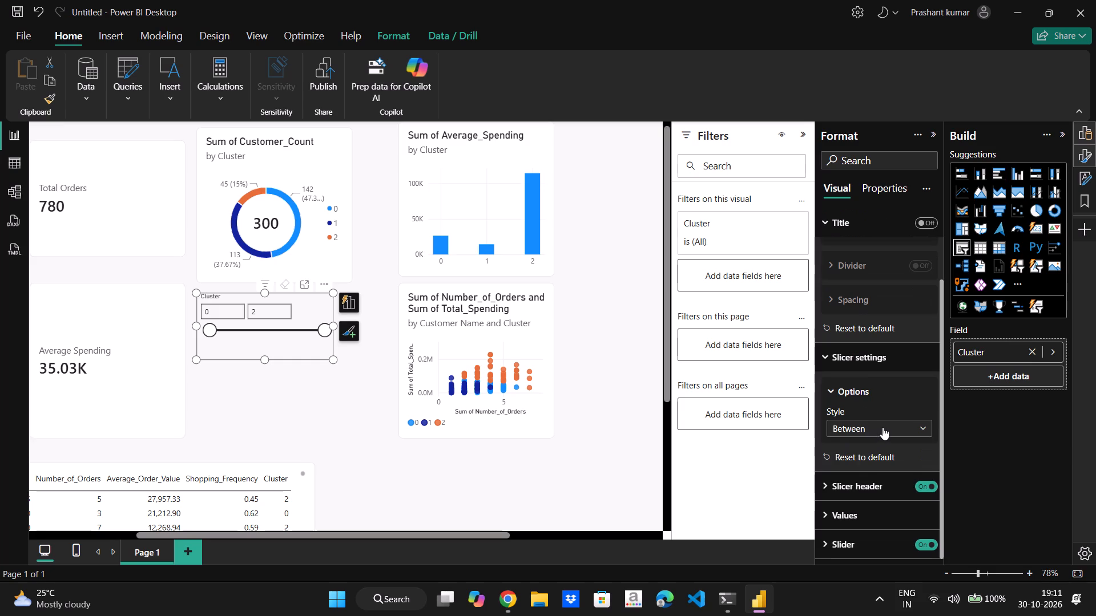
pyautogui.click(847, 461)
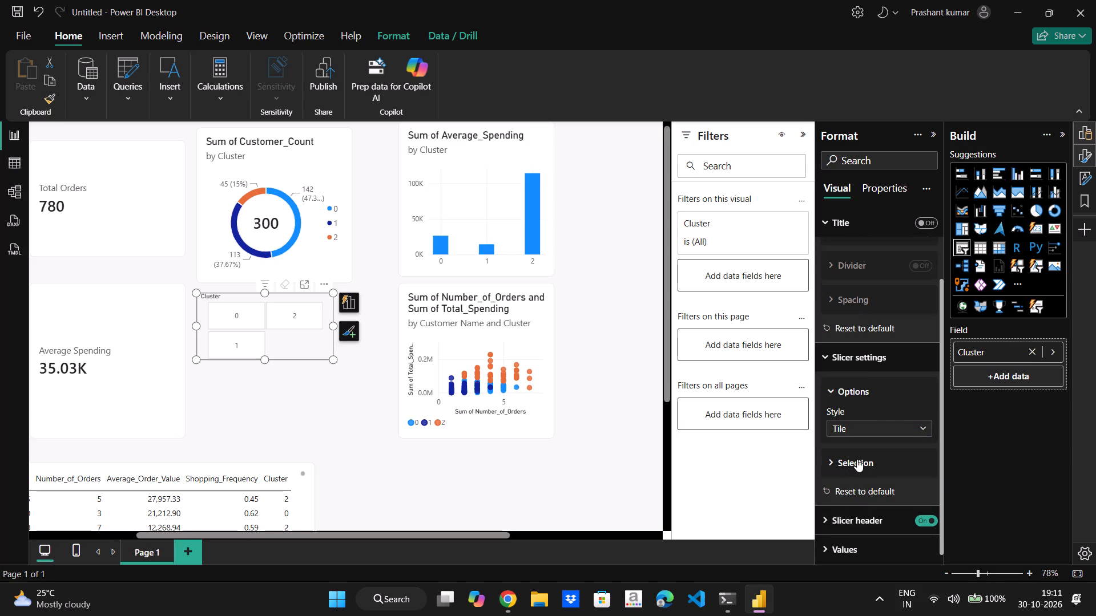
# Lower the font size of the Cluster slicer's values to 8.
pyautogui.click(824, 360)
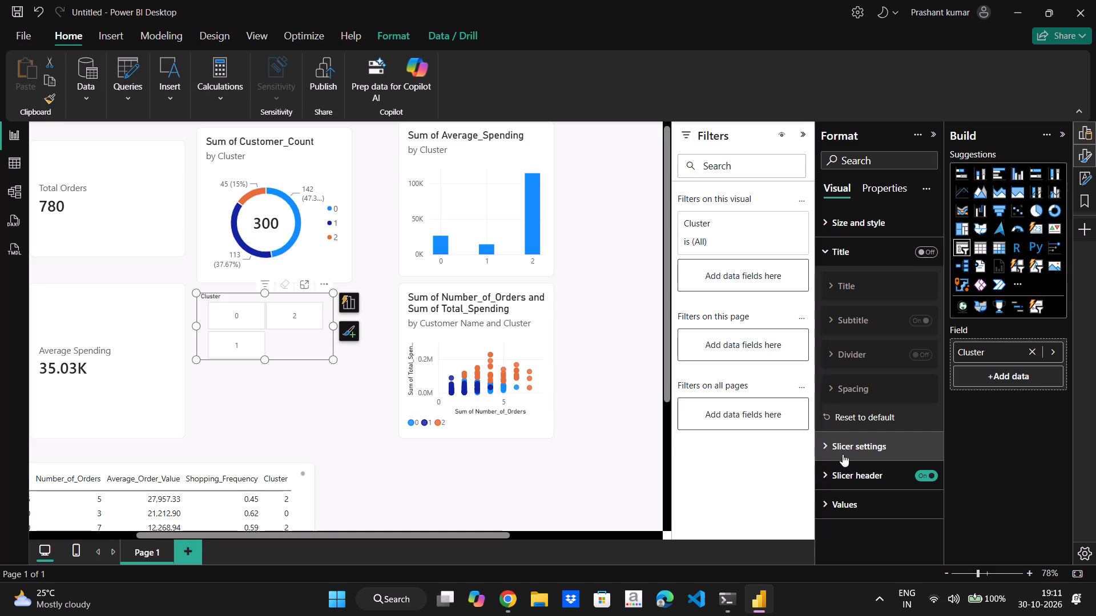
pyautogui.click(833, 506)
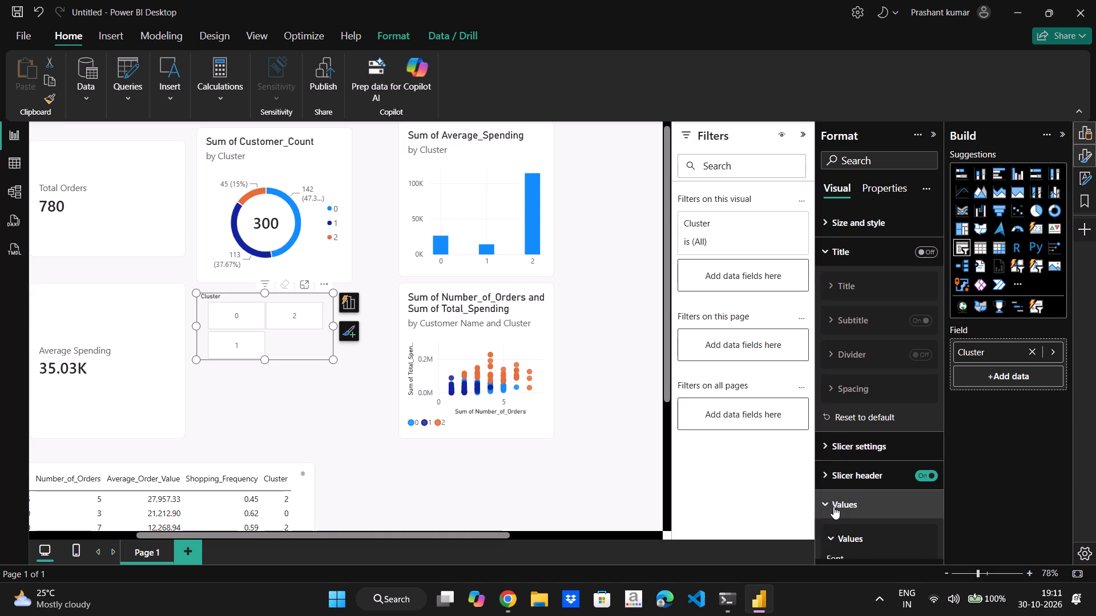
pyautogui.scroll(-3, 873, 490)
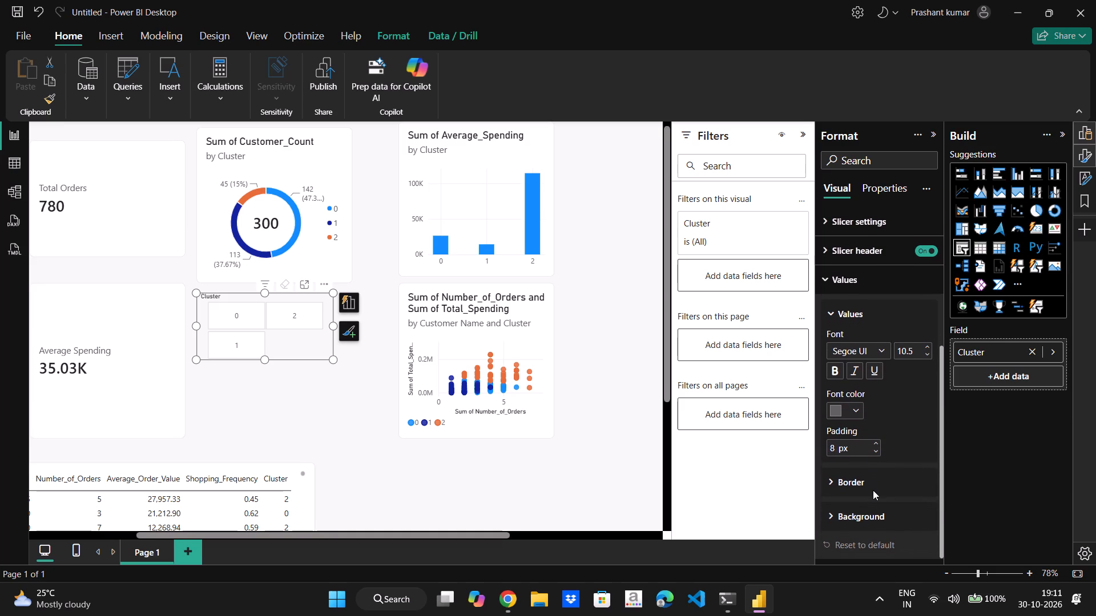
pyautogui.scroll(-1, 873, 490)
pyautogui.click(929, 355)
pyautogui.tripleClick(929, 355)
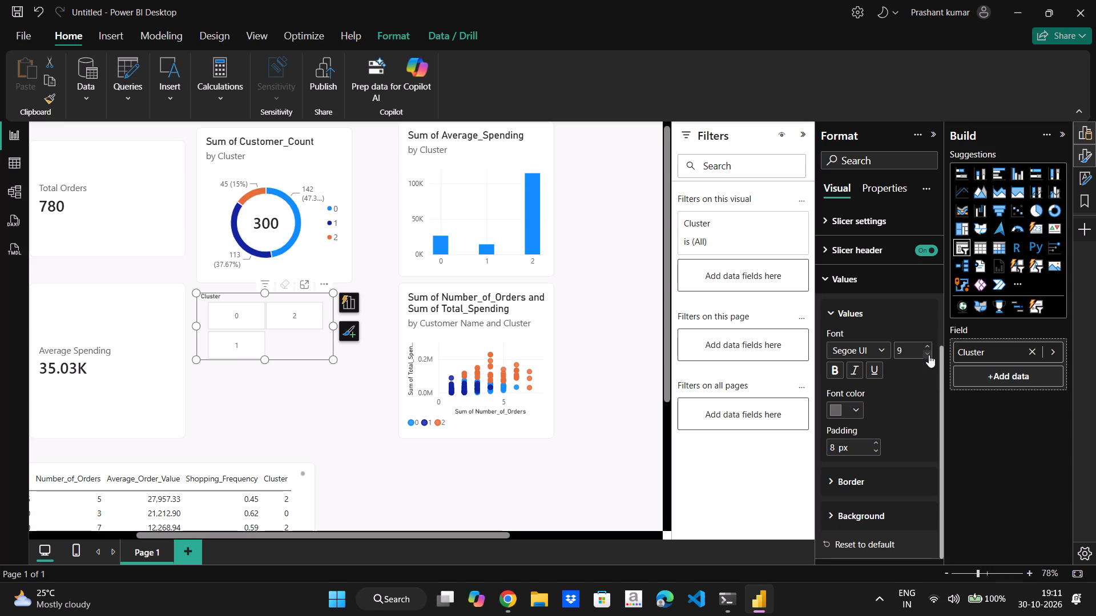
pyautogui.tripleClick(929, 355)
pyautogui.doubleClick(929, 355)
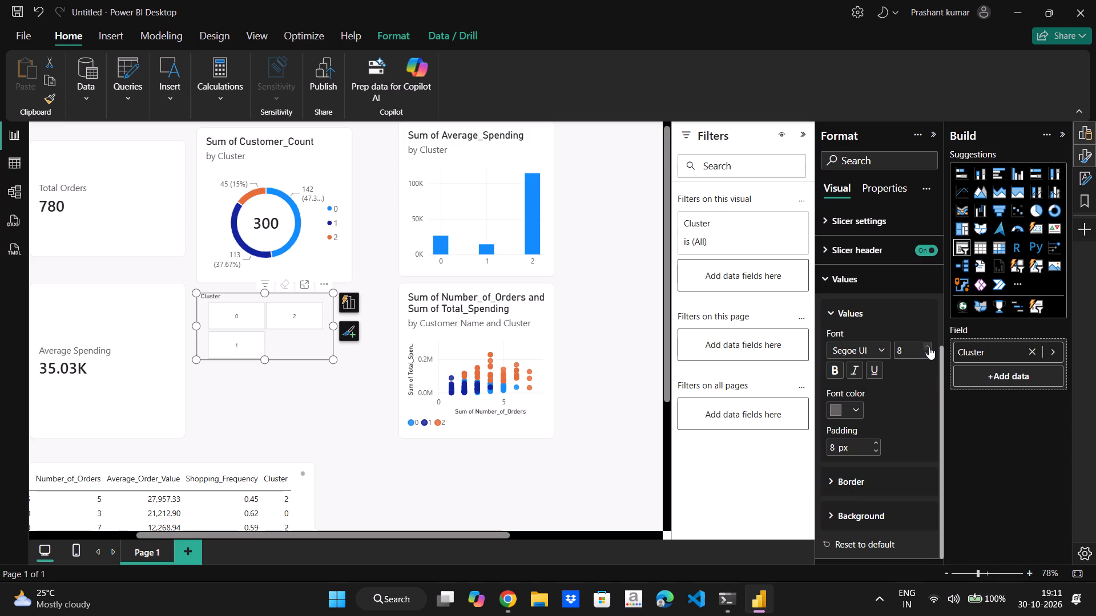
# Raise the font size of the Cluster slicer's values to 51 and deselect the slicer.
pyautogui.tripleClick(929, 346)
pyautogui.tripleClick(929, 346)
pyautogui.tripleClick(929, 346)
pyautogui.tripleClick(929, 346)
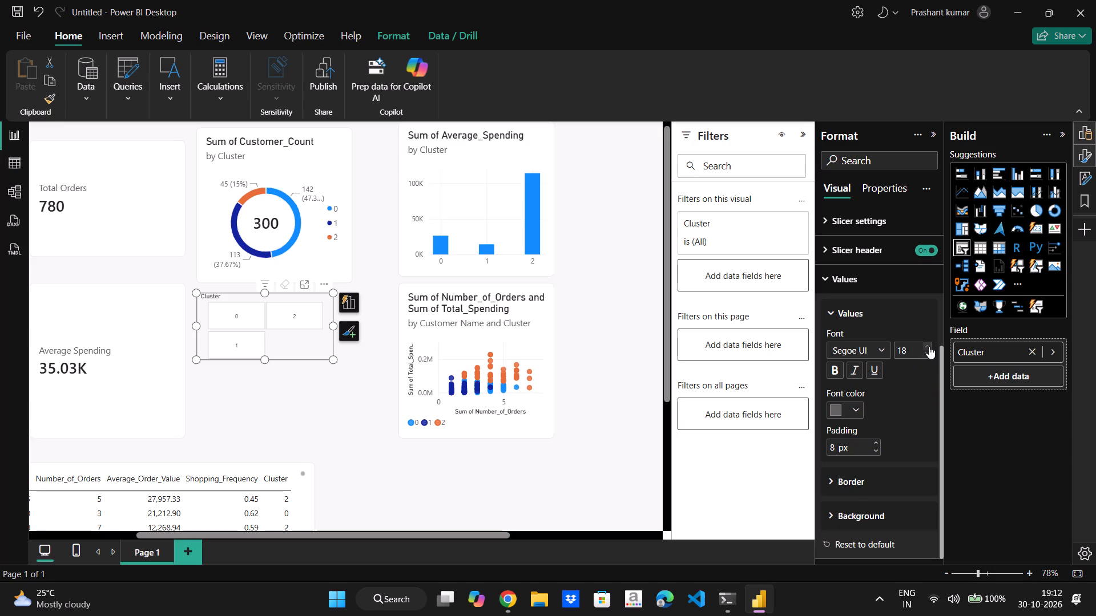
pyautogui.click(929, 346)
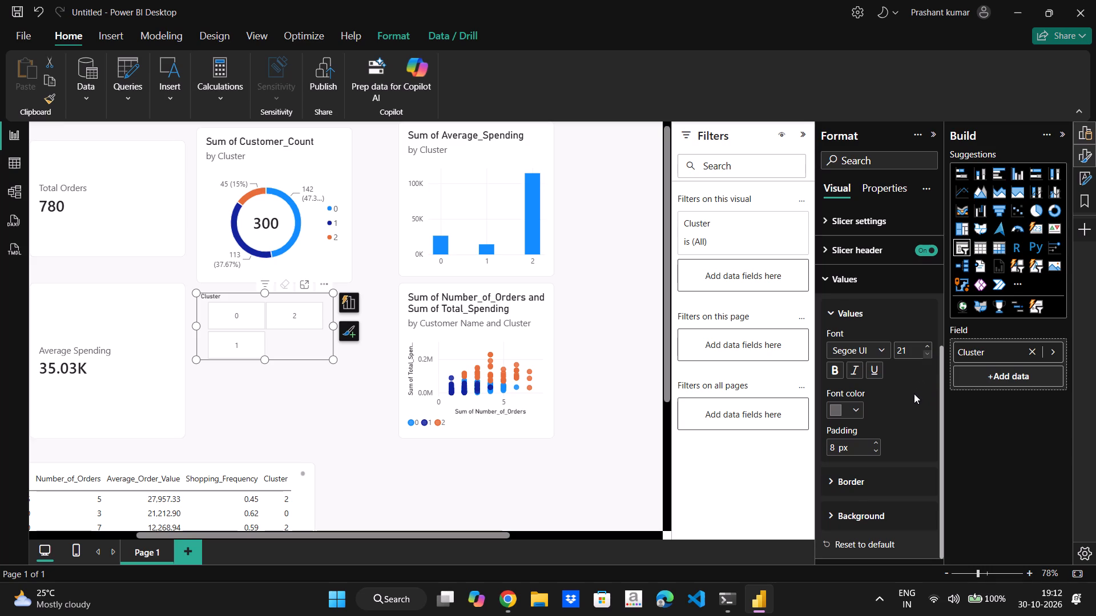
pyautogui.click(914, 394)
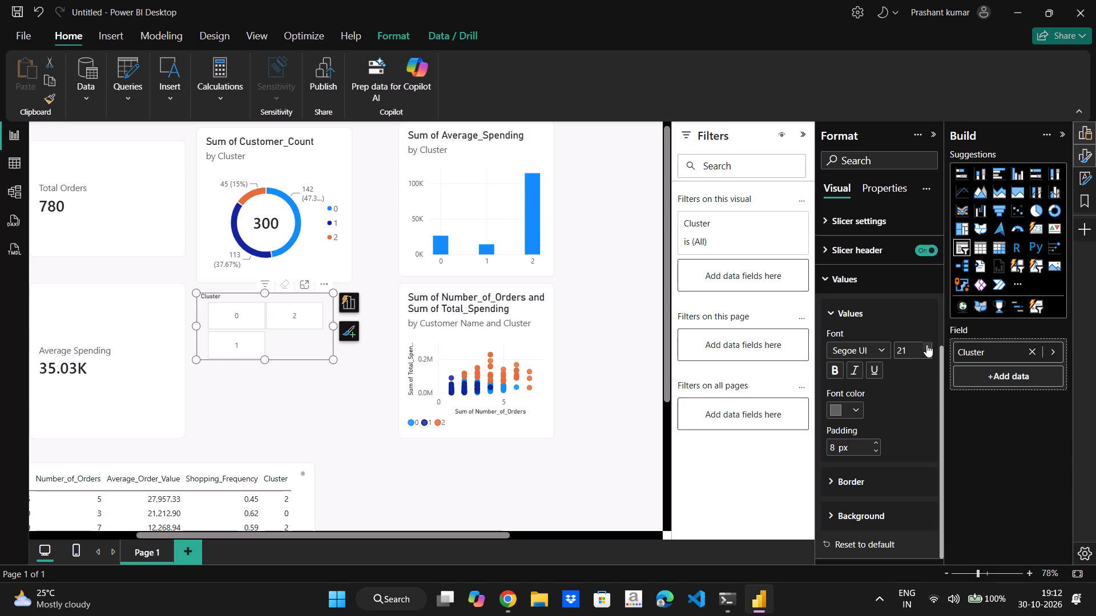
pyautogui.tripleClick(926, 345)
pyautogui.tripleClick(926, 345)
pyautogui.doubleClick(926, 345)
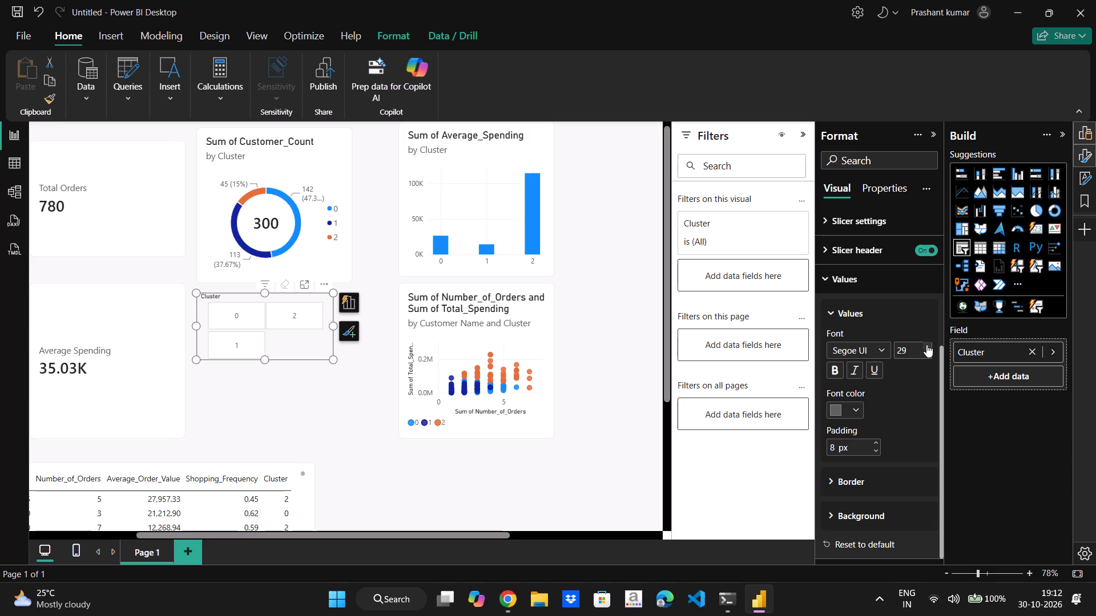
pyautogui.tripleClick(926, 345)
pyautogui.tripleClick(926, 345)
pyautogui.tripleClick(926, 345)
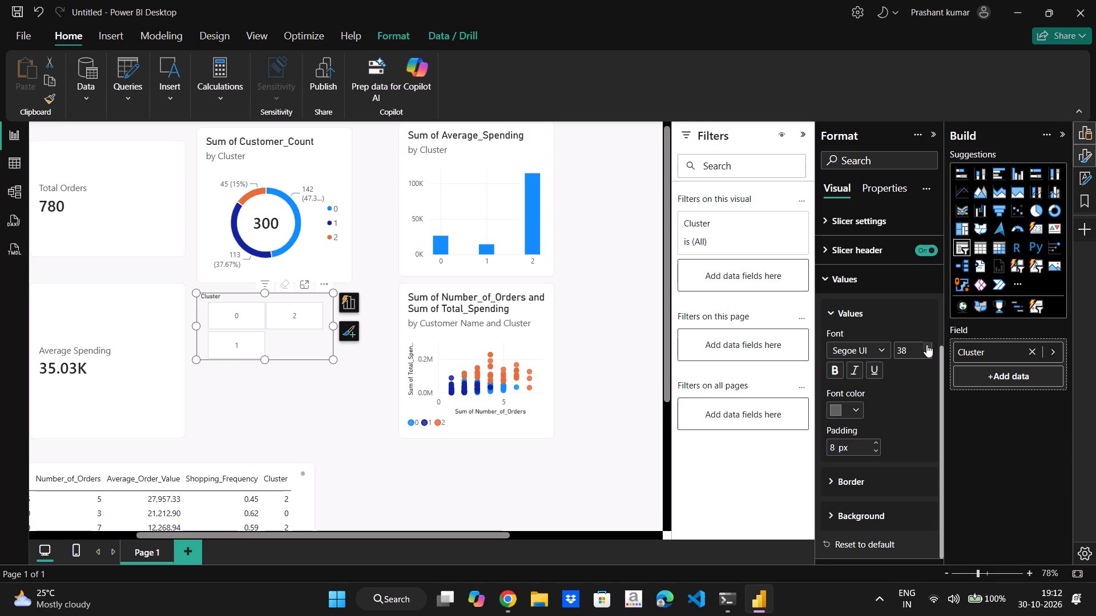
pyautogui.click(926, 345)
pyautogui.click(925, 390)
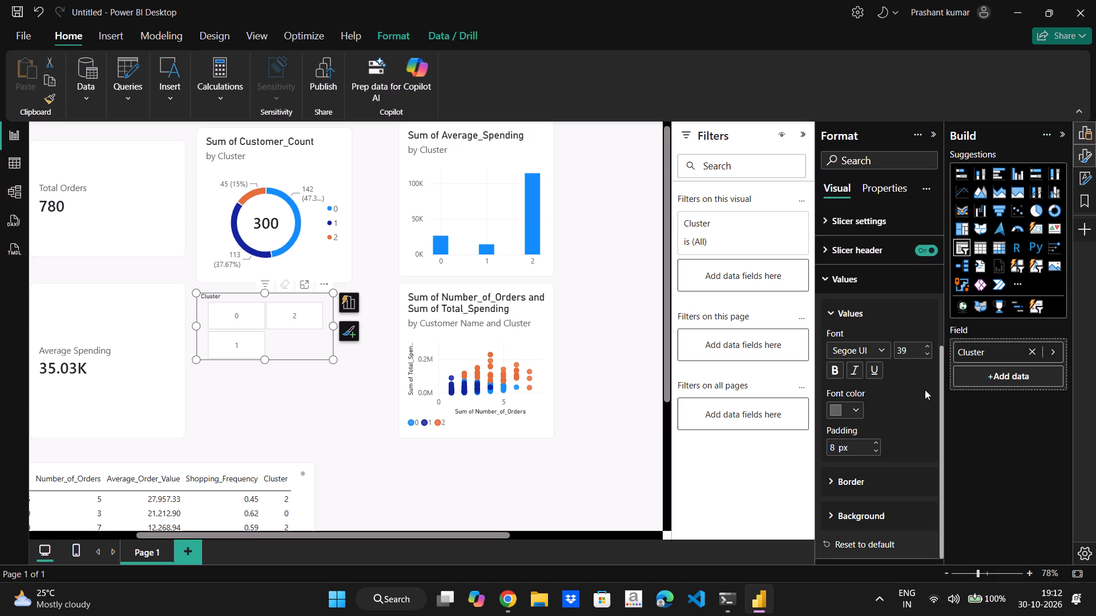
pyautogui.tripleClick(928, 347)
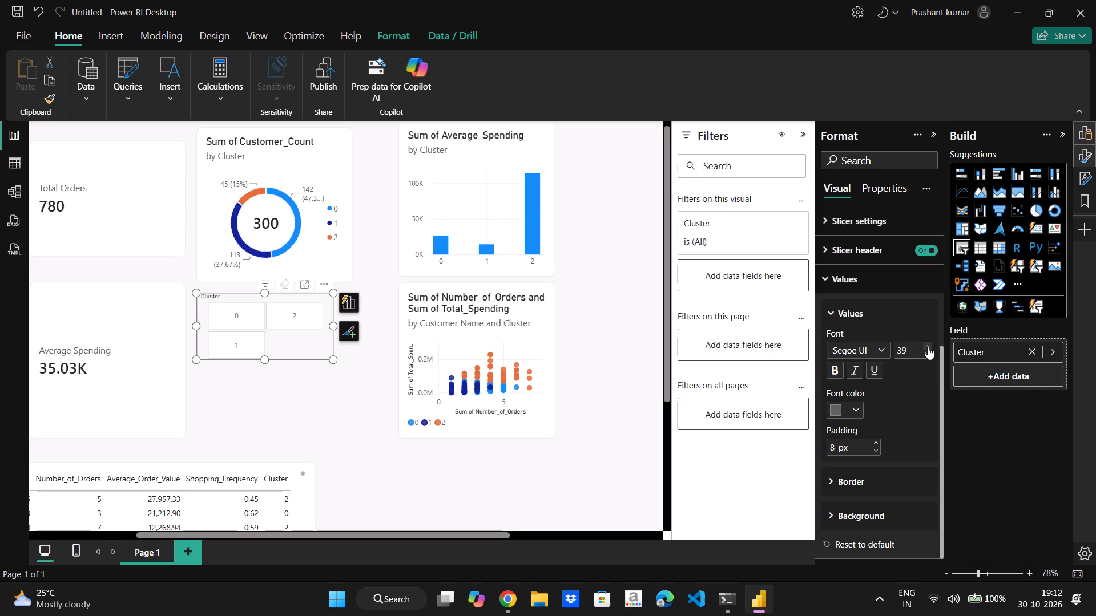
pyautogui.tripleClick(928, 347)
pyautogui.tripleClick(928, 347)
pyautogui.tripleClick(928, 347)
pyautogui.click(360, 422)
pyautogui.click(360, 422)
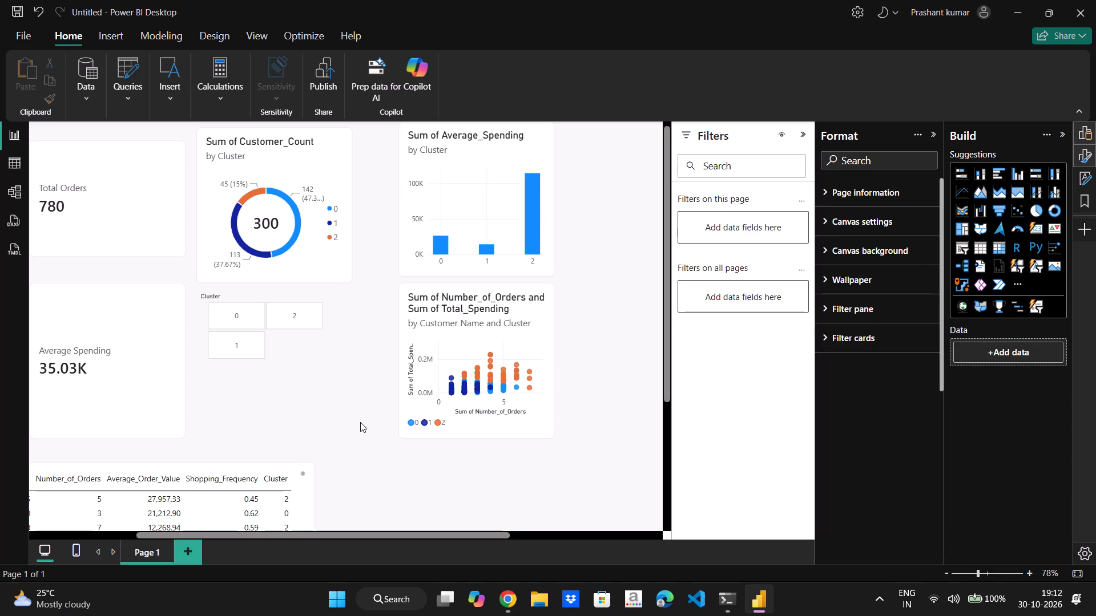
# Set the font of the Cluster slicer's values to Segoe UI Bold.
pyautogui.click(298, 351)
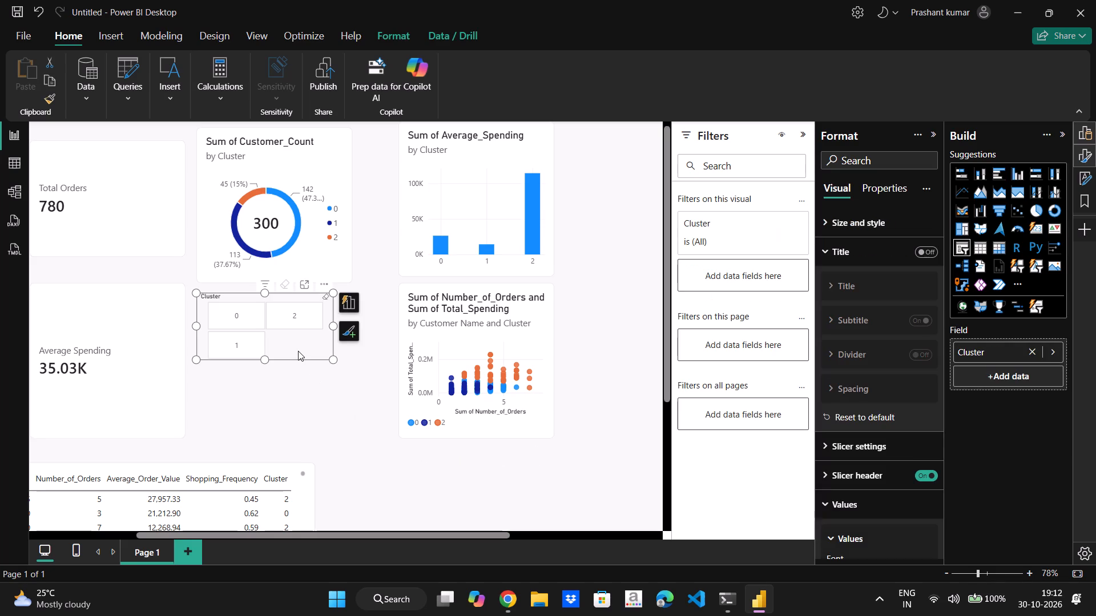
pyautogui.click(852, 446)
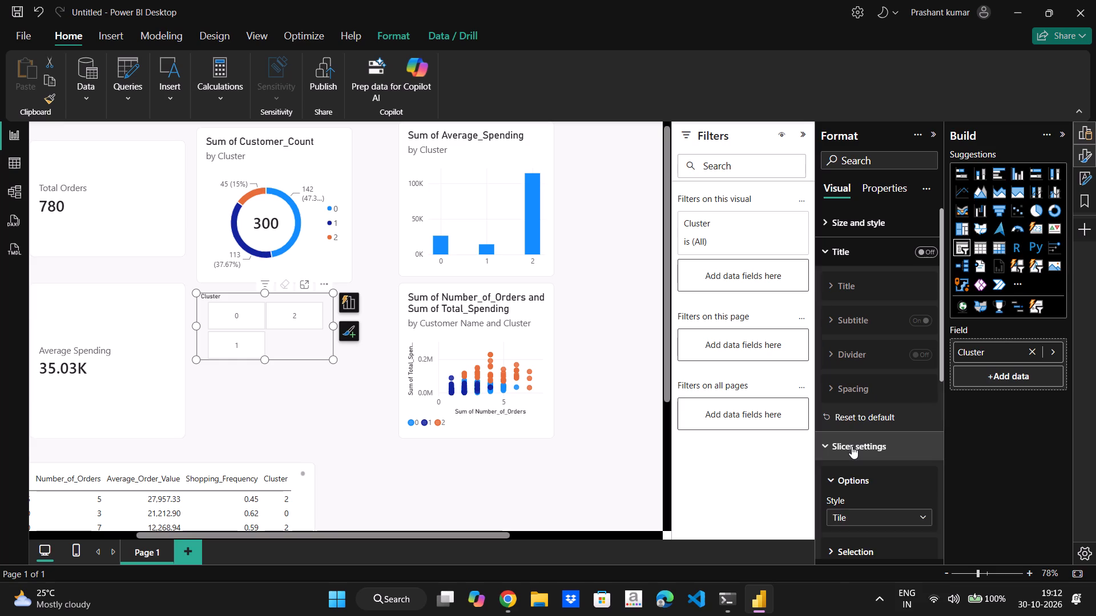
pyautogui.scroll(-3, 852, 446)
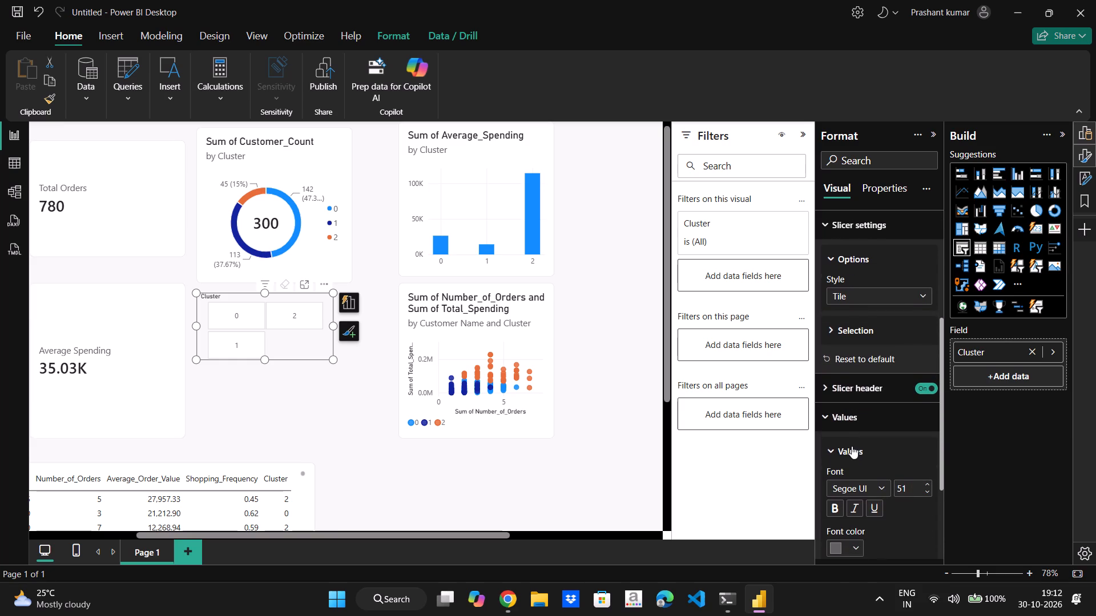
pyautogui.scroll(-1, 852, 446)
pyautogui.click(869, 413)
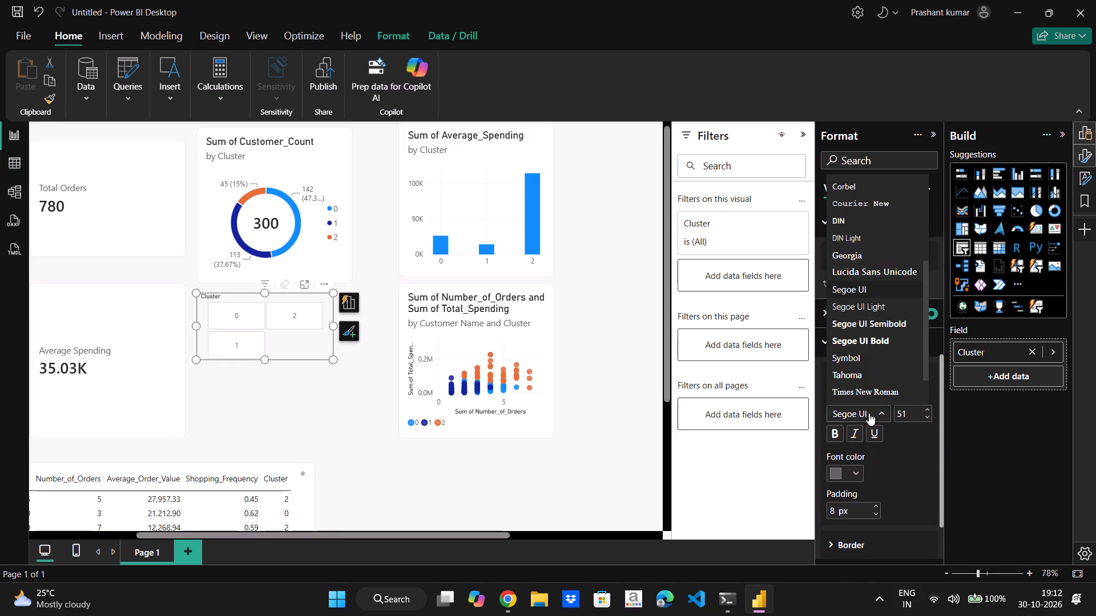
pyautogui.click(869, 333)
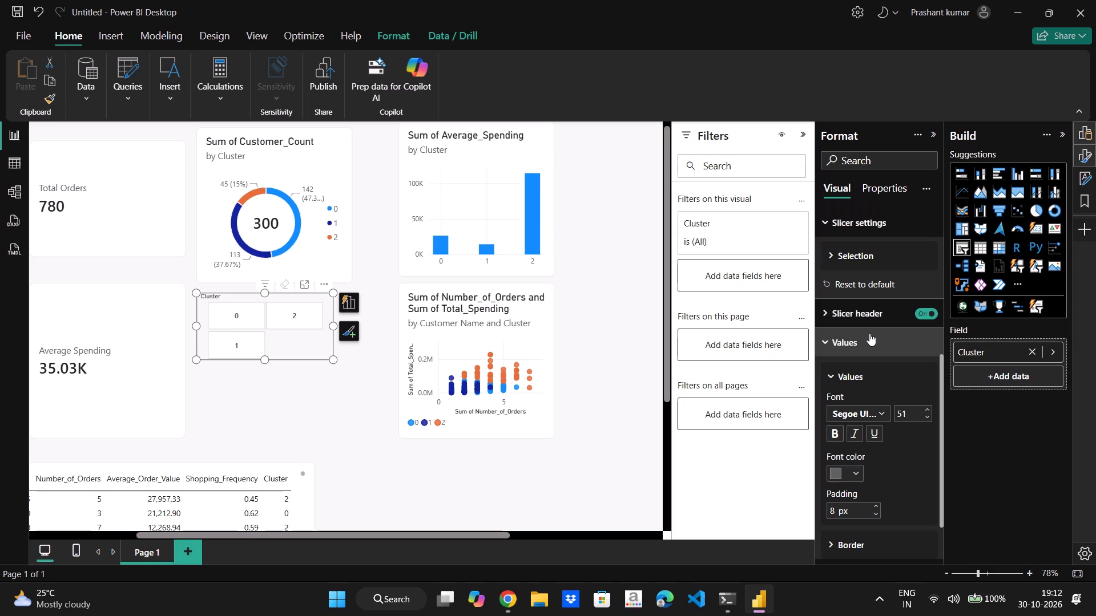
# Set the border colour of the Cluster slicer's values to a light orange theme shade.
pyautogui.scroll(-1, 879, 375)
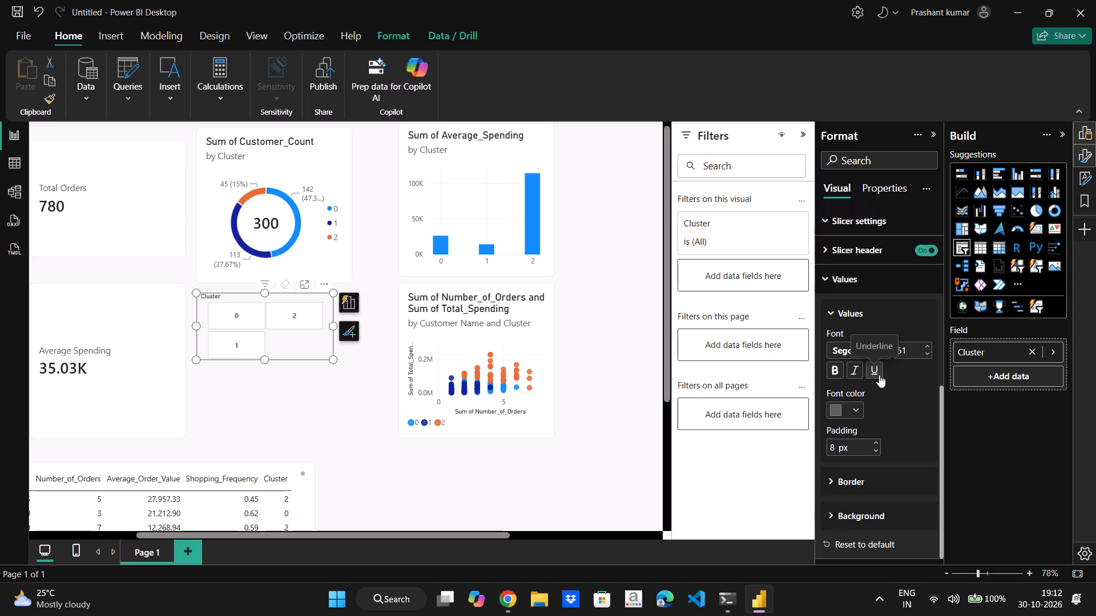
pyautogui.scroll(-1, 879, 375)
pyautogui.click(847, 483)
pyautogui.scroll(-2, 847, 483)
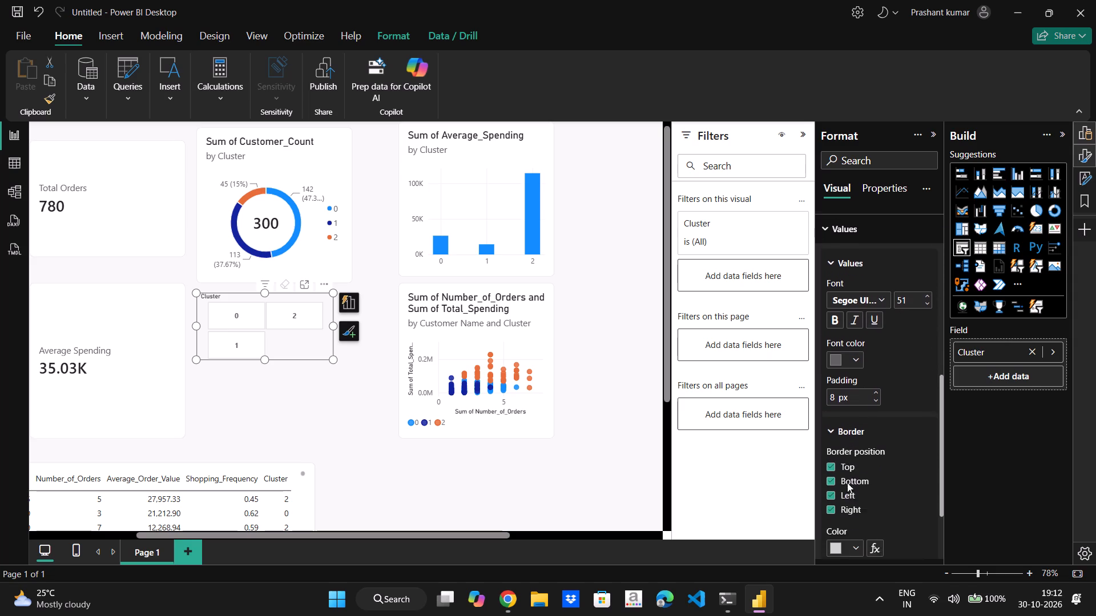
pyautogui.scroll(-2, 847, 483)
pyautogui.click(860, 447)
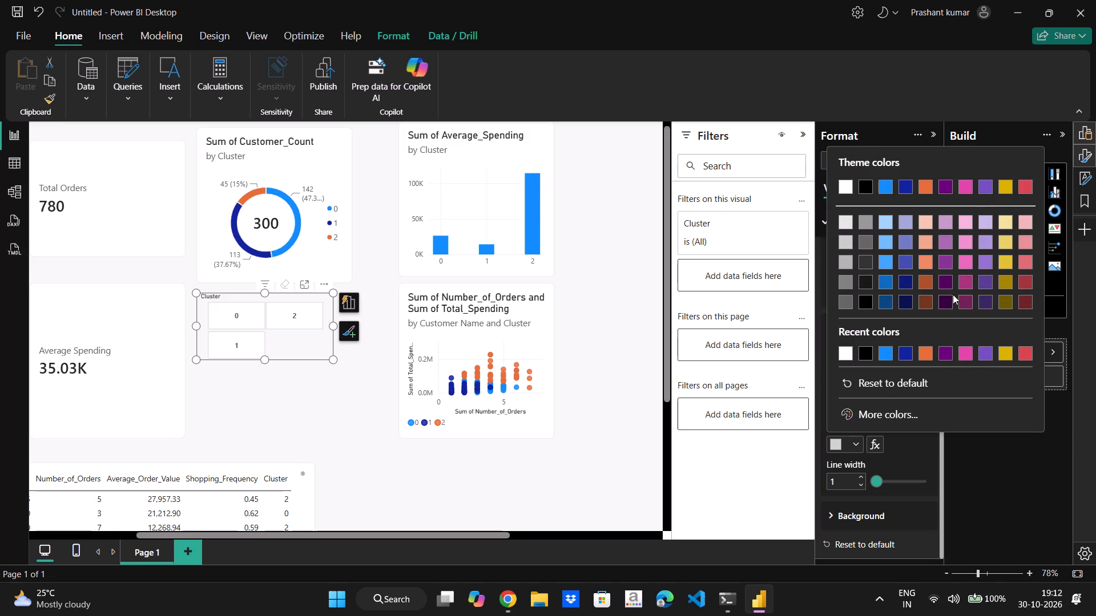
pyautogui.click(985, 475)
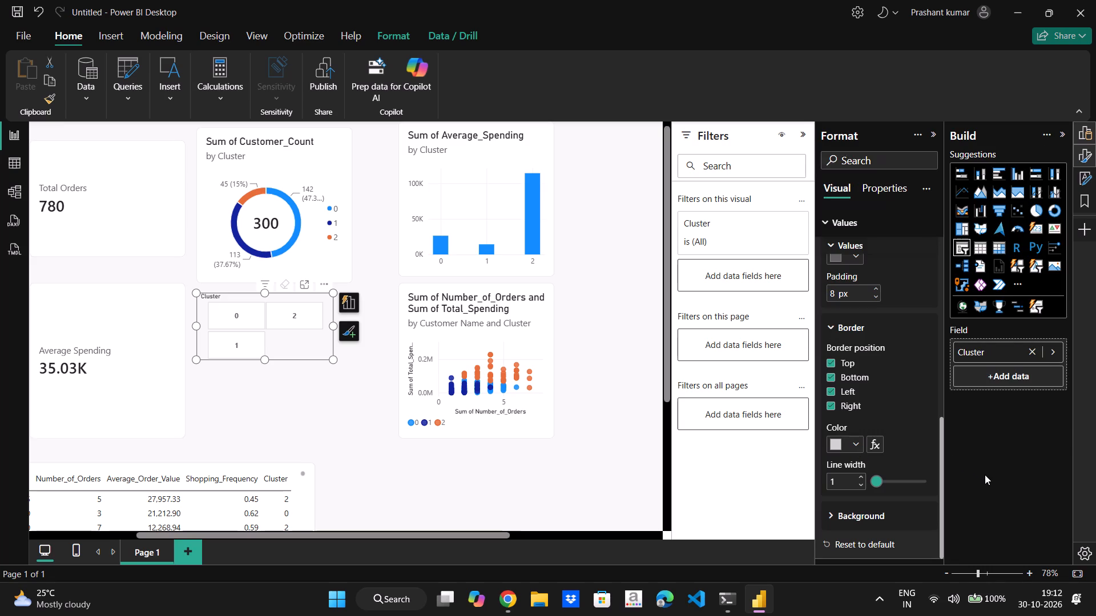
pyautogui.scroll(-2, 907, 429)
pyautogui.click(838, 506)
pyautogui.click(828, 522)
pyautogui.scroll(-2, 921, 487)
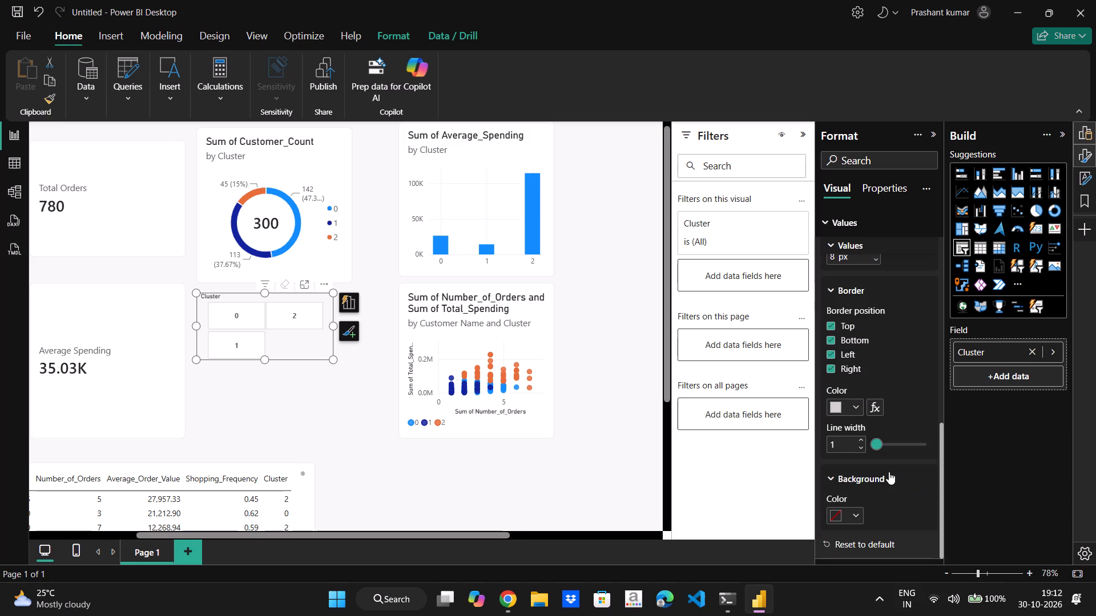
pyautogui.click(857, 407)
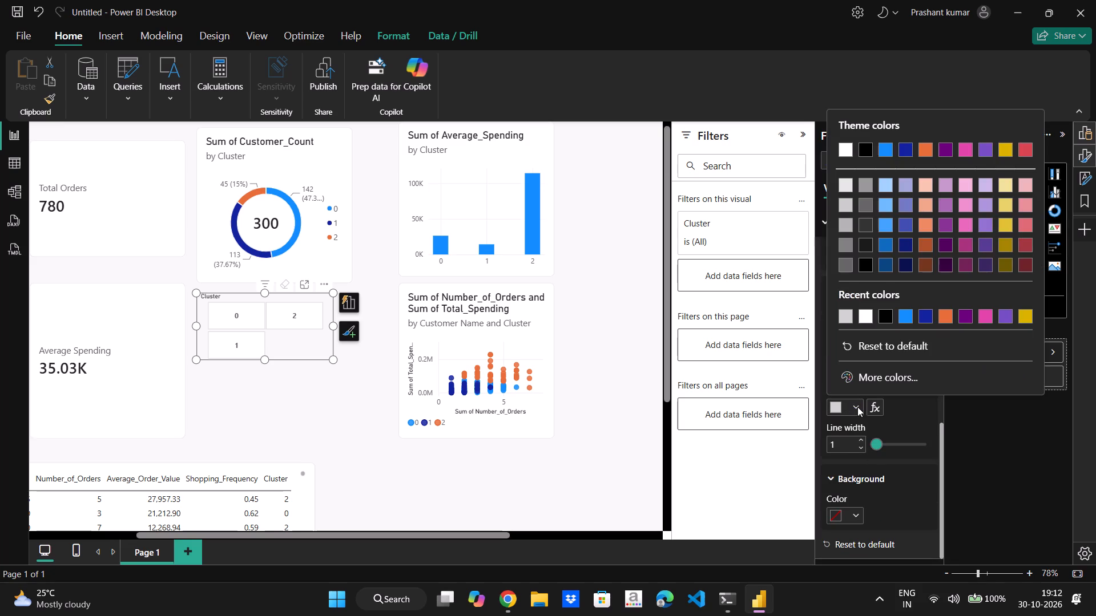
pyautogui.click(924, 225)
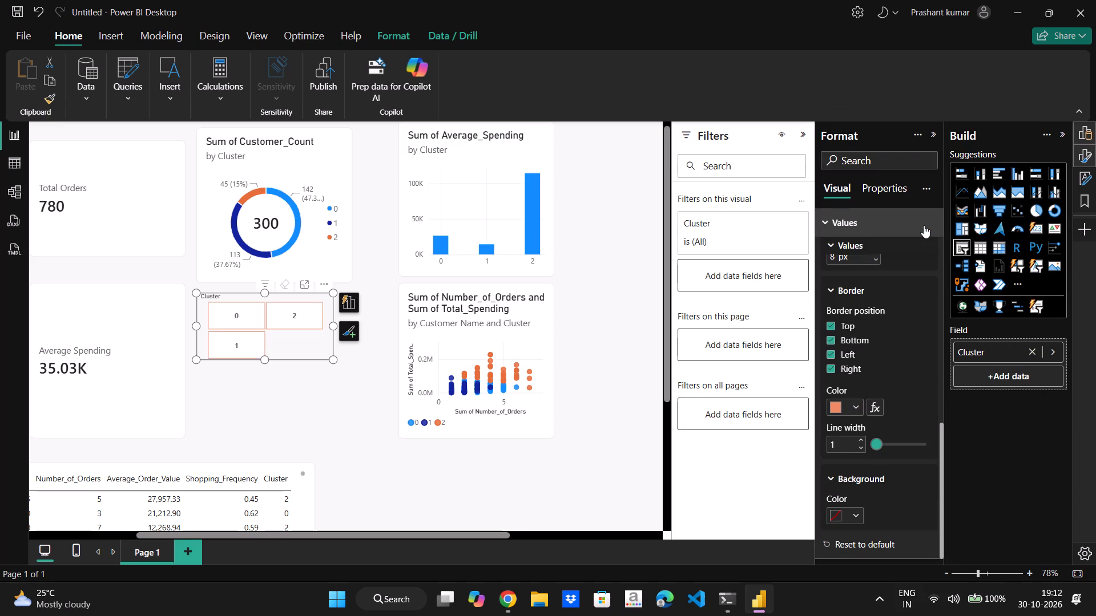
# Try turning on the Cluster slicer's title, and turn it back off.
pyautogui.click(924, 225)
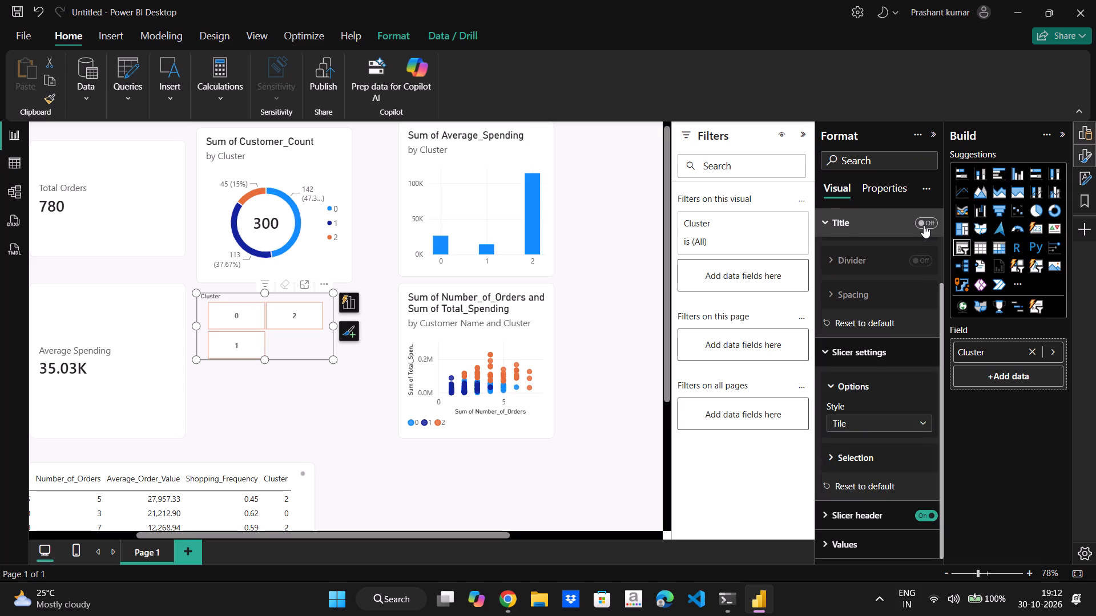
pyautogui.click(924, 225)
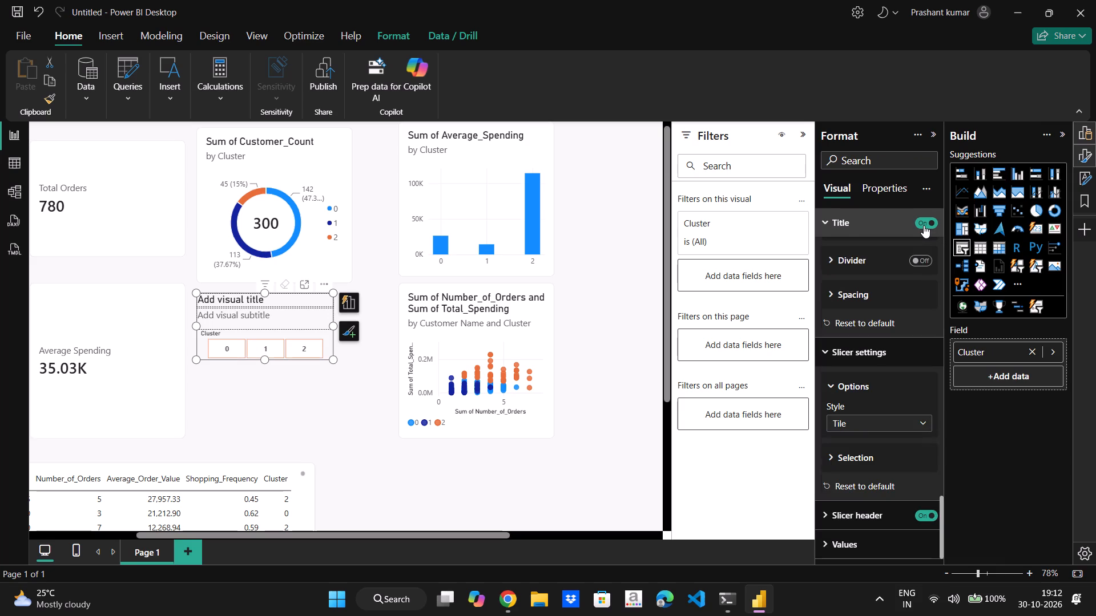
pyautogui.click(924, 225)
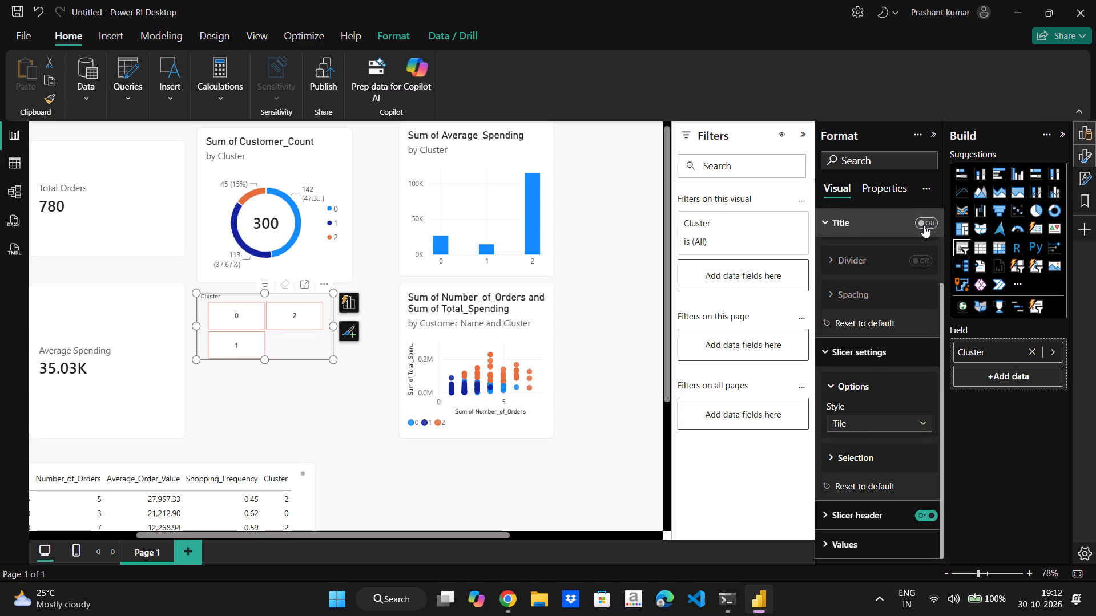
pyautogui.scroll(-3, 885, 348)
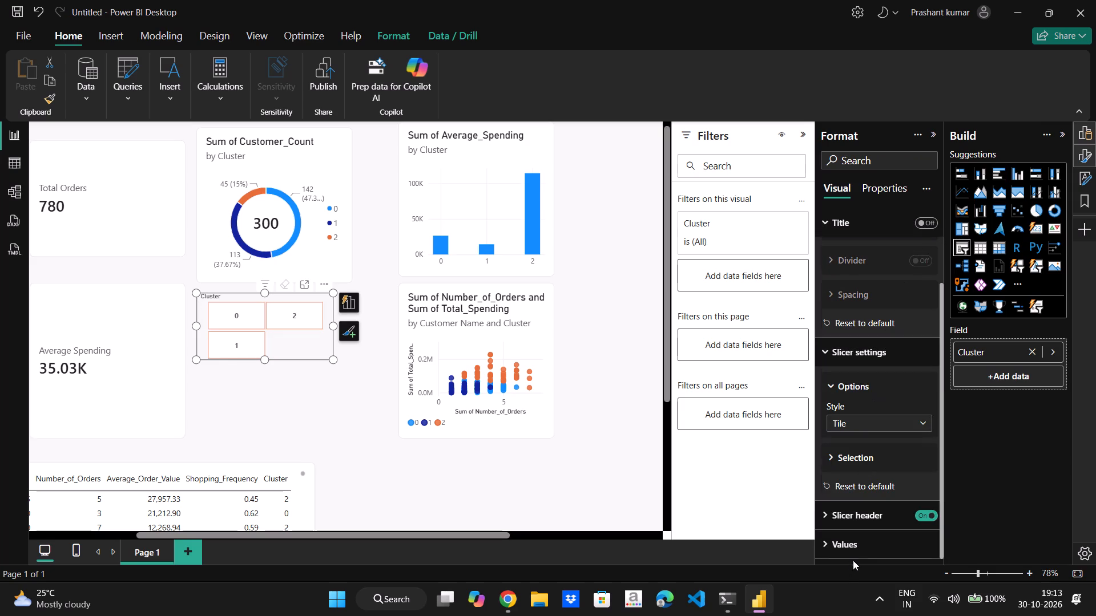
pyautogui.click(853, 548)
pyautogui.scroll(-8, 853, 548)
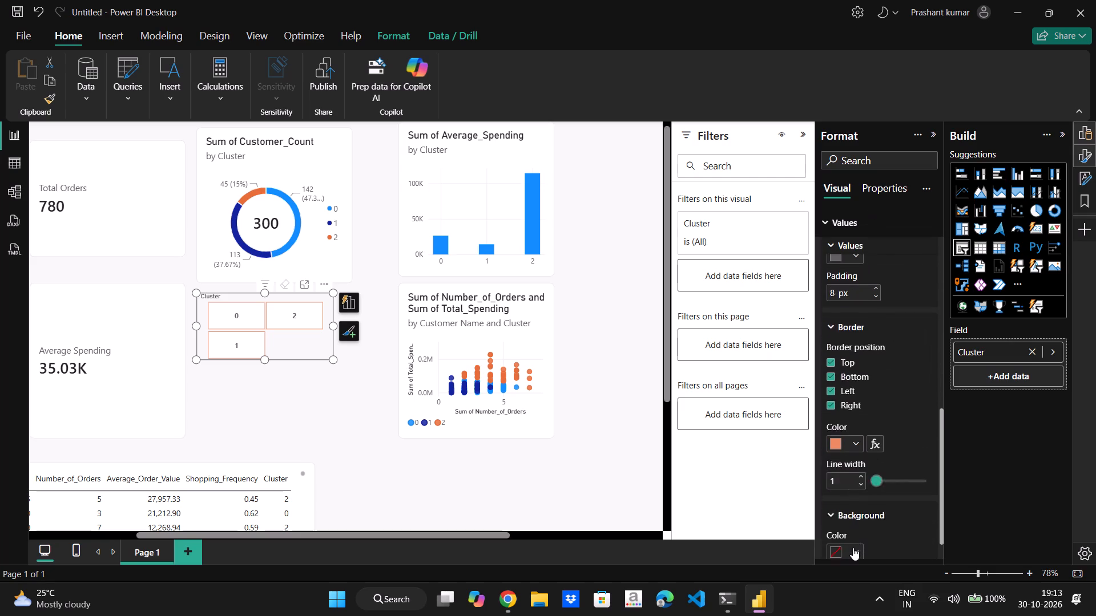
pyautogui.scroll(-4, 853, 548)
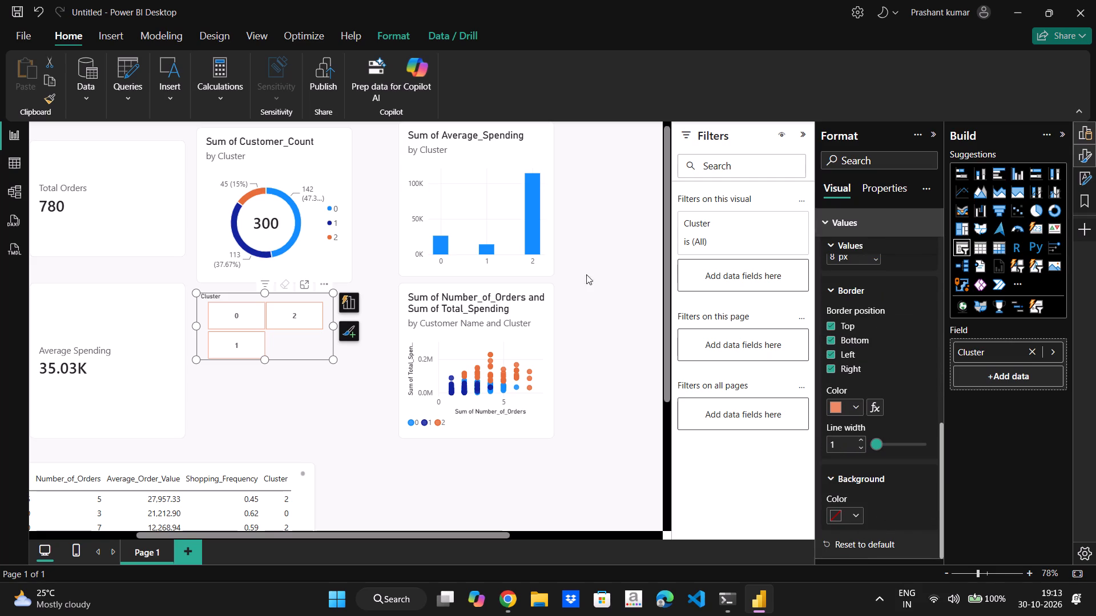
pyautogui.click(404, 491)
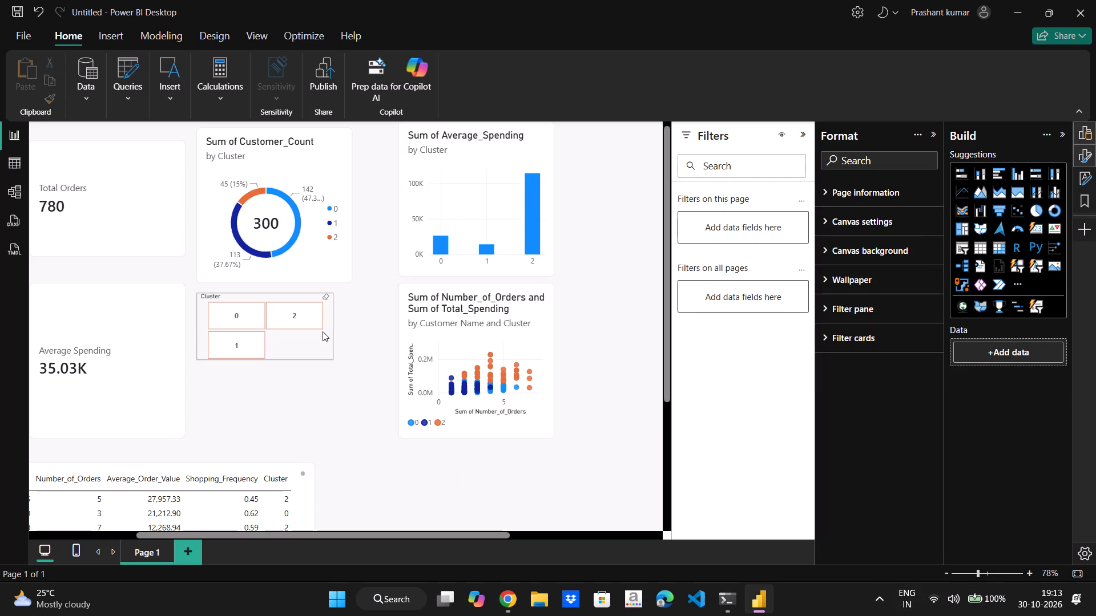
# Enlarge the Cluster slicer upward over the donut chart, downward over the table and sideways across the scatter chart.
pyautogui.click(323, 331)
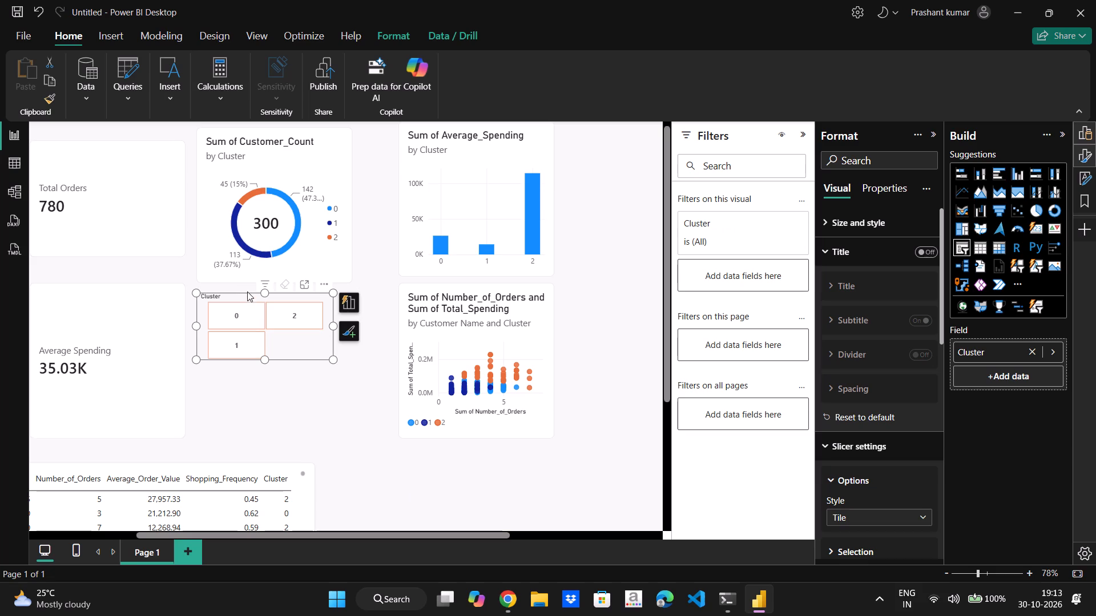
pyautogui.moveTo(264, 291); pyautogui.dragTo(265, 248)
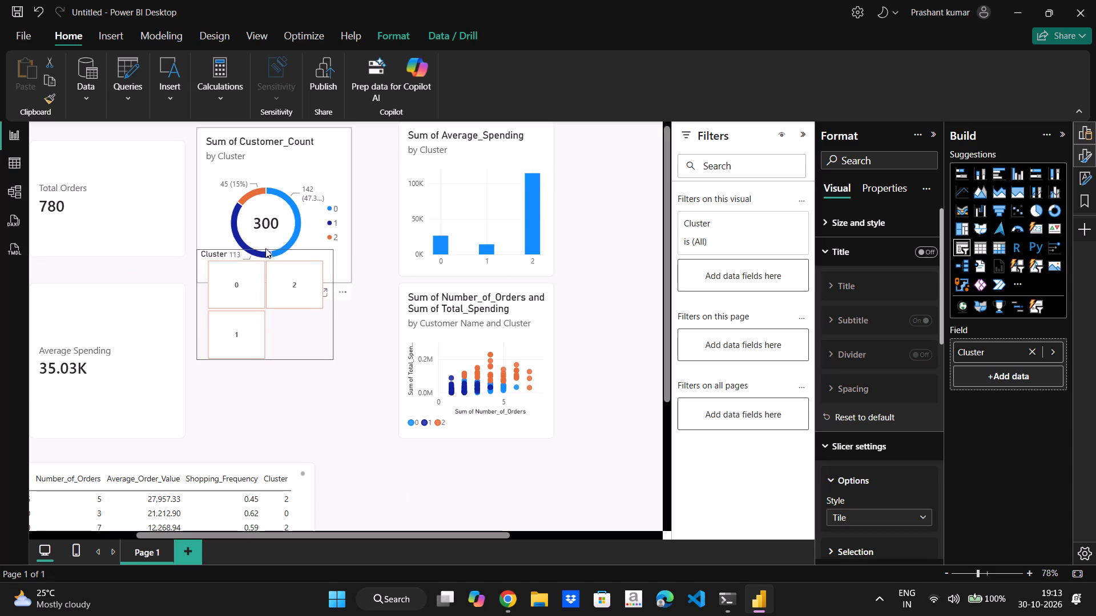
pyautogui.moveTo(265, 248); pyautogui.dragTo(265, 249)
pyautogui.moveTo(265, 360); pyautogui.dragTo(279, 410)
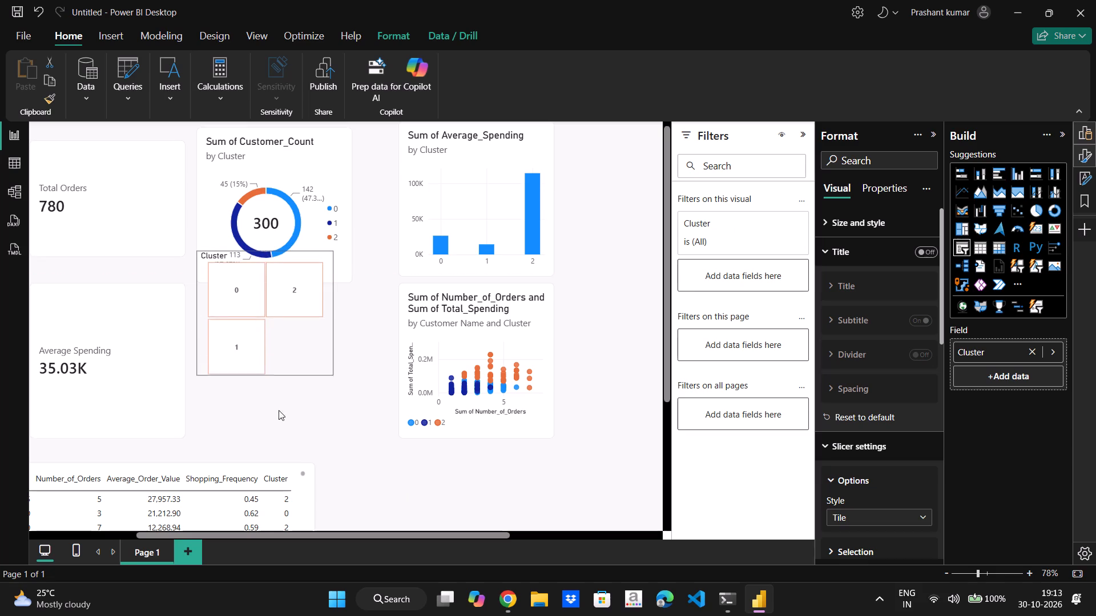
pyautogui.moveTo(279, 410); pyautogui.dragTo(327, 504)
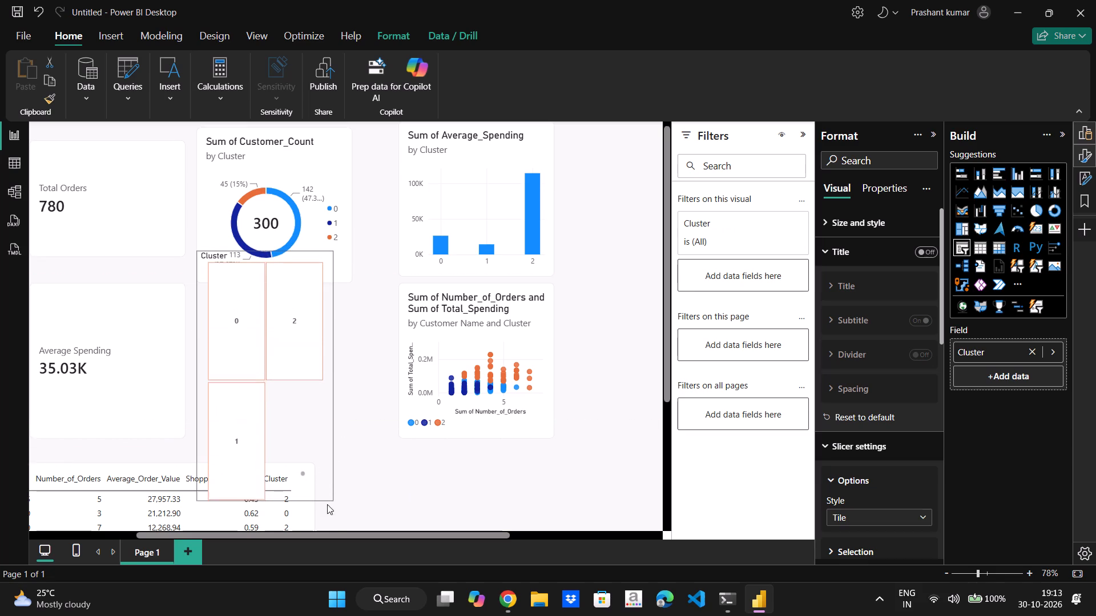
pyautogui.moveTo(327, 504); pyautogui.dragTo(331, 536)
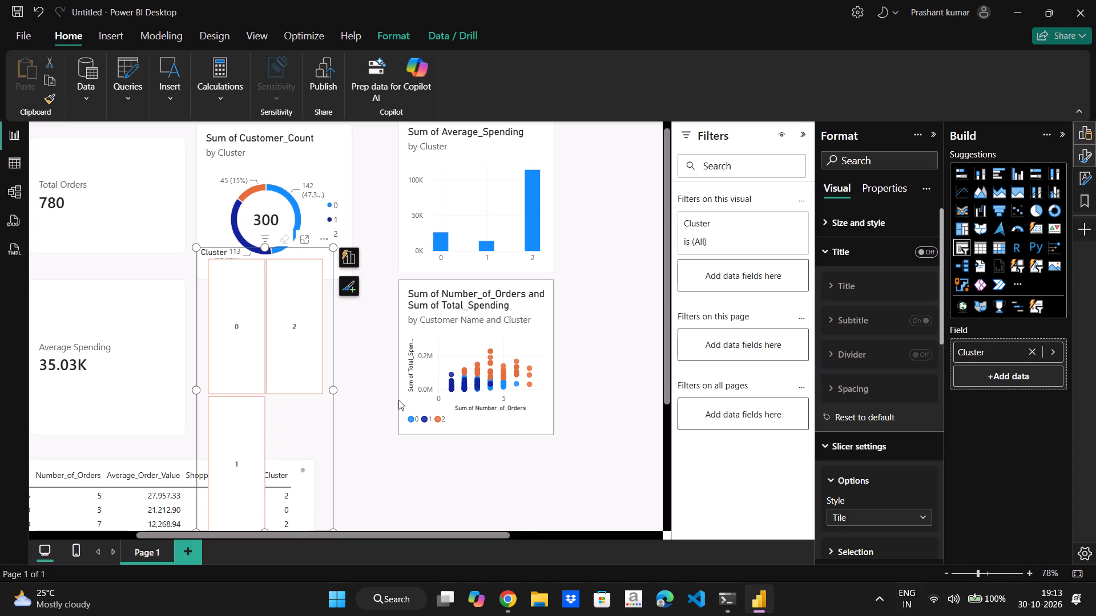
pyautogui.moveTo(332, 387); pyautogui.dragTo(545, 375)
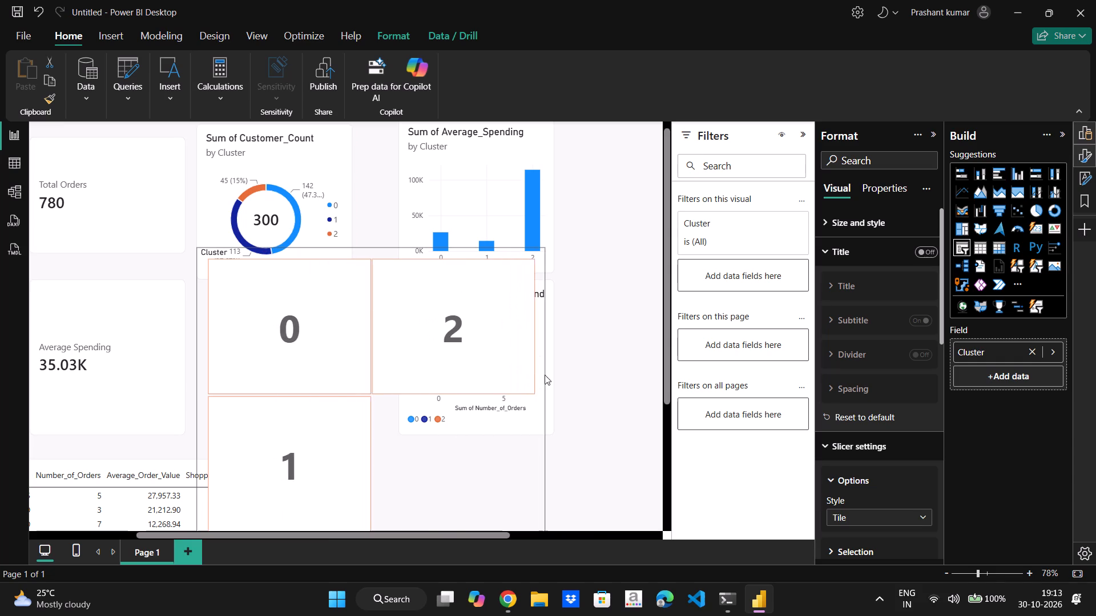
pyautogui.moveTo(545, 375); pyautogui.dragTo(581, 363)
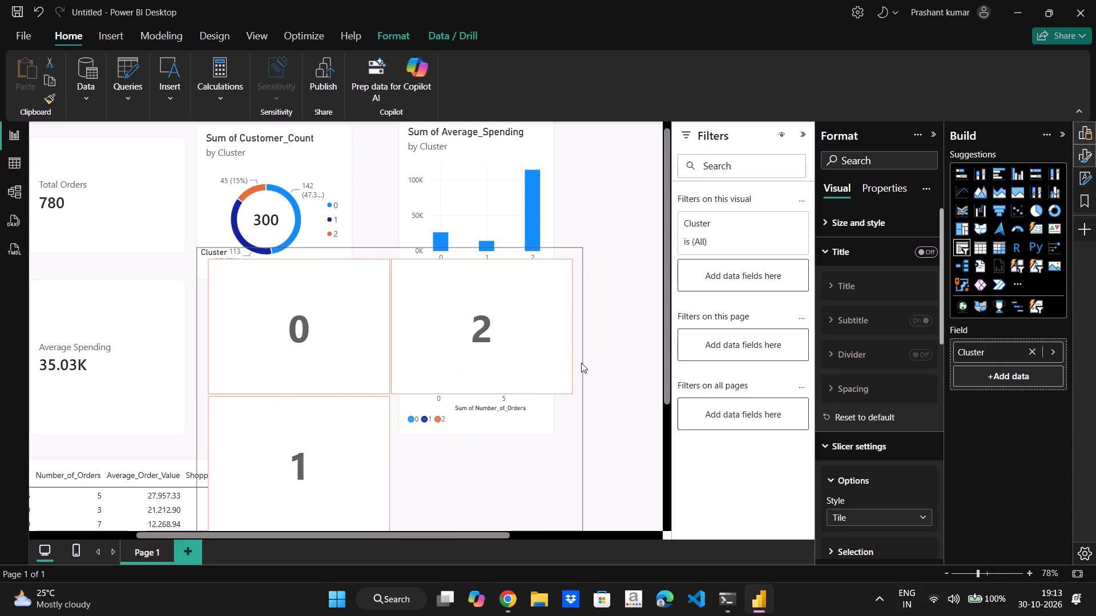
pyautogui.moveTo(581, 363); pyautogui.dragTo(586, 360)
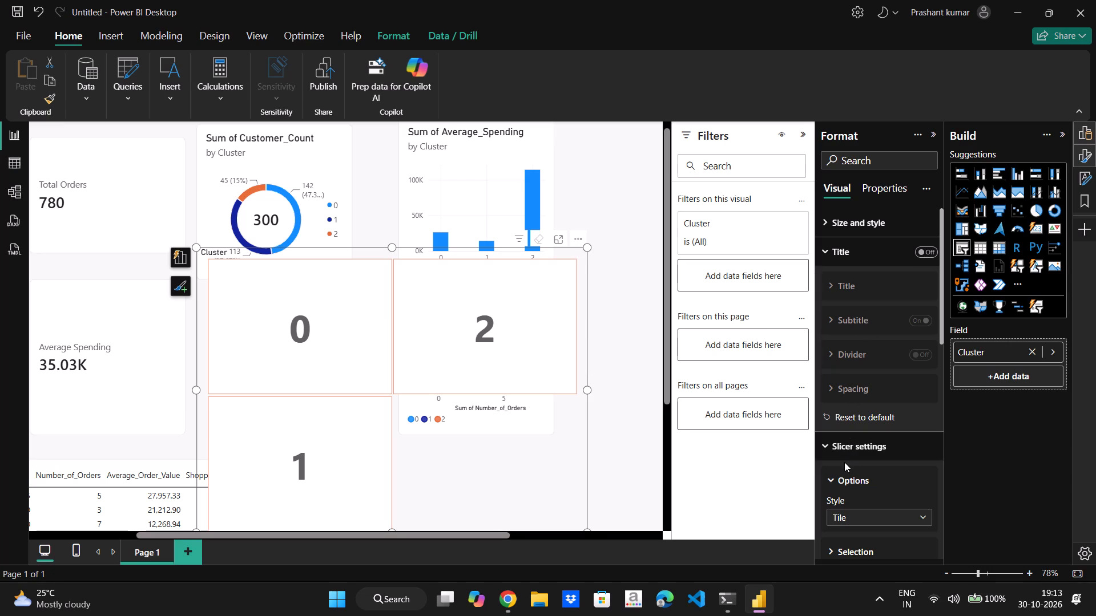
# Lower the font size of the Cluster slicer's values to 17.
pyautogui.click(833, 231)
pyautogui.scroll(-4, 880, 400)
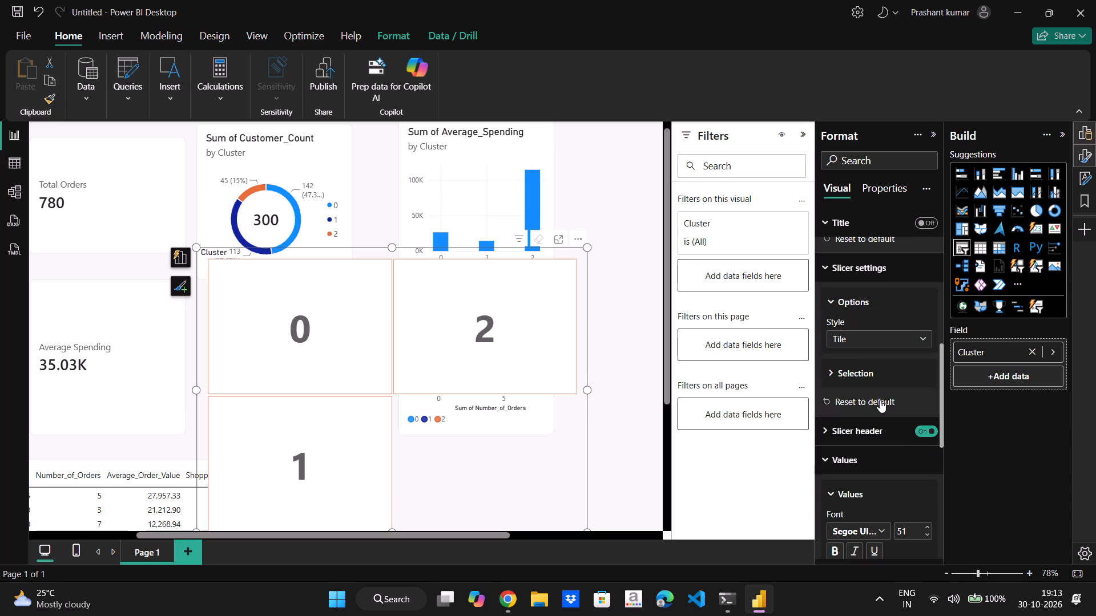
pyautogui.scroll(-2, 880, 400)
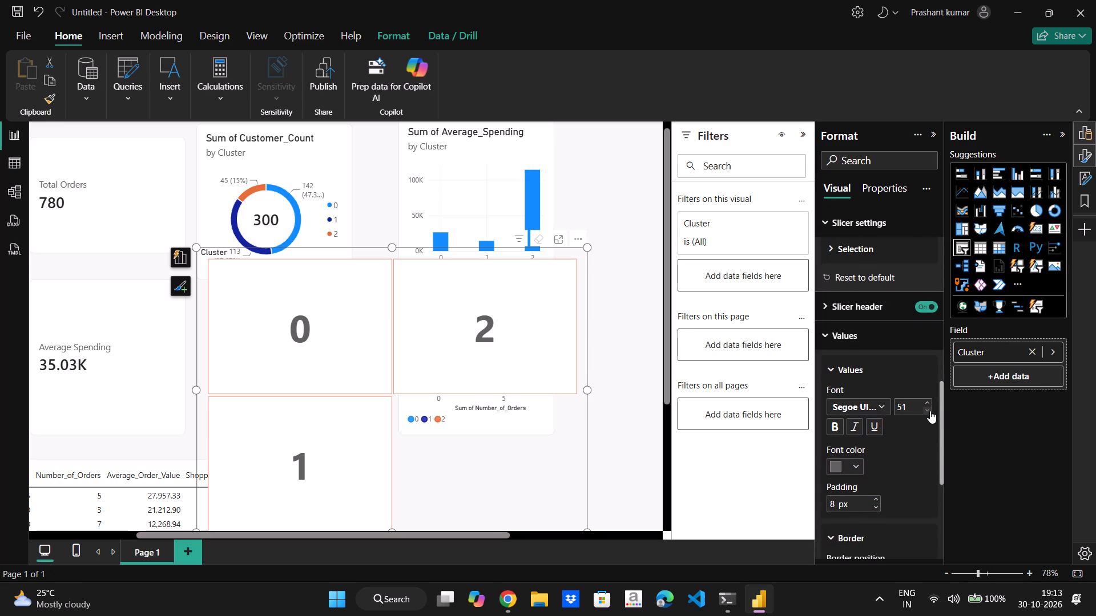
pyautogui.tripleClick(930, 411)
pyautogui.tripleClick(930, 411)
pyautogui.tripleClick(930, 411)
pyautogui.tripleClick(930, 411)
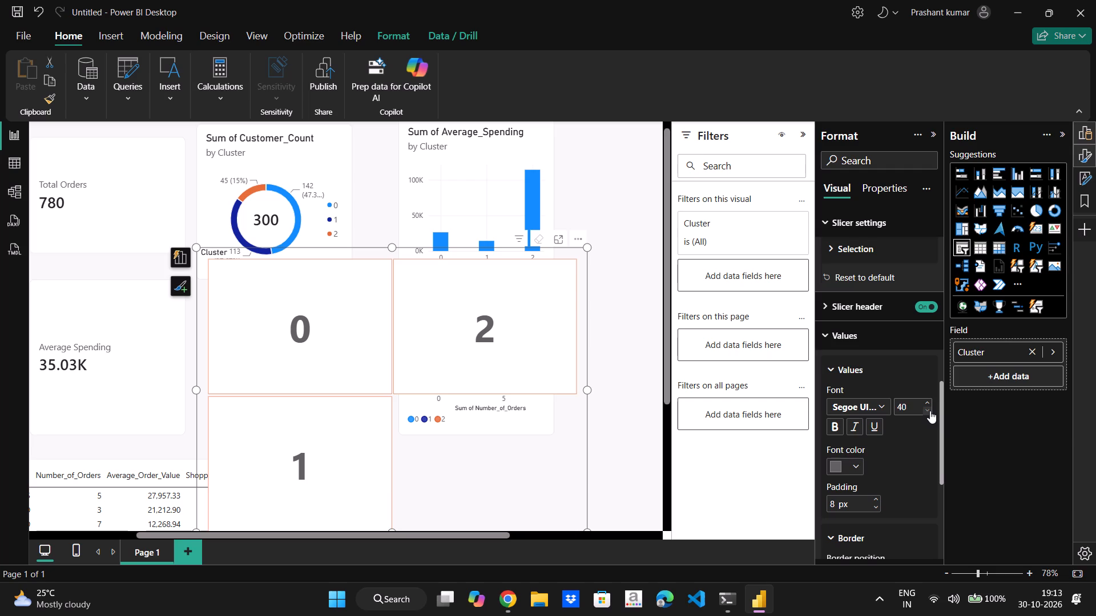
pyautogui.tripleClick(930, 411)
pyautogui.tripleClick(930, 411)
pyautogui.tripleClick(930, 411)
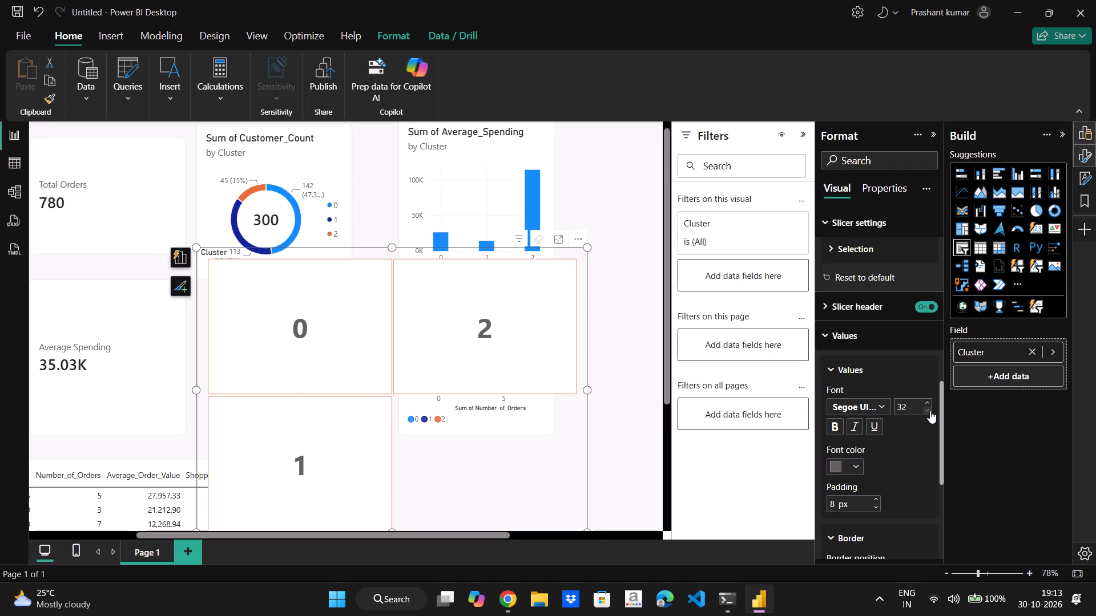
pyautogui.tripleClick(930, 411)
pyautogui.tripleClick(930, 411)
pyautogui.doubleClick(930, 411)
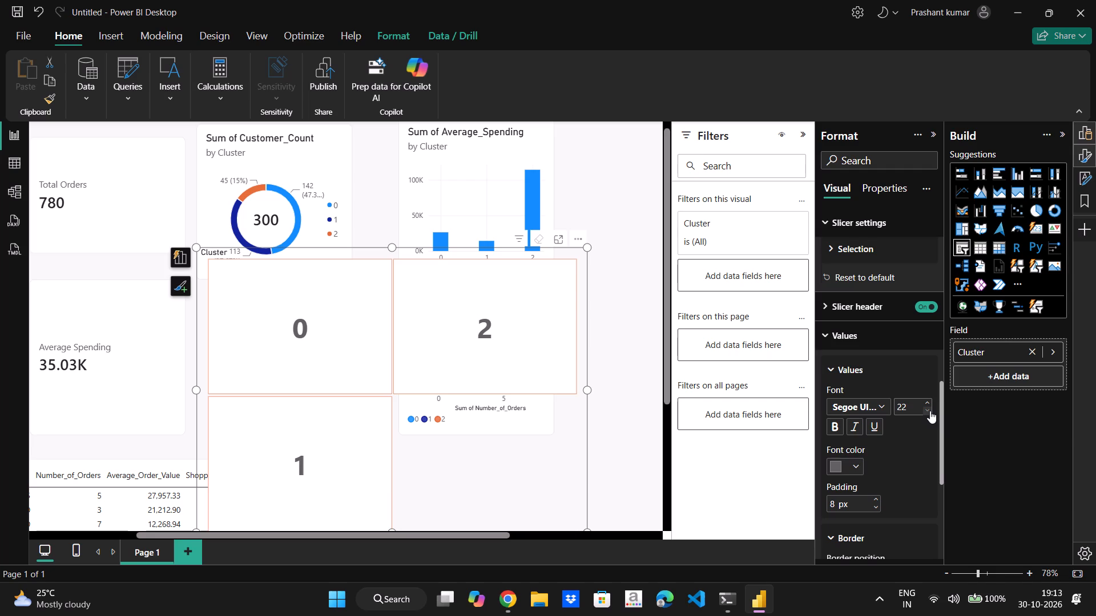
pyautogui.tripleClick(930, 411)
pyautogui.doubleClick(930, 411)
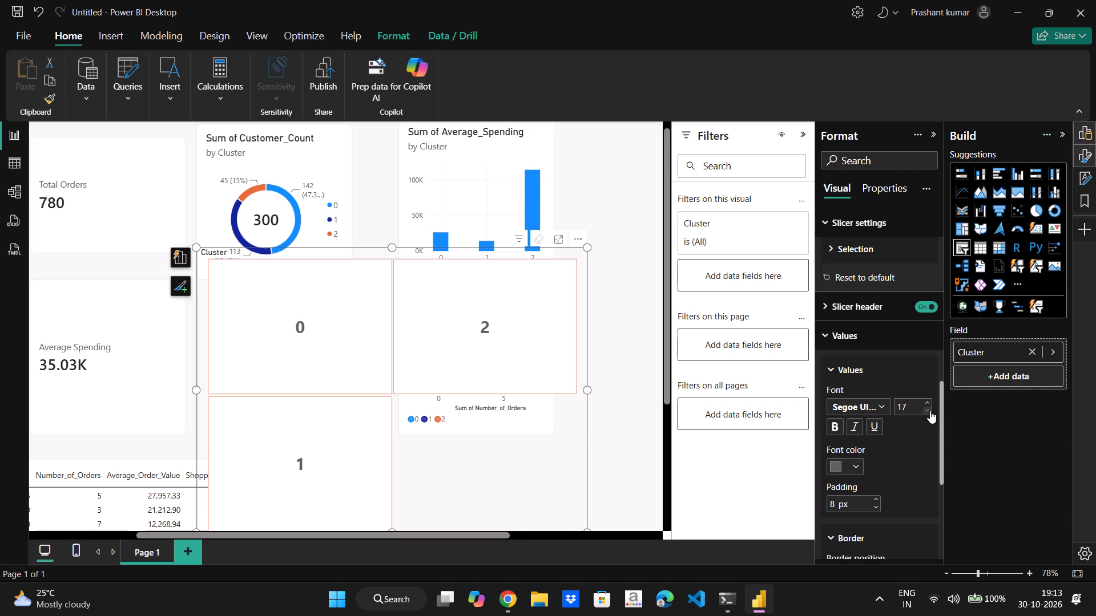
# Raise the font size of the Cluster slicer's values to 30.
pyautogui.tripleClick(928, 404)
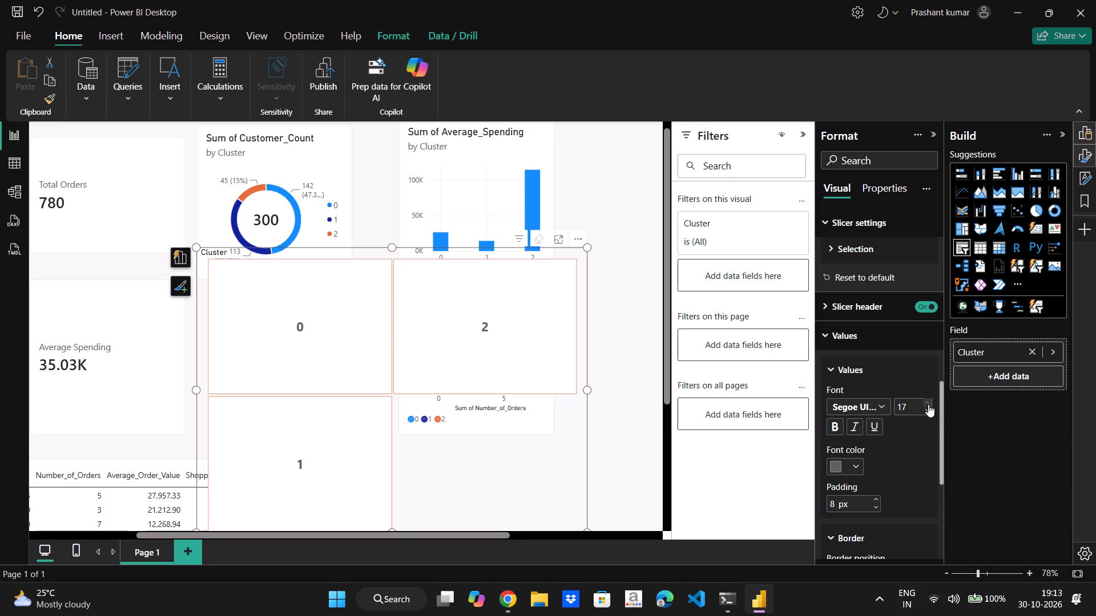
pyautogui.tripleClick(928, 404)
pyautogui.tripleClick(928, 404)
pyautogui.tripleClick(928, 404)
pyautogui.click(928, 404)
pyautogui.click(911, 432)
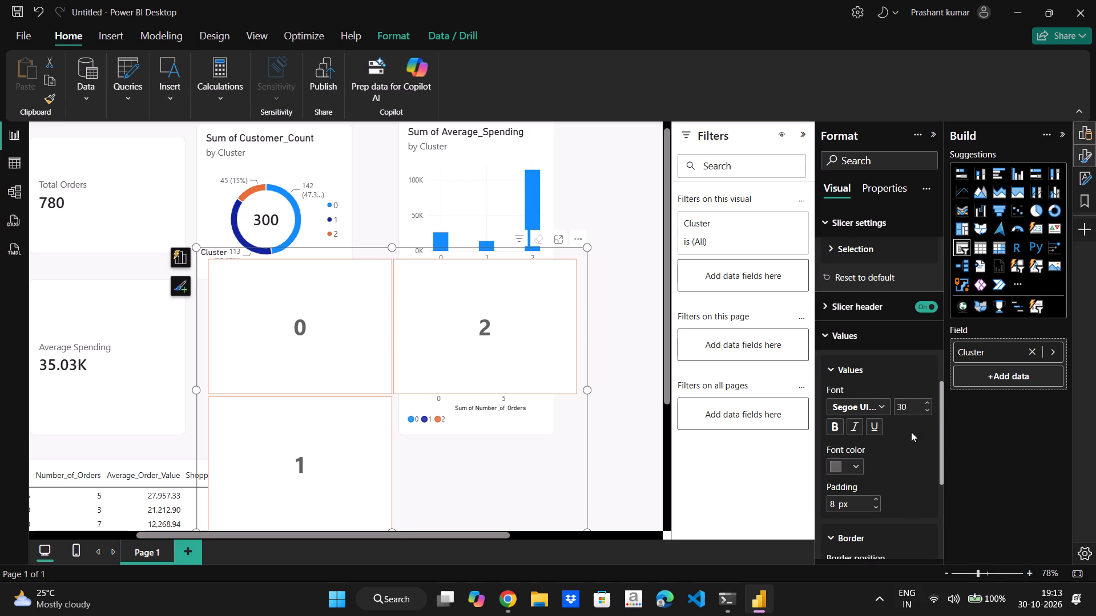
# Set the line width of the Cluster slicer header's border to 5.
pyautogui.click(829, 309)
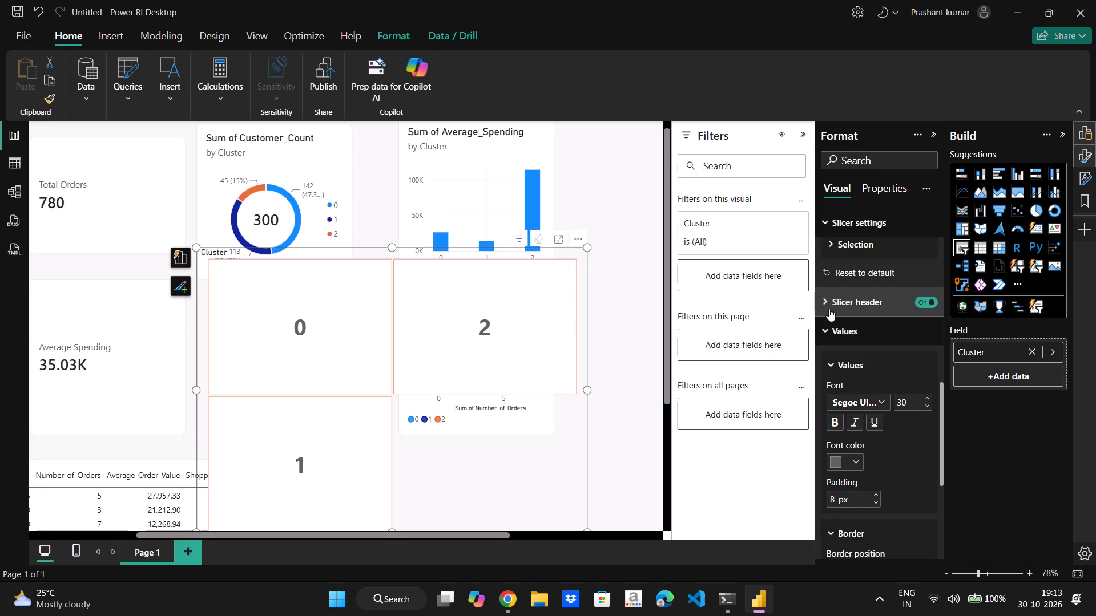
pyautogui.click(830, 325)
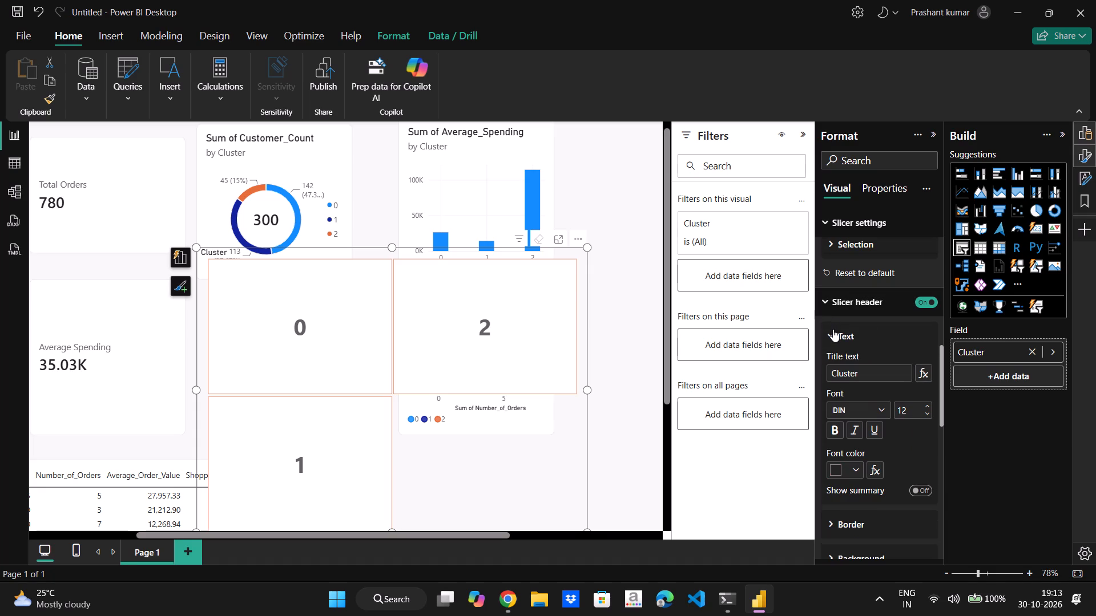
pyautogui.click(833, 329)
pyautogui.click(844, 370)
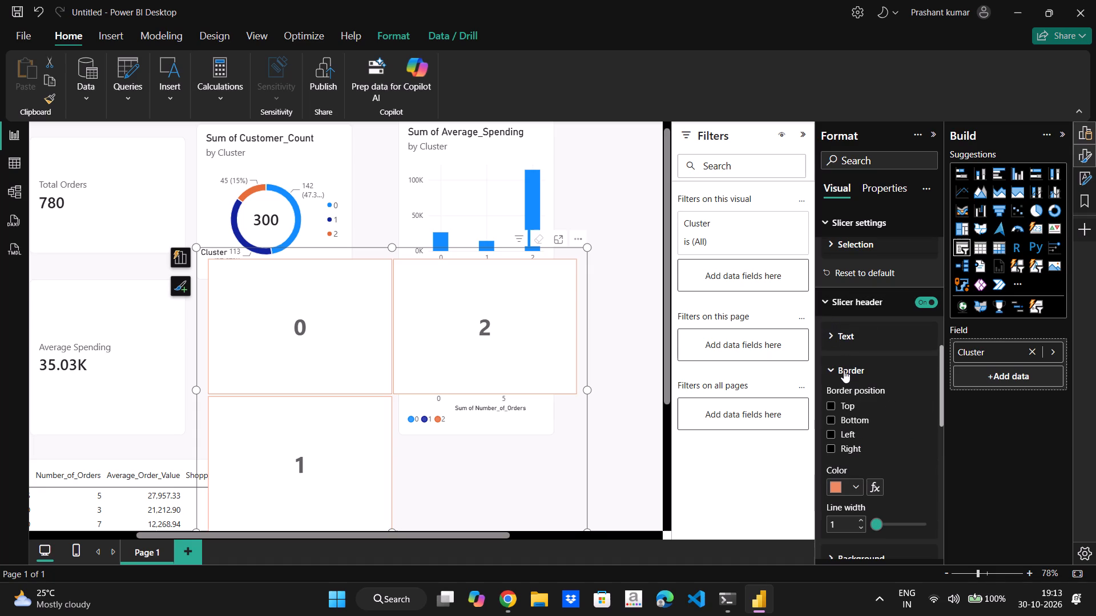
pyautogui.scroll(-2, 873, 418)
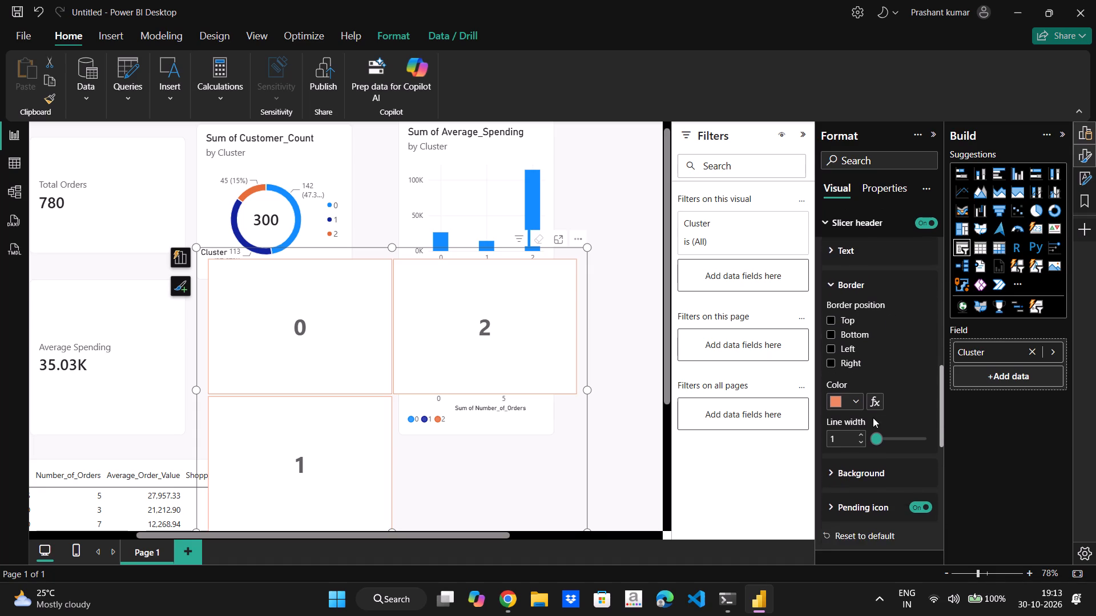
pyautogui.scroll(-1, 873, 418)
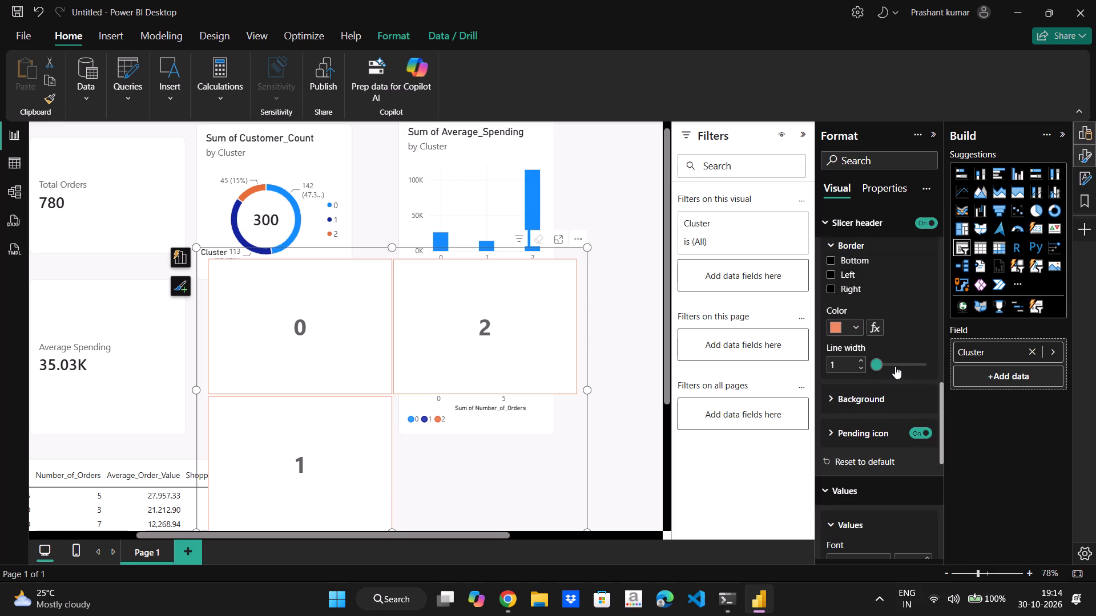
pyautogui.click(895, 366)
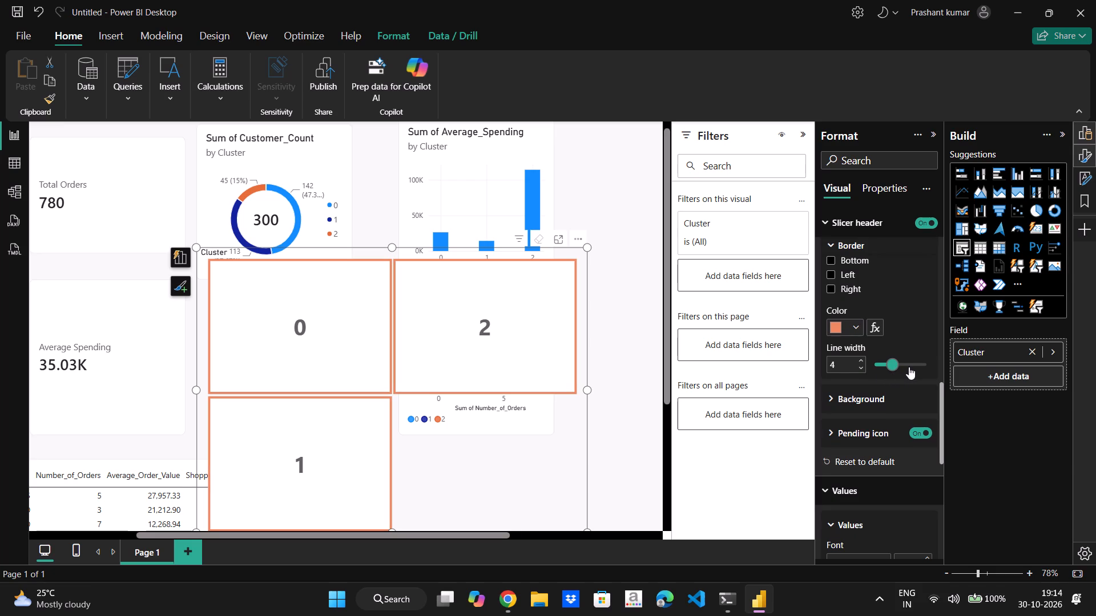
pyautogui.click(909, 367)
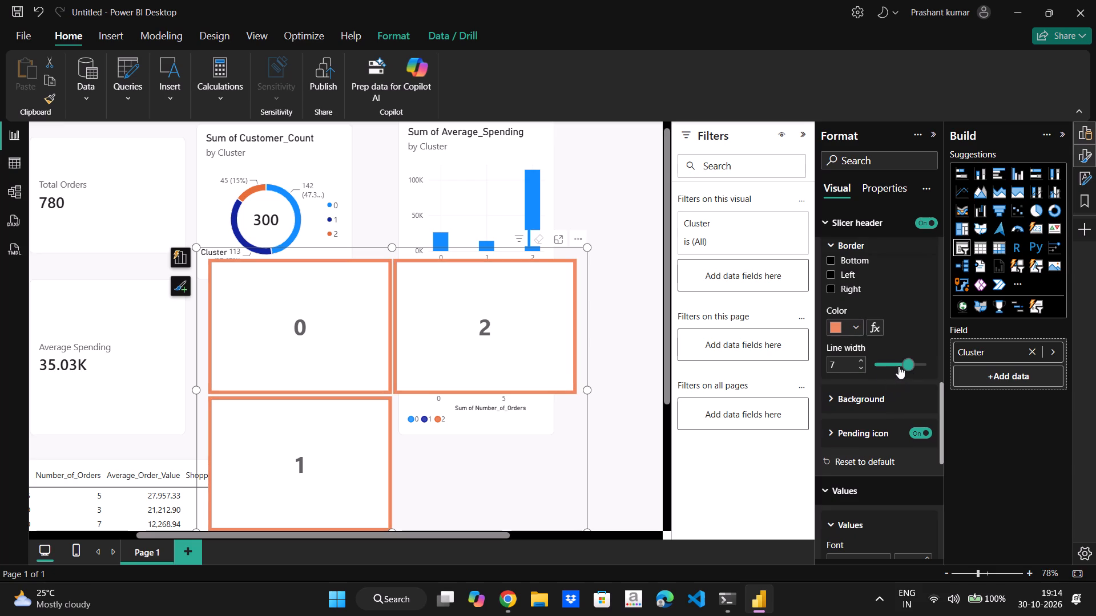
pyautogui.doubleClick(898, 366)
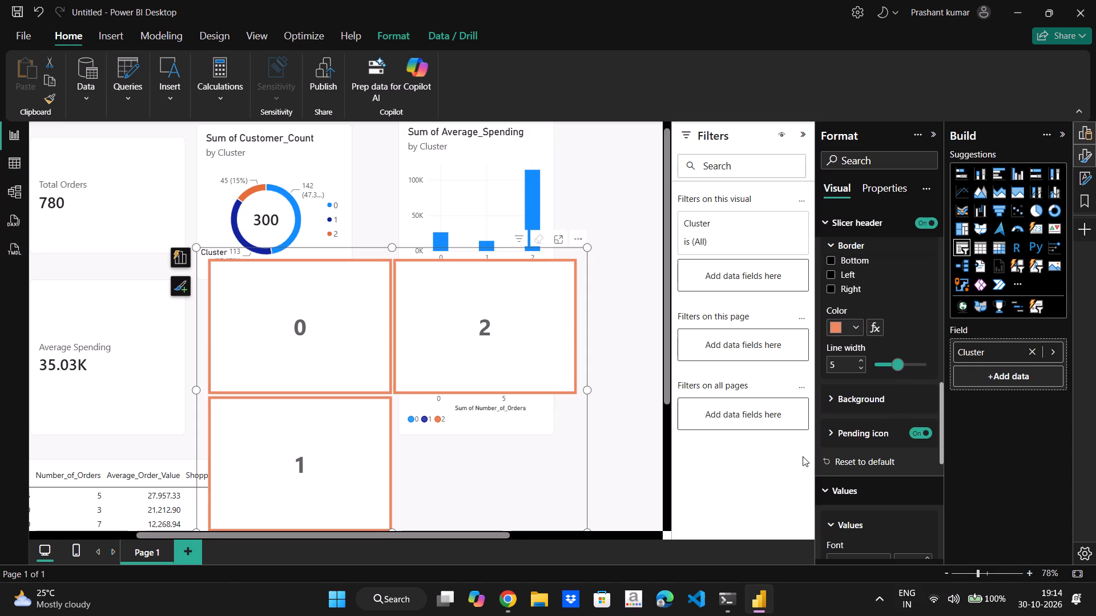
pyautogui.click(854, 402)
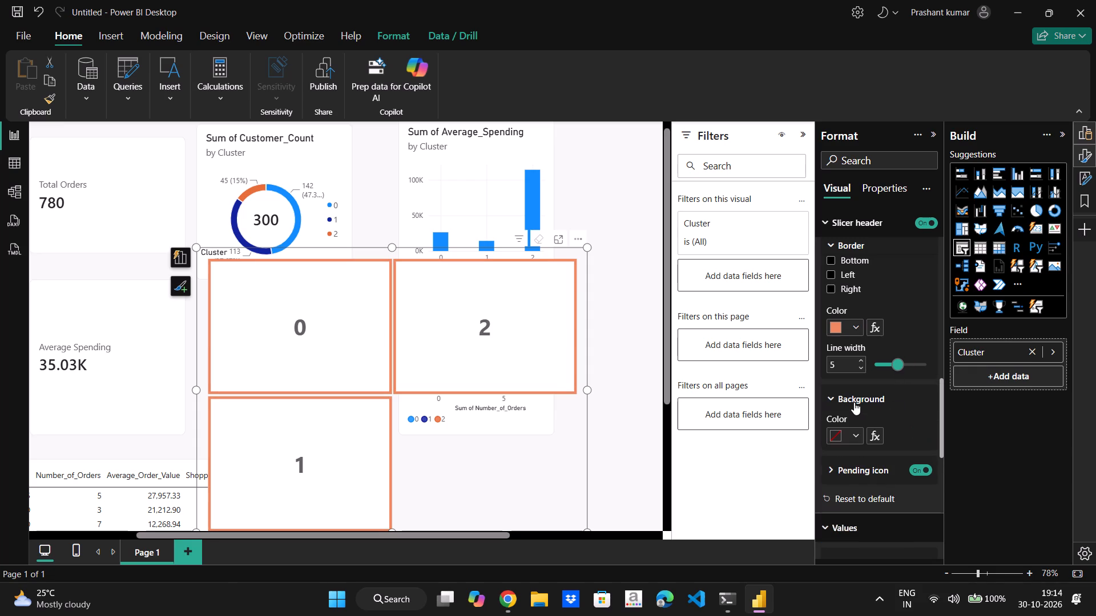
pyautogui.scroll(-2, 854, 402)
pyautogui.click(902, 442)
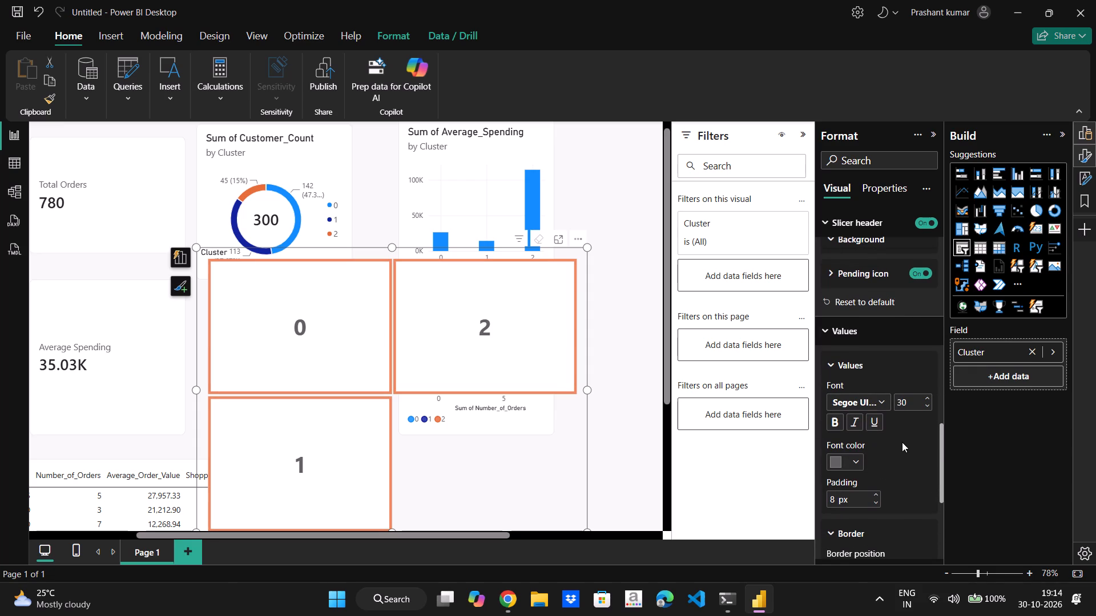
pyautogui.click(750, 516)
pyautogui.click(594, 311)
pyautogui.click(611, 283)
# Move the Cluster slicer slightly up over the donut chart and shrink it to a compact block about as wide as that chart.
pyautogui.moveTo(470, 452); pyautogui.dragTo(489, 524)
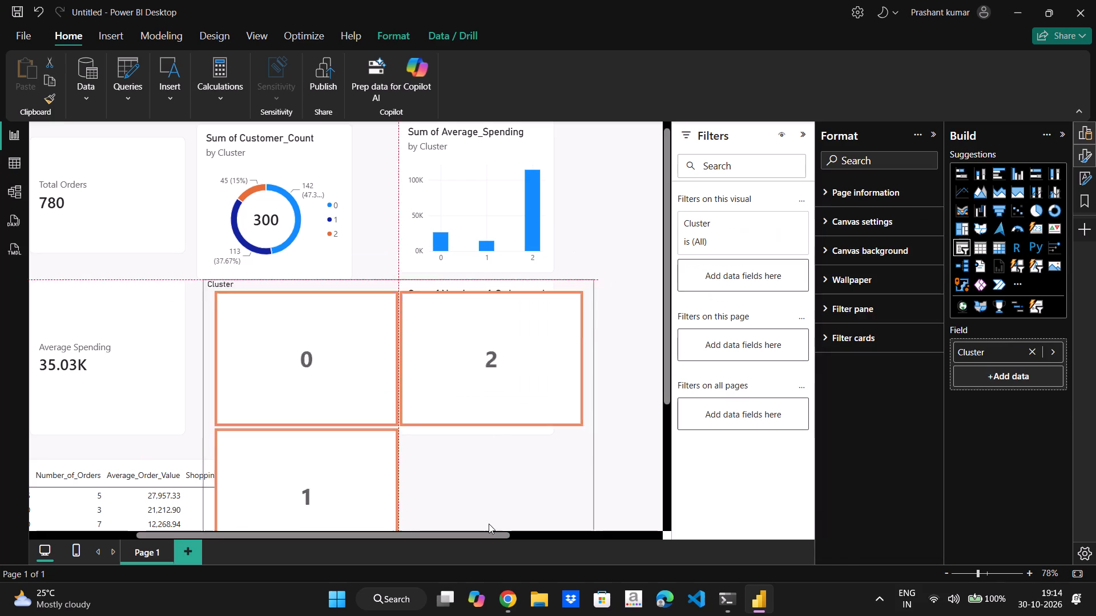
pyautogui.moveTo(489, 524); pyautogui.dragTo(468, 410)
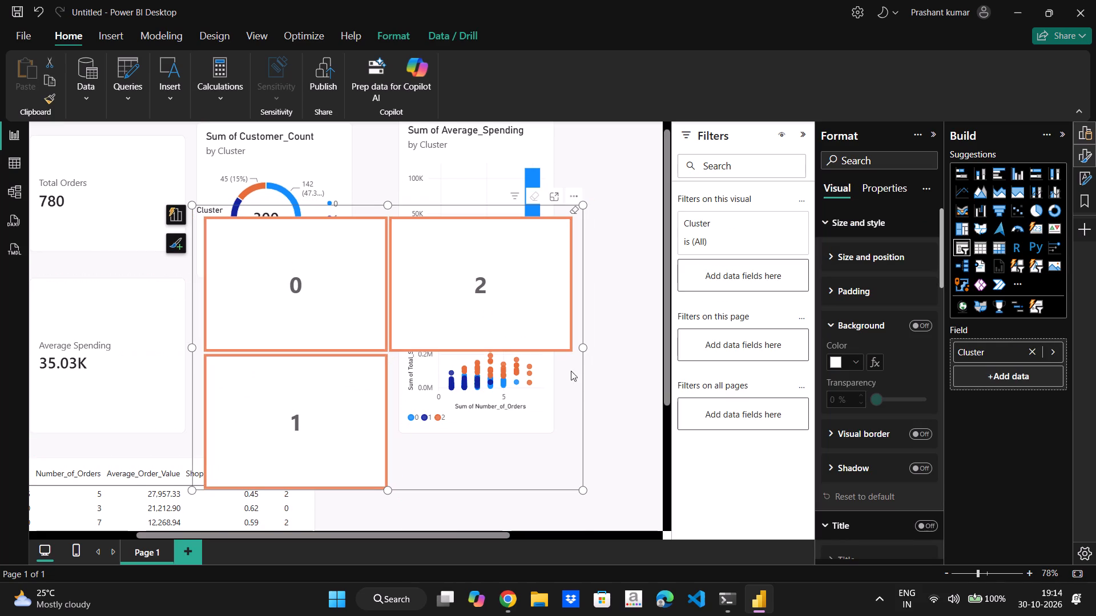
pyautogui.moveTo(581, 351); pyautogui.dragTo(408, 318)
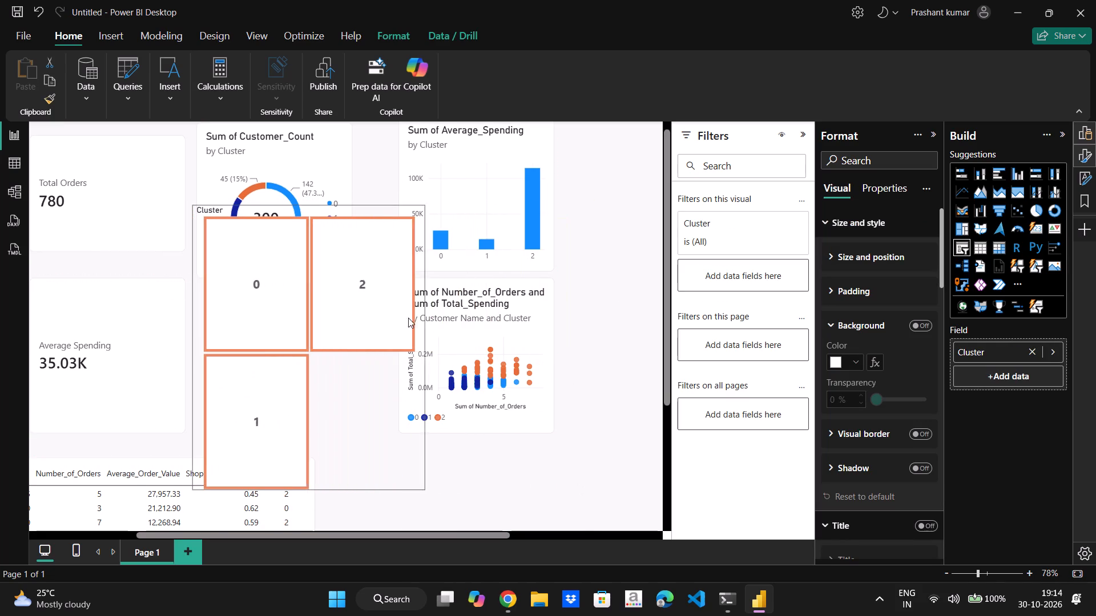
pyautogui.moveTo(408, 318); pyautogui.dragTo(329, 299)
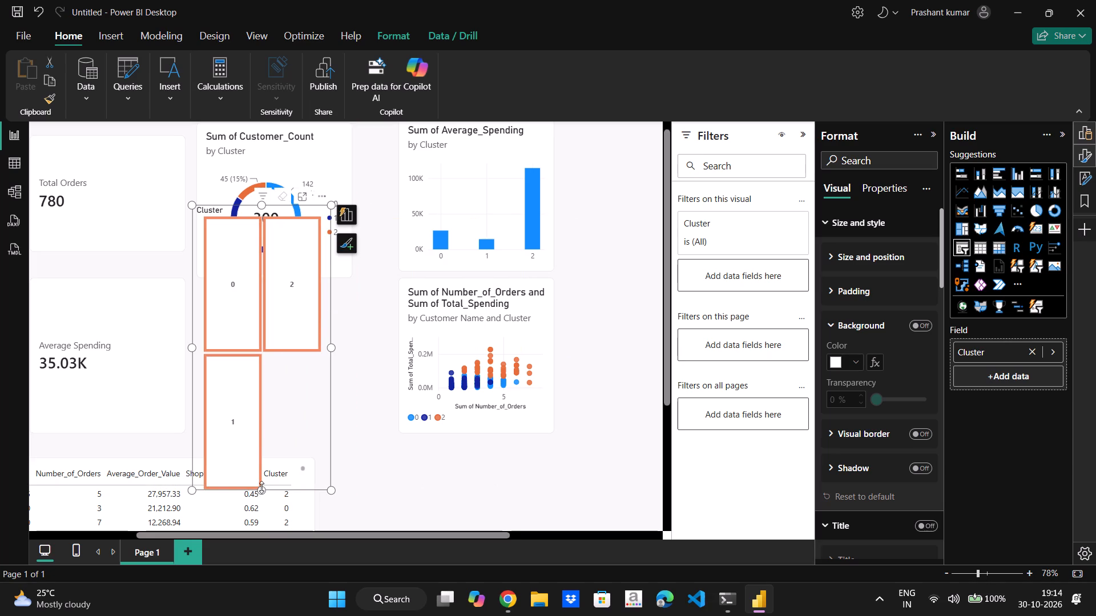
pyautogui.moveTo(260, 487); pyautogui.dragTo(259, 292)
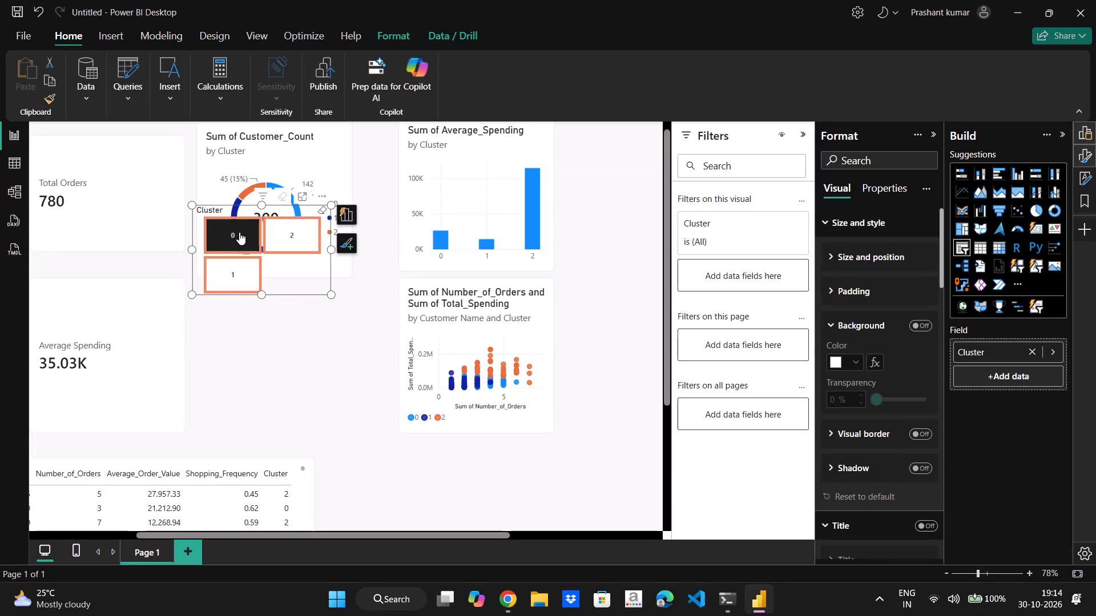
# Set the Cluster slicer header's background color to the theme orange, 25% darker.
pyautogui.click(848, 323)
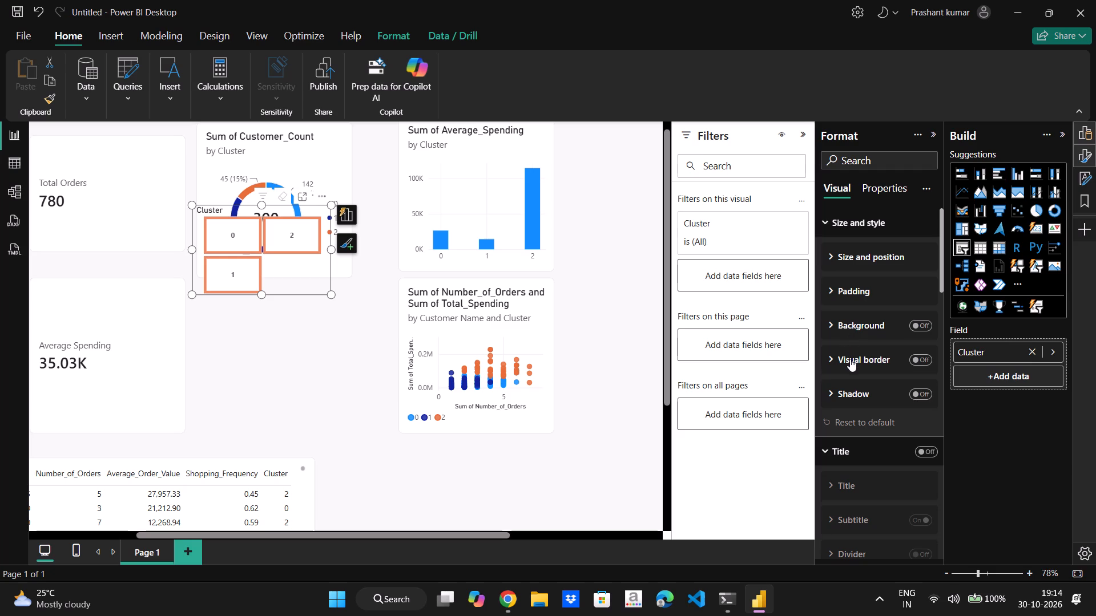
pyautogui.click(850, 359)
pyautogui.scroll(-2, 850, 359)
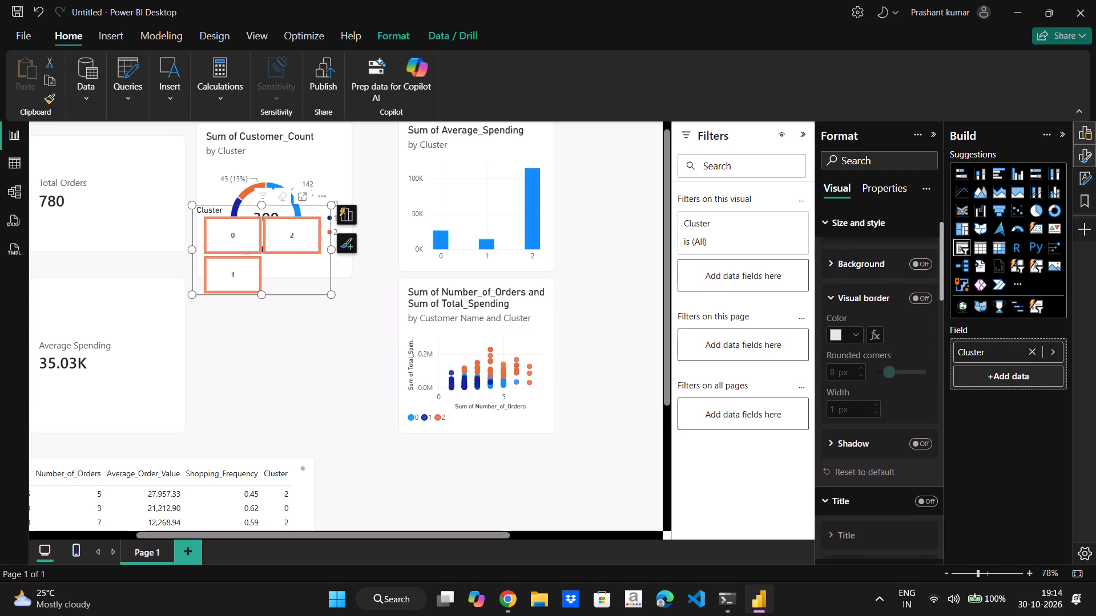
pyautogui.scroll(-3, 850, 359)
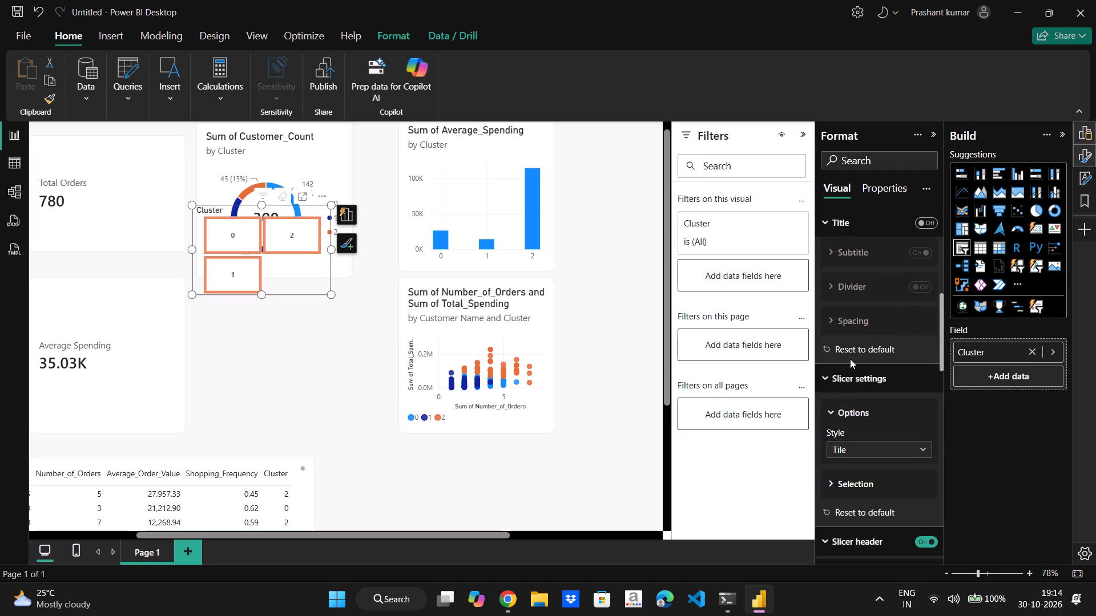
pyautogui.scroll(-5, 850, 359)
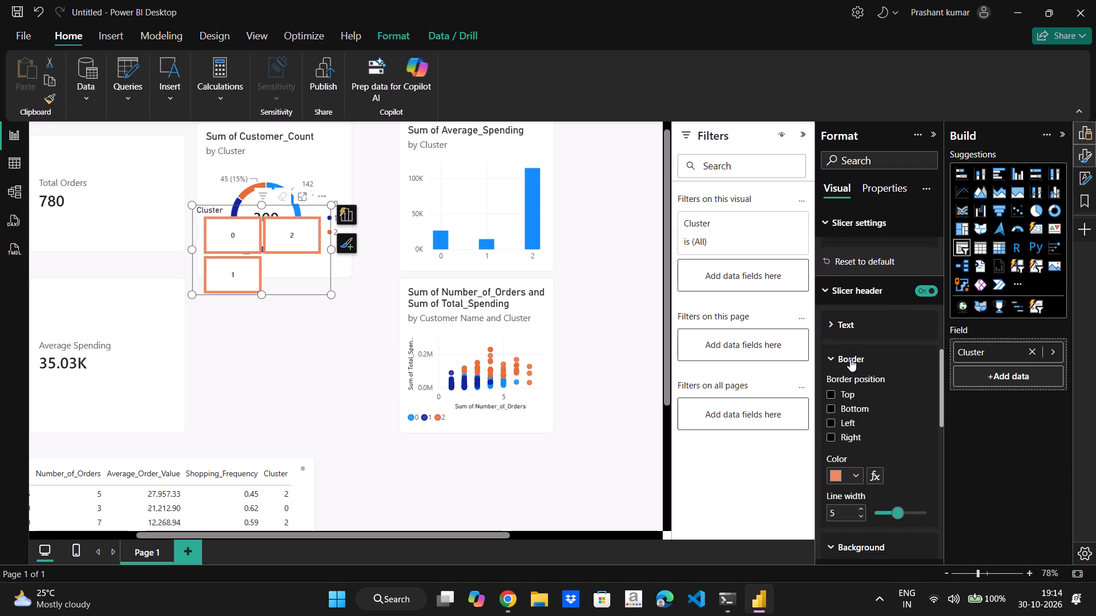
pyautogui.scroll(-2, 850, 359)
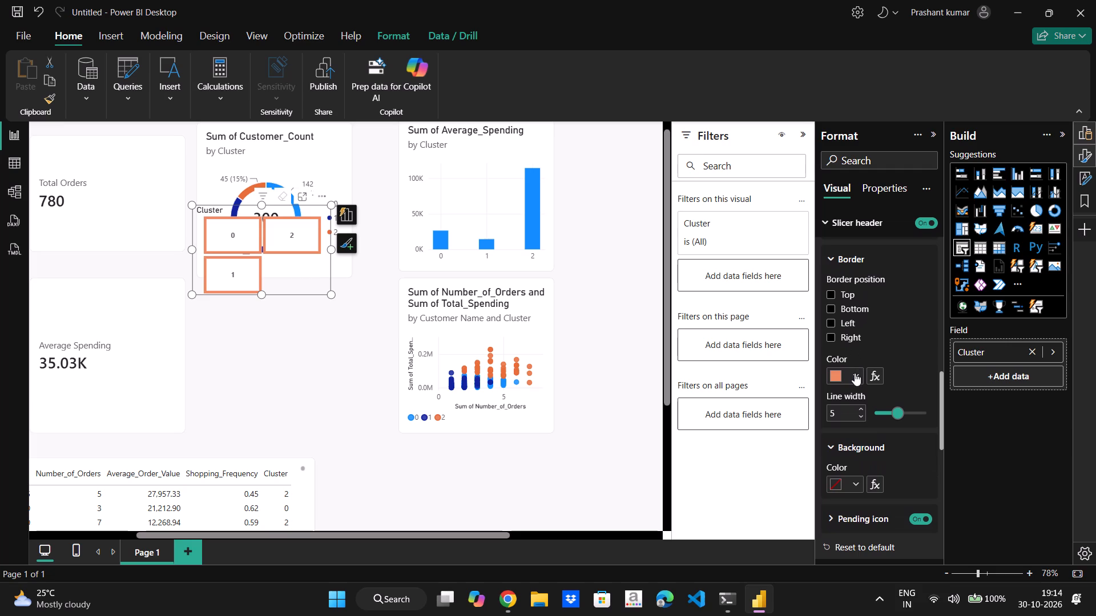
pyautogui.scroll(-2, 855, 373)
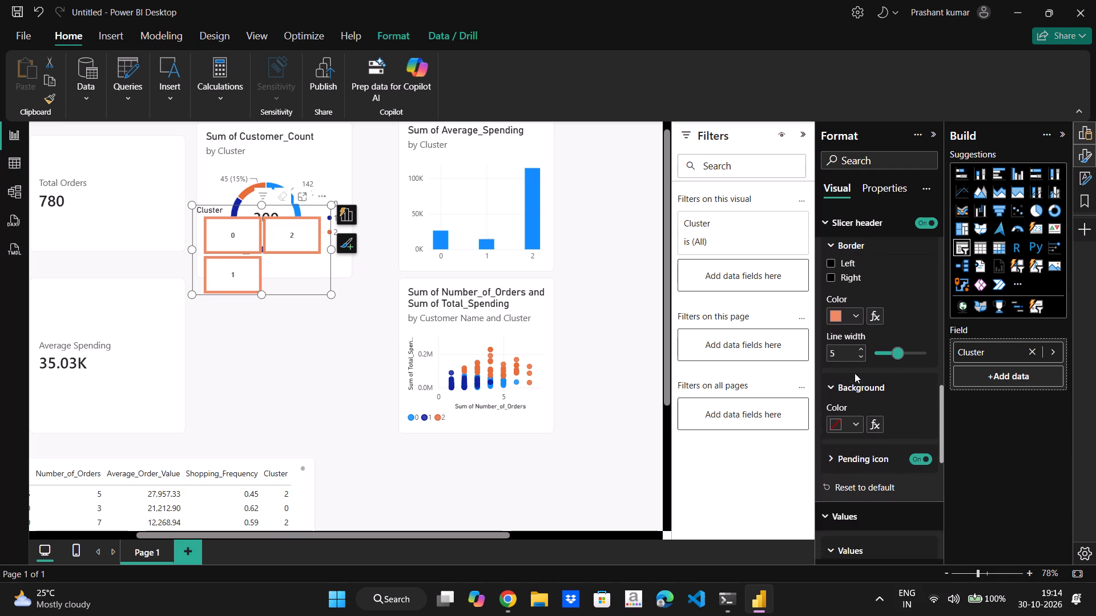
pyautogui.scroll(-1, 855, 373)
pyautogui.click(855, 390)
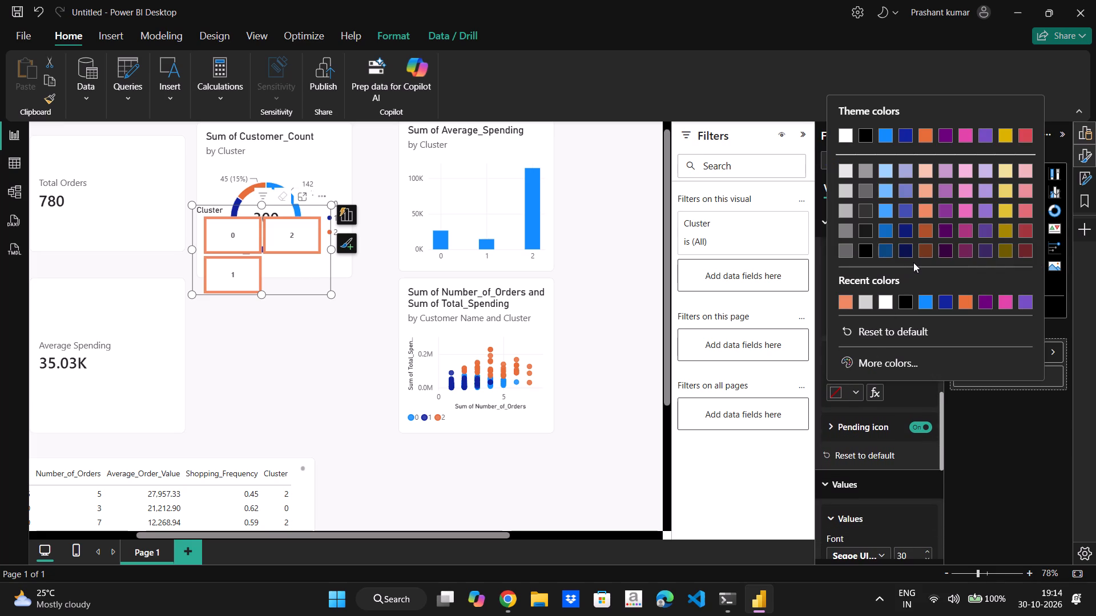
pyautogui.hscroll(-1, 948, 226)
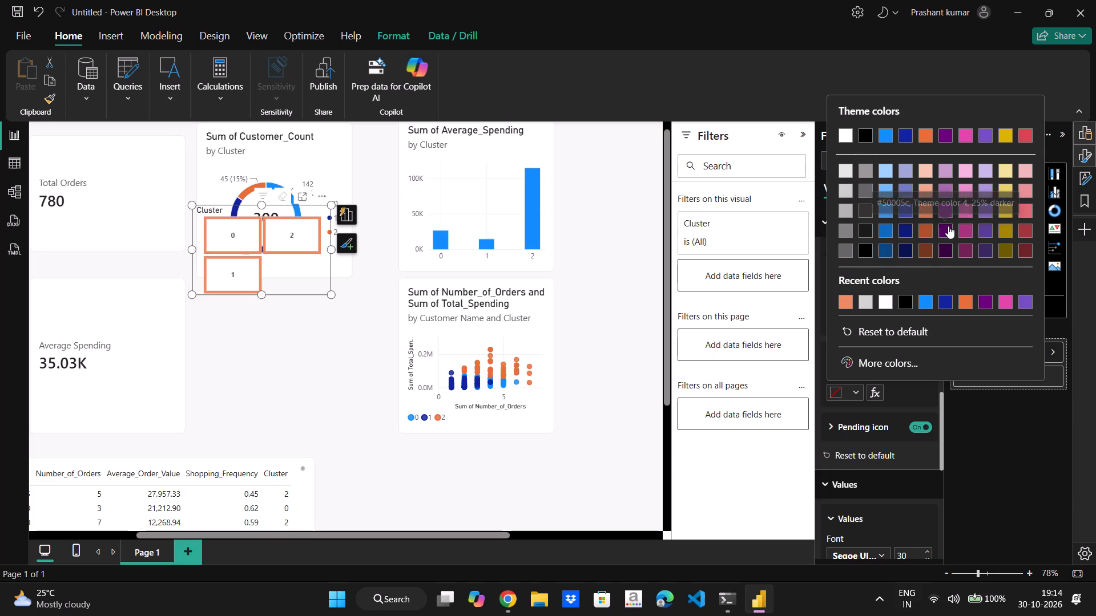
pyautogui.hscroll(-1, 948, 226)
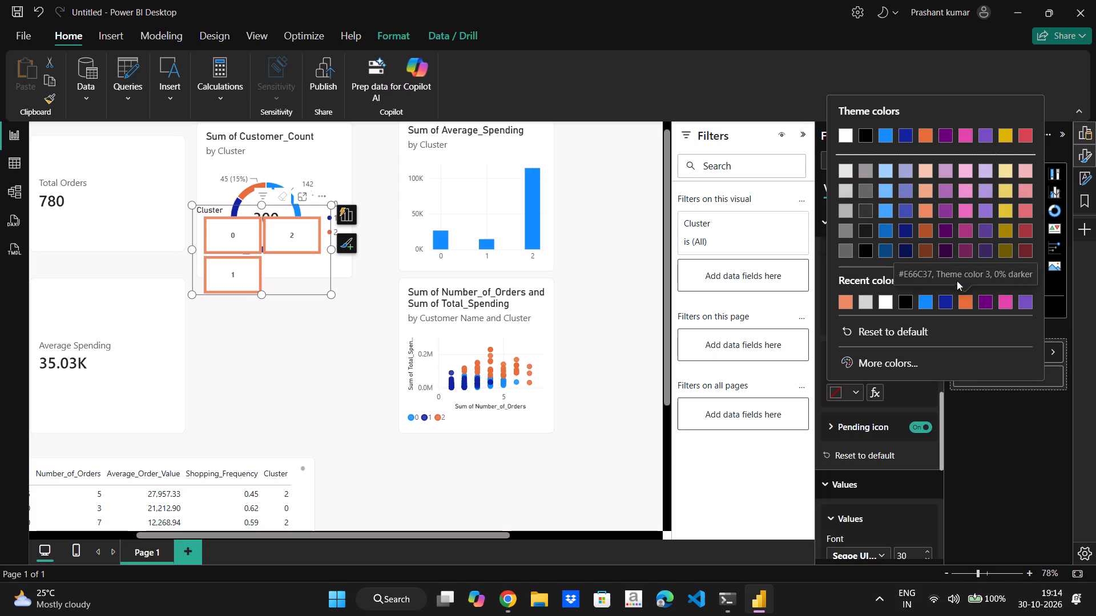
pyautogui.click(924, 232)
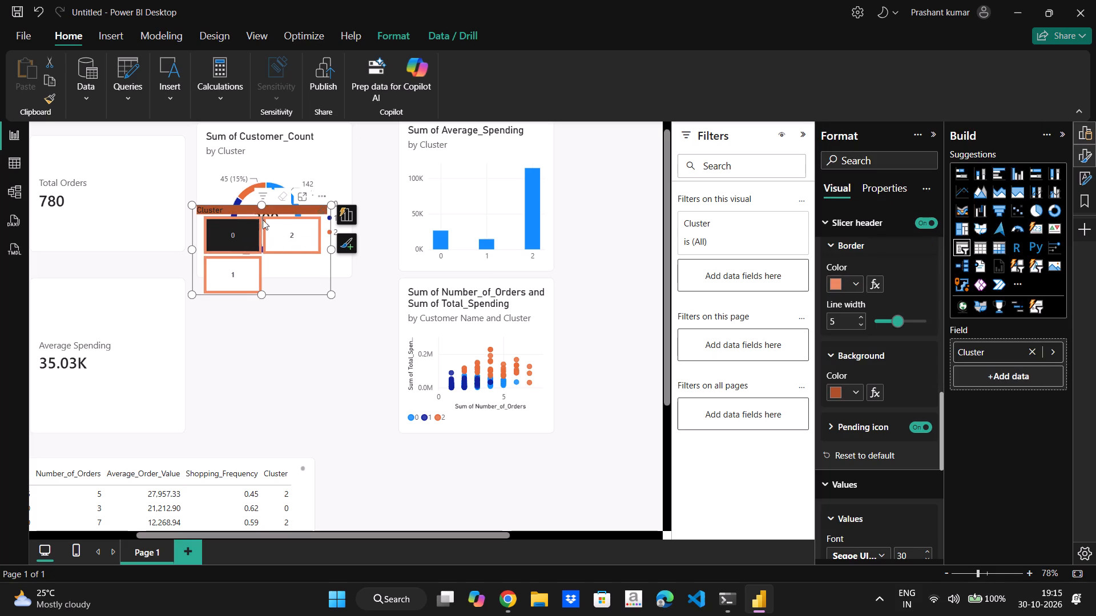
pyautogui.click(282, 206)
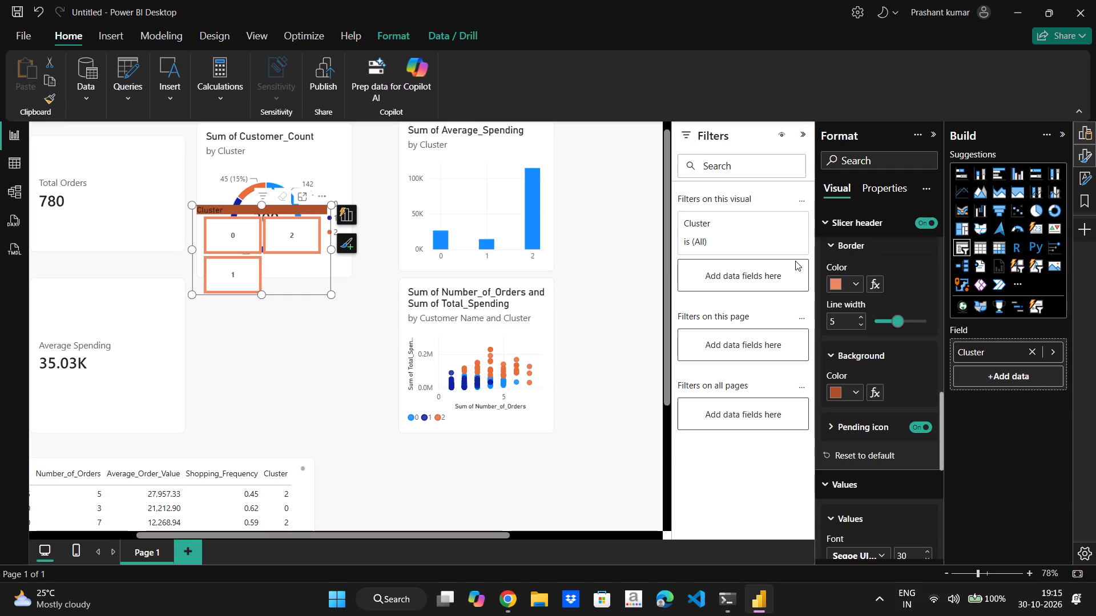
# Set both the border color and the background color of the Cluster slicer's header to black.
pyautogui.click(855, 284)
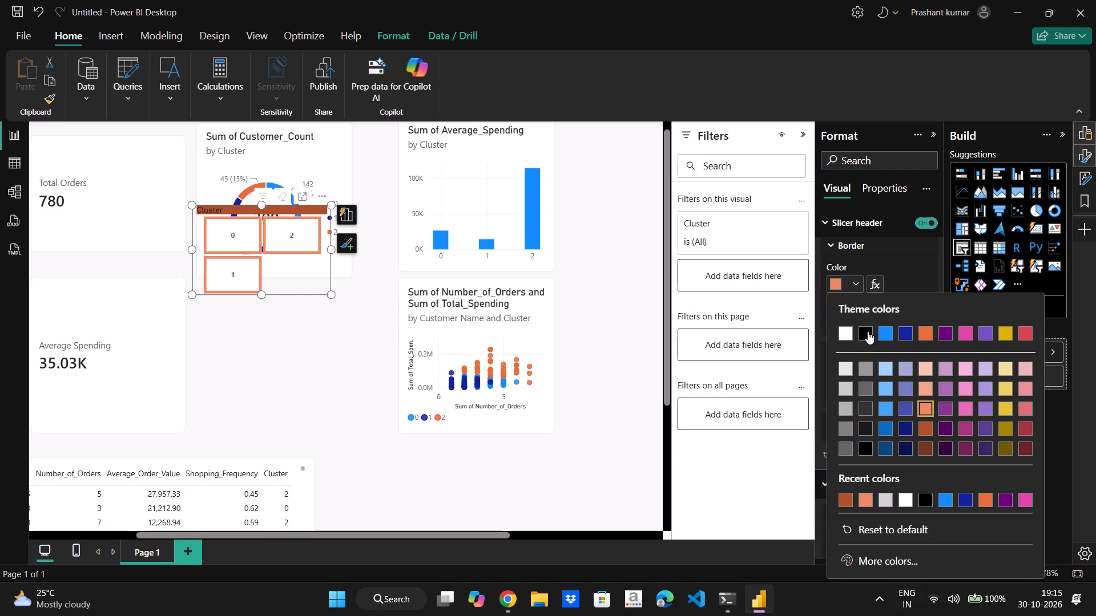
pyautogui.click(868, 331)
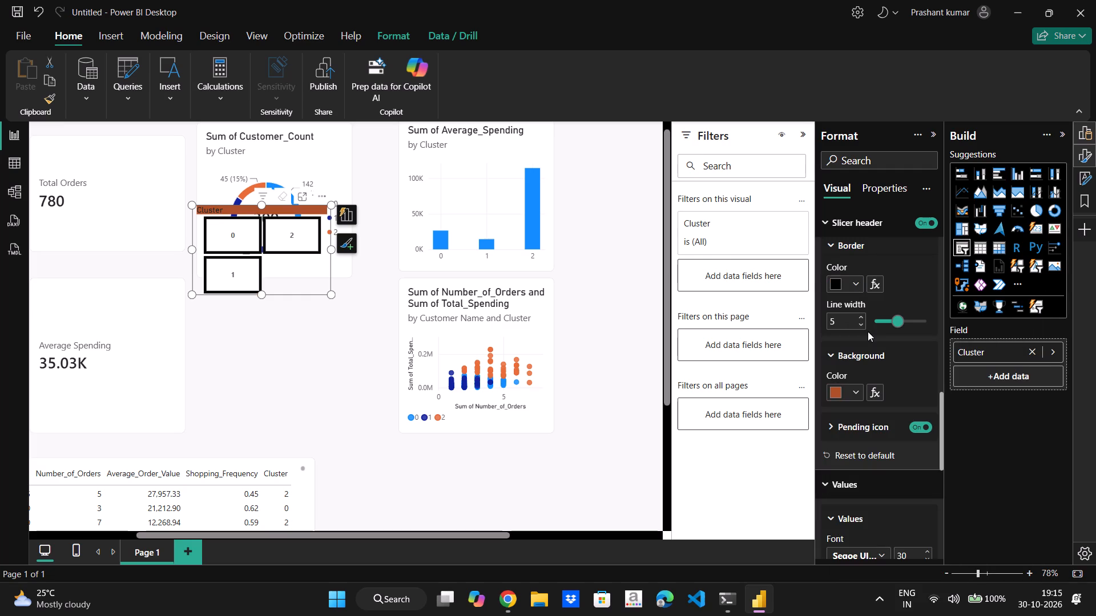
pyautogui.click(858, 387)
pyautogui.click(848, 301)
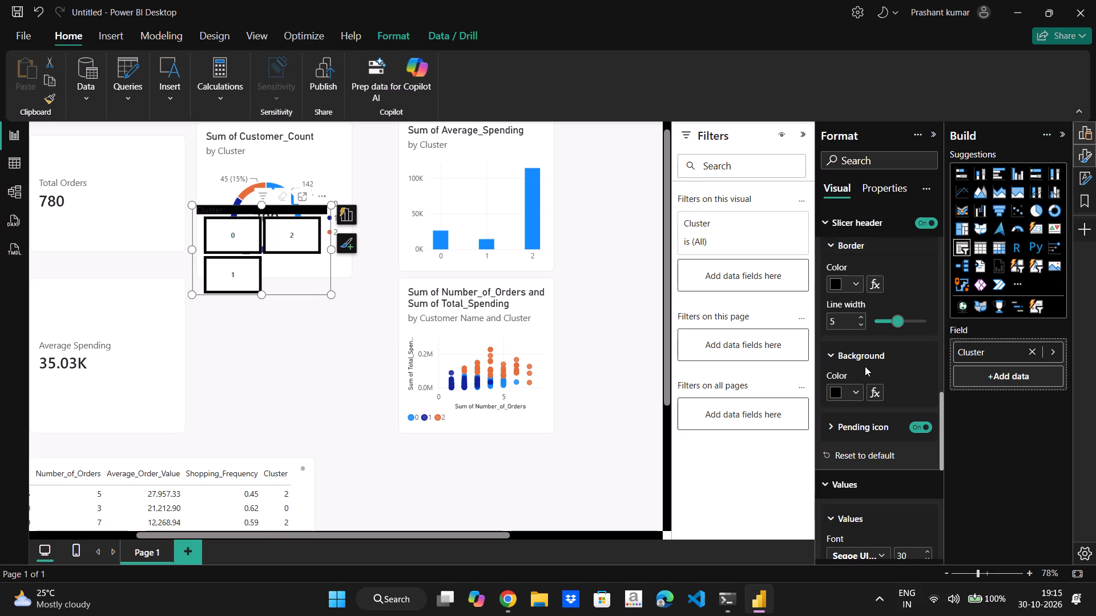
# Reset the Cluster slicer's values formatting to default and deselect the slicer.
pyautogui.scroll(-8, 872, 447)
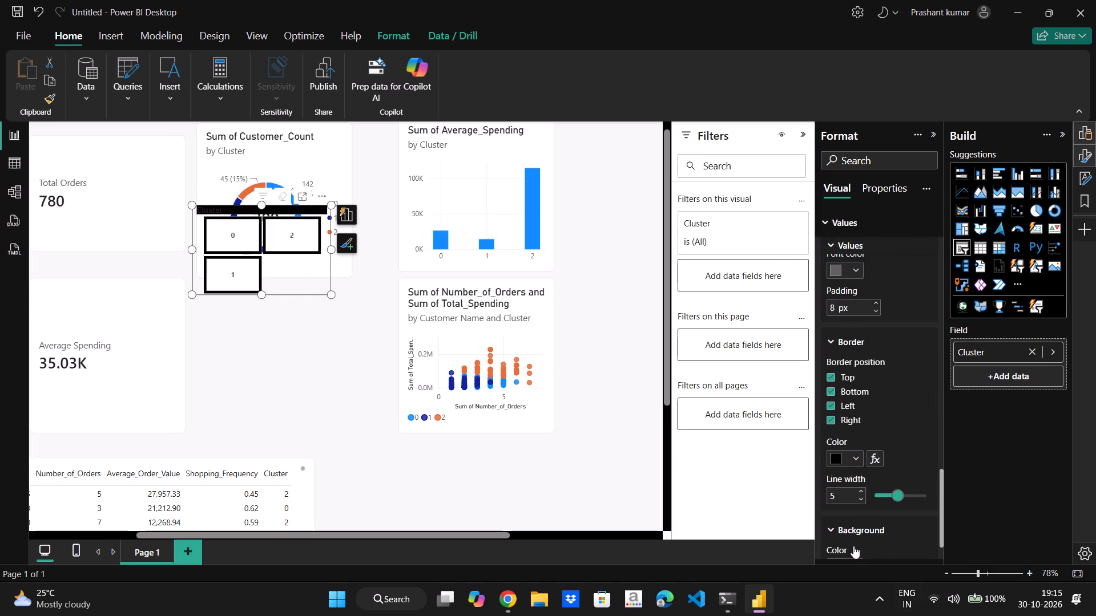
pyautogui.click(852, 548)
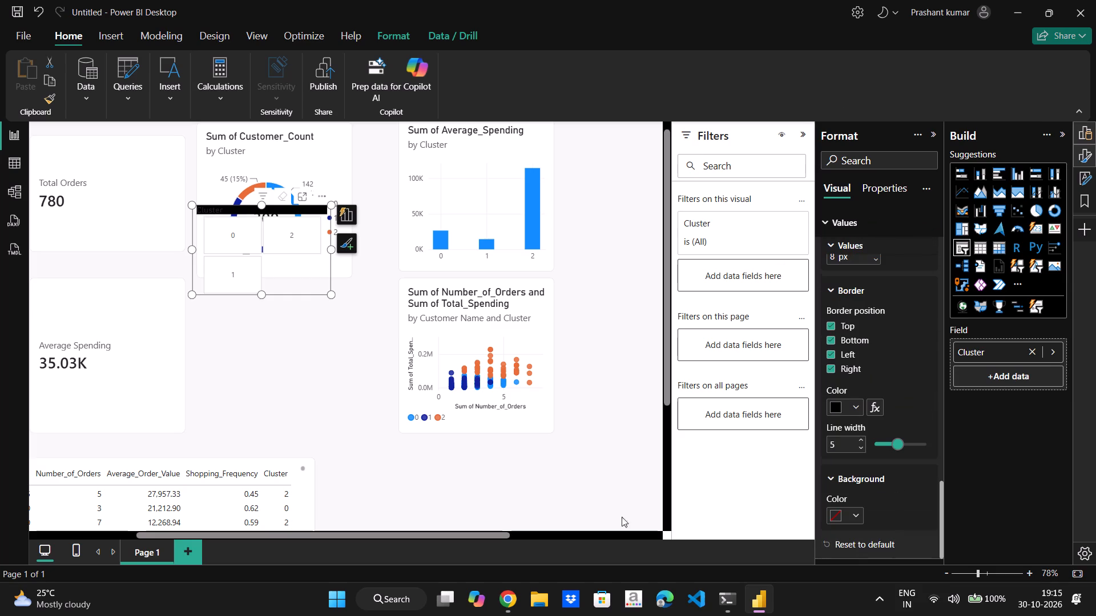
pyautogui.click(599, 436)
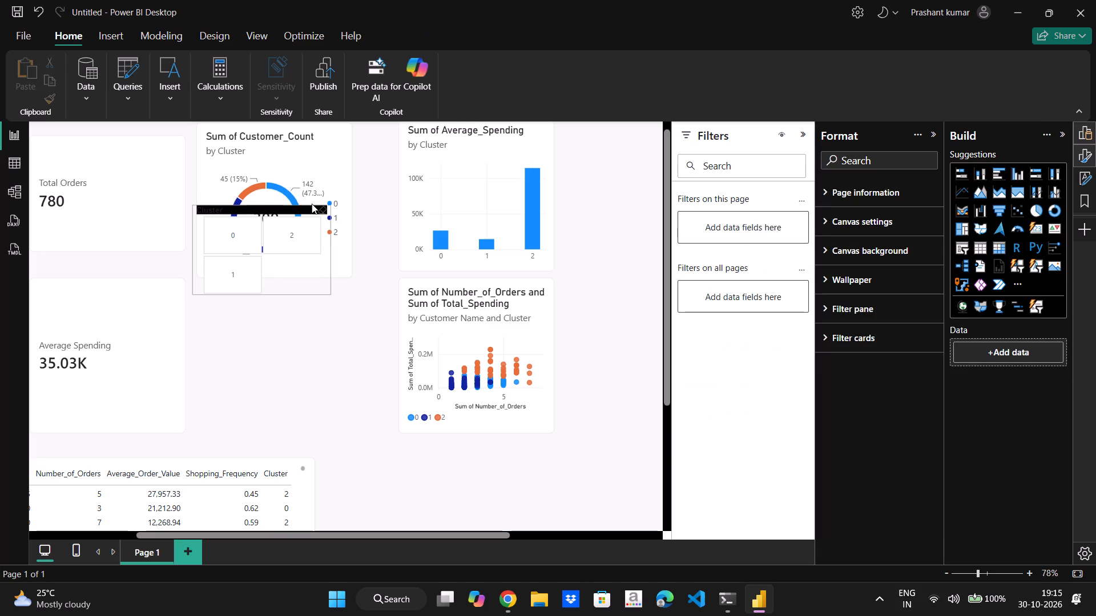
# Move the Cluster slicer down into the empty space below the donut chart, between the Average Spending card and the scatter chart.
pyautogui.moveTo(283, 270); pyautogui.dragTo(296, 335)
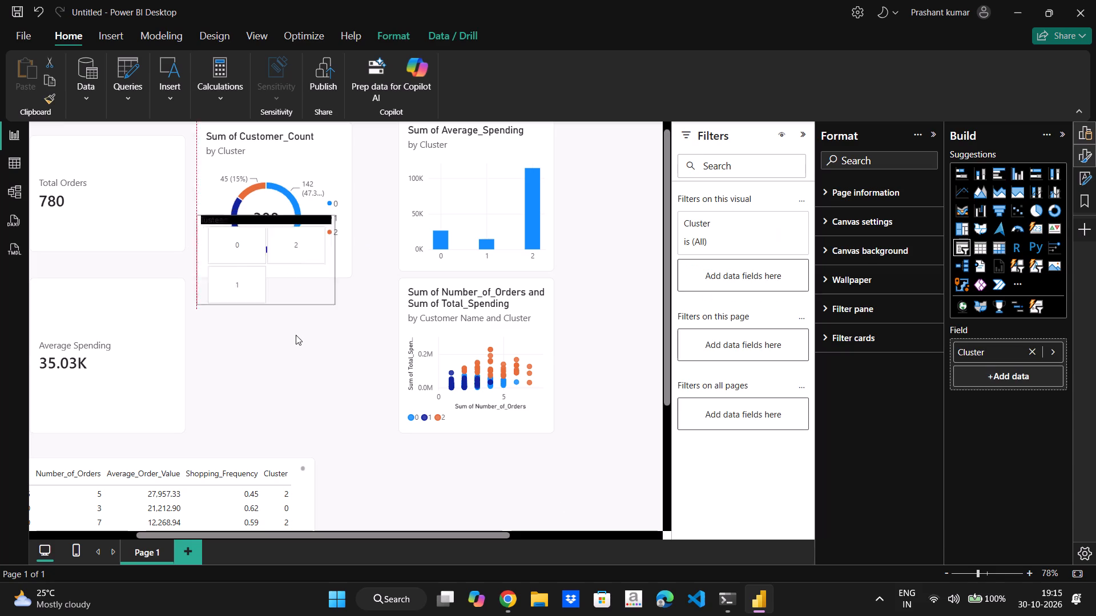
pyautogui.moveTo(296, 335); pyautogui.dragTo(297, 337)
pyautogui.click(297, 337)
pyautogui.moveTo(297, 337); pyautogui.dragTo(310, 373)
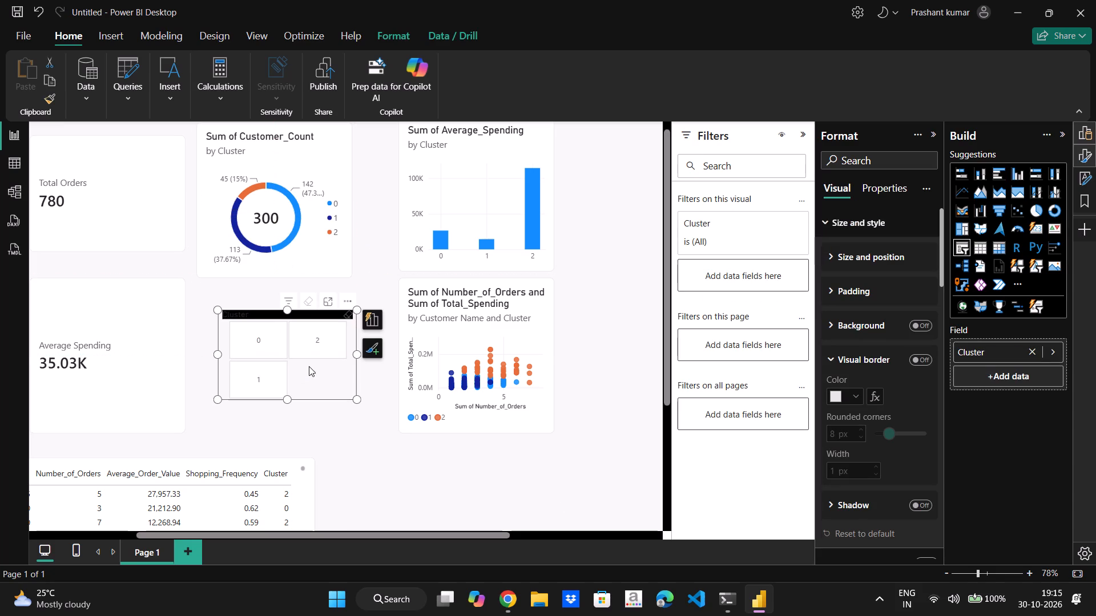
# Shorten the Cluster slicer by lowering its top edge, leaving a wider gap below the Sum of Customer_Count donut chart.
pyautogui.click(269, 314)
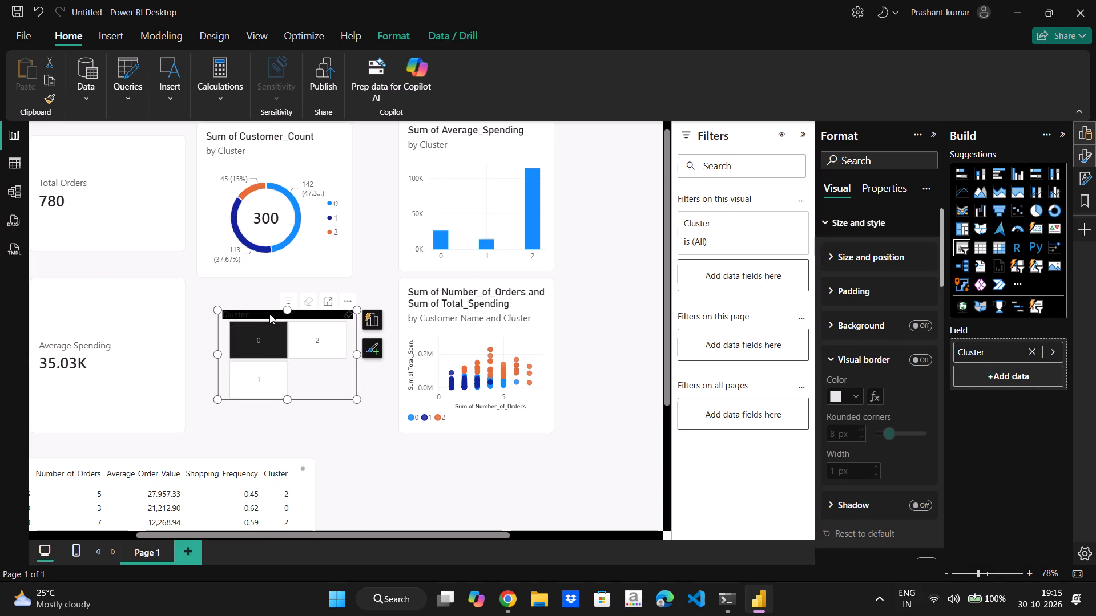
pyautogui.click(269, 314)
pyautogui.moveTo(287, 309); pyautogui.dragTo(288, 299)
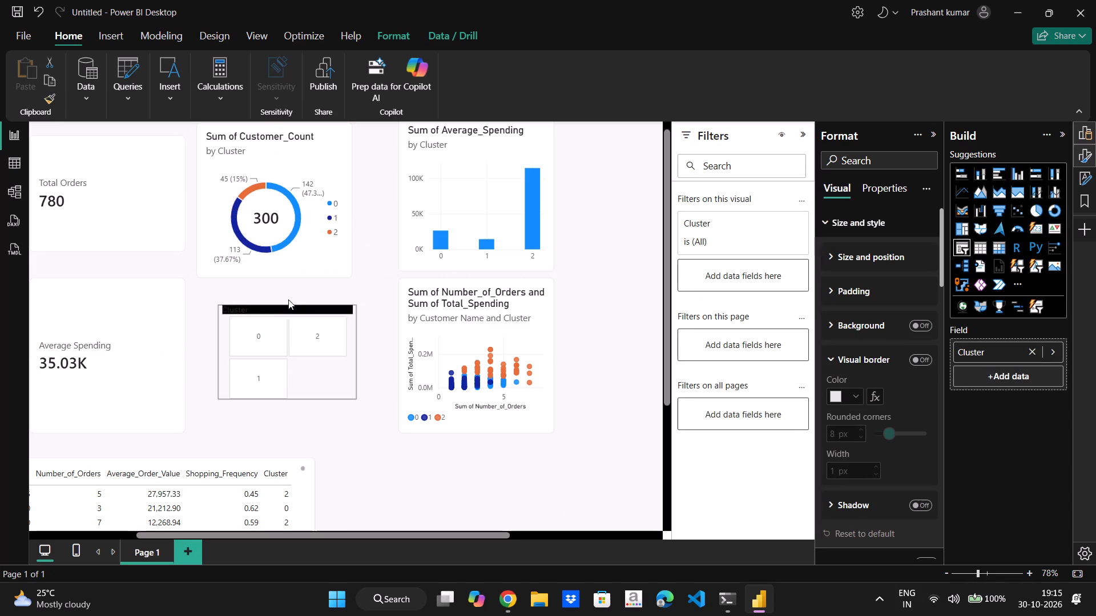
pyautogui.moveTo(288, 299); pyautogui.dragTo(289, 294)
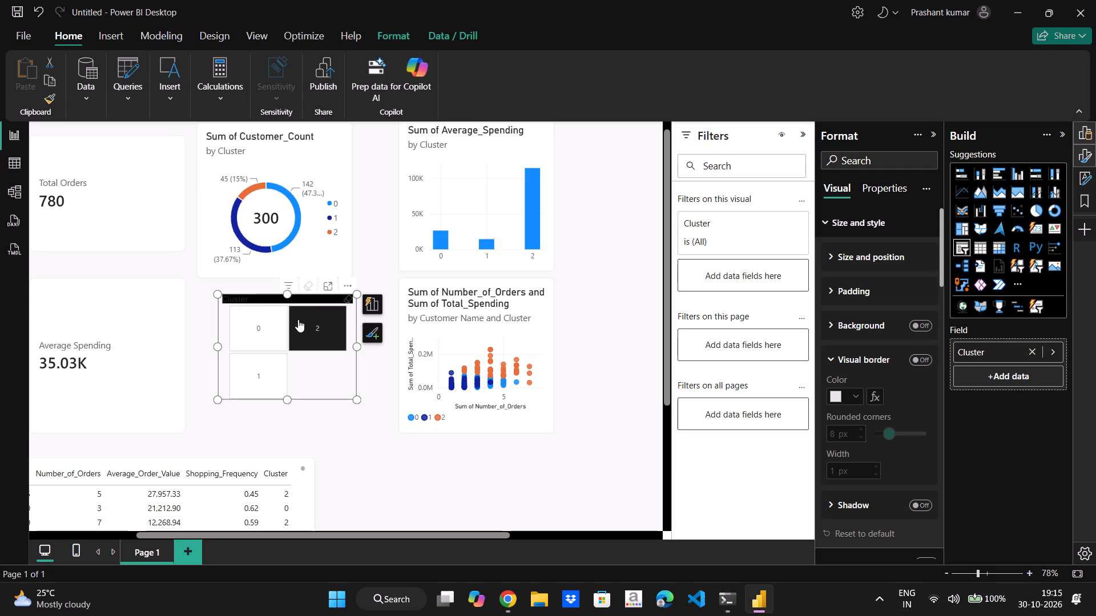
pyautogui.moveTo(288, 294); pyautogui.dragTo(276, 139)
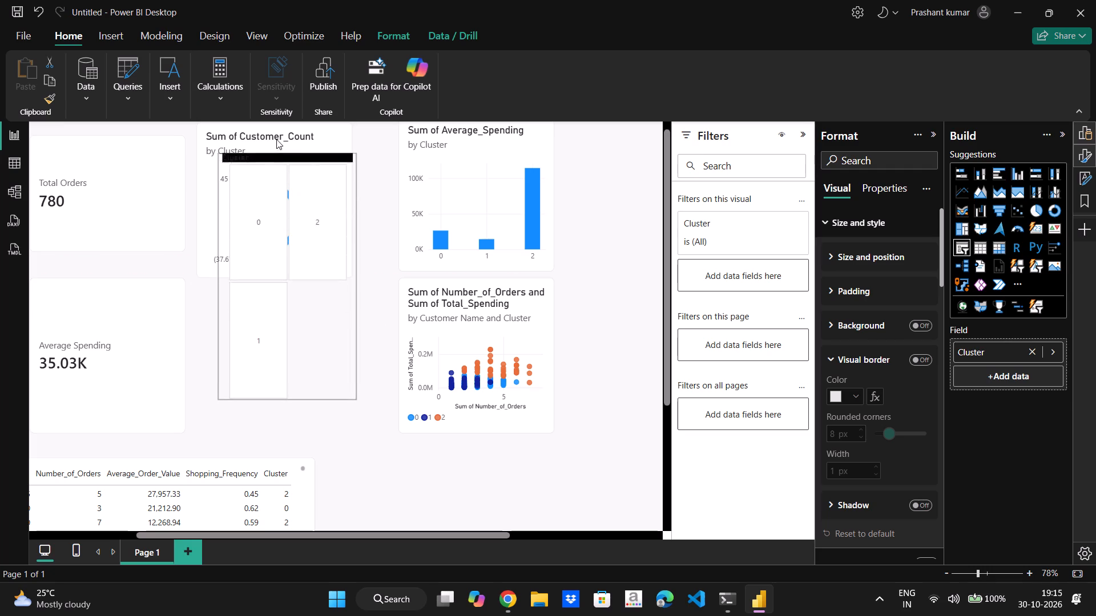
pyautogui.moveTo(276, 139); pyautogui.dragTo(297, 291)
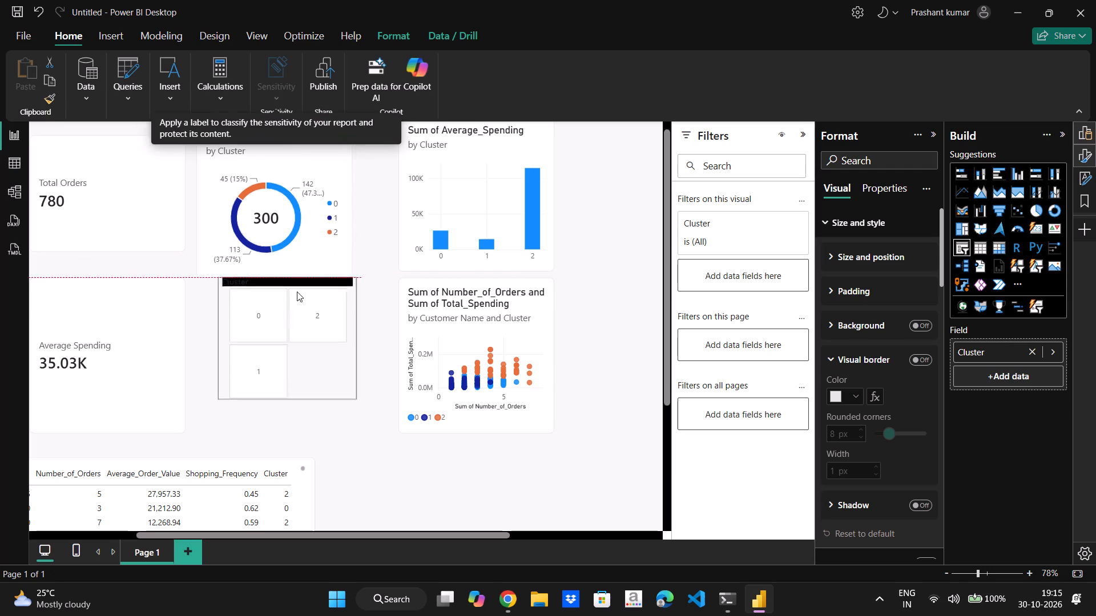
pyautogui.moveTo(297, 291); pyautogui.dragTo(301, 334)
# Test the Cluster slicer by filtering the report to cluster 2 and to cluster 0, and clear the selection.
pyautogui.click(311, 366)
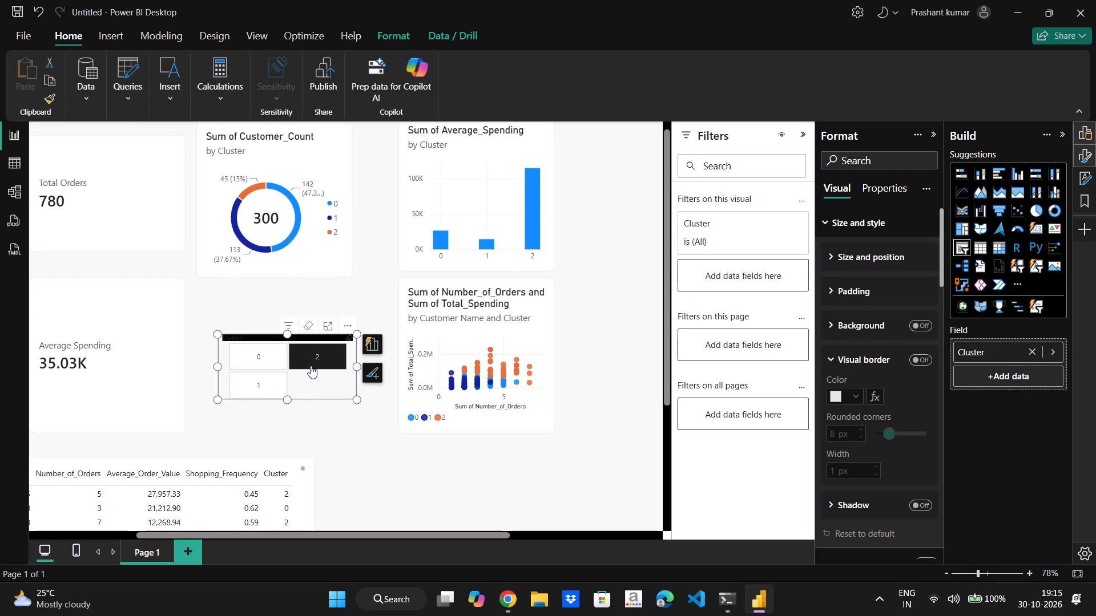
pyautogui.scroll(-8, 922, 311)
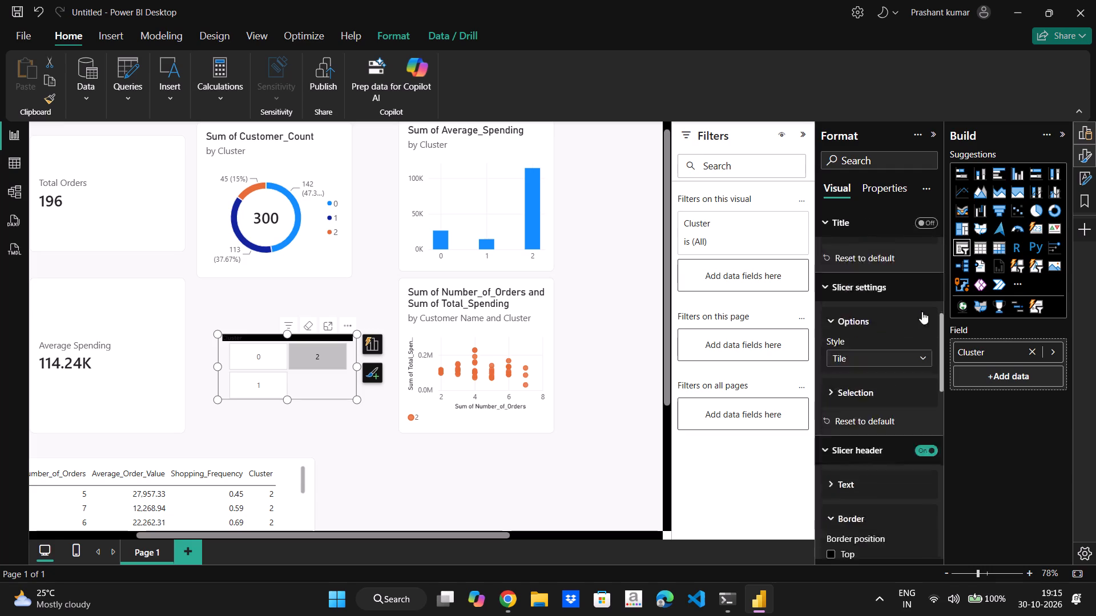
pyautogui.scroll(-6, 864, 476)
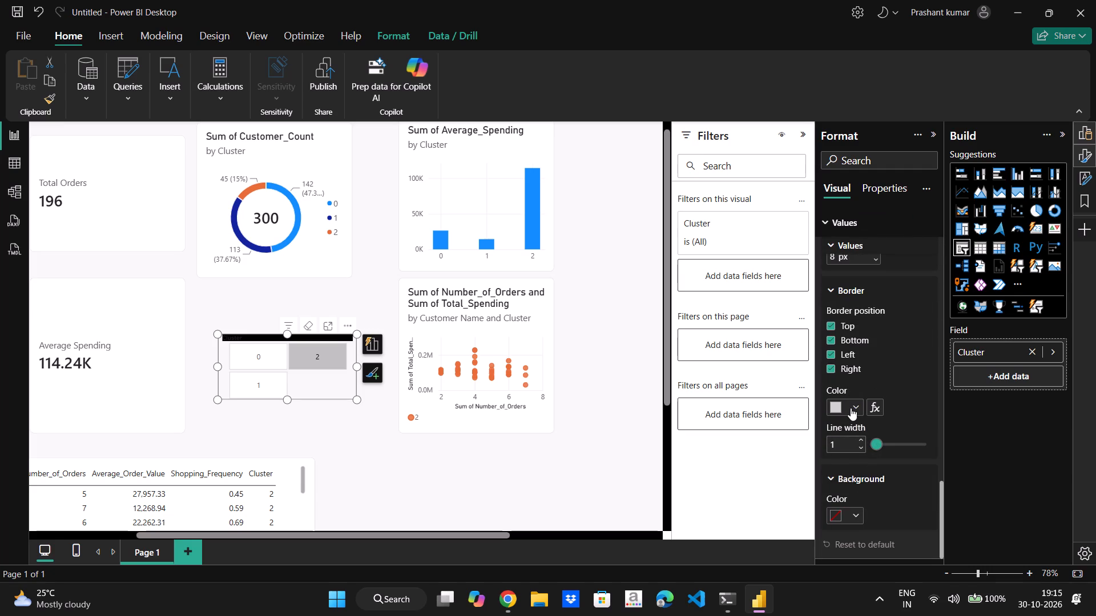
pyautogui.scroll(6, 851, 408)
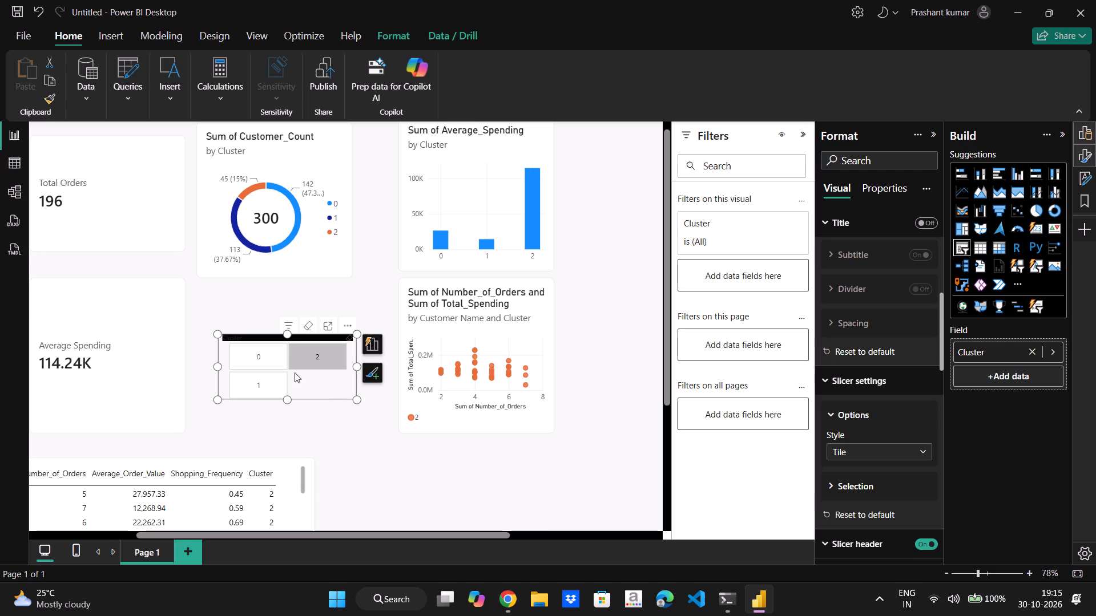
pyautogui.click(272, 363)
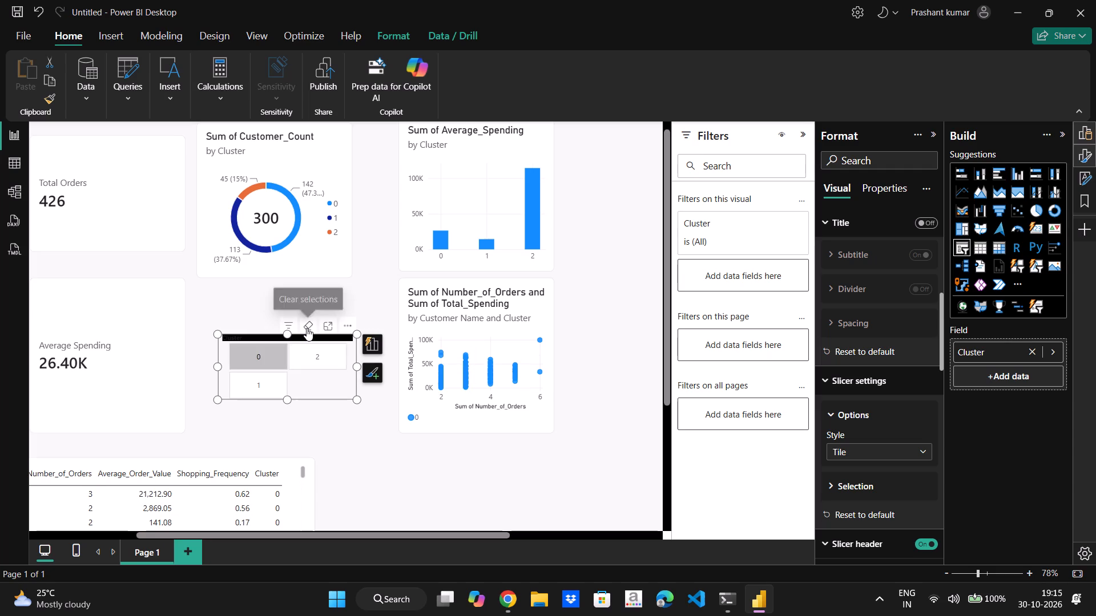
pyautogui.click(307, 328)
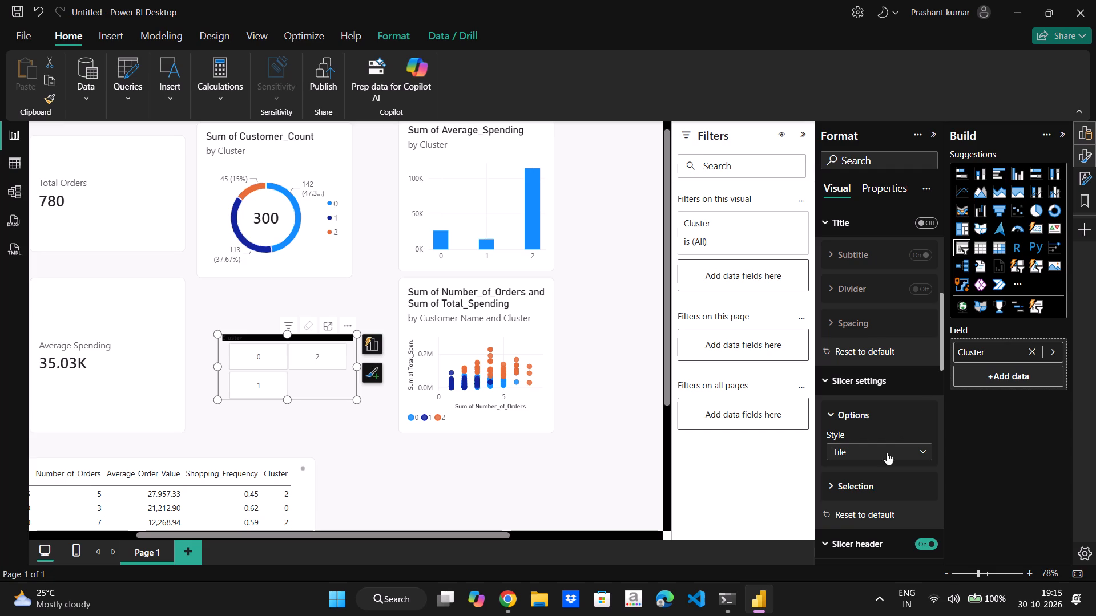
# Examine the Cluster slicer's selection settings and the header options that follow them.
pyautogui.click(827, 496)
pyautogui.click(843, 491)
pyautogui.scroll(-1, 843, 491)
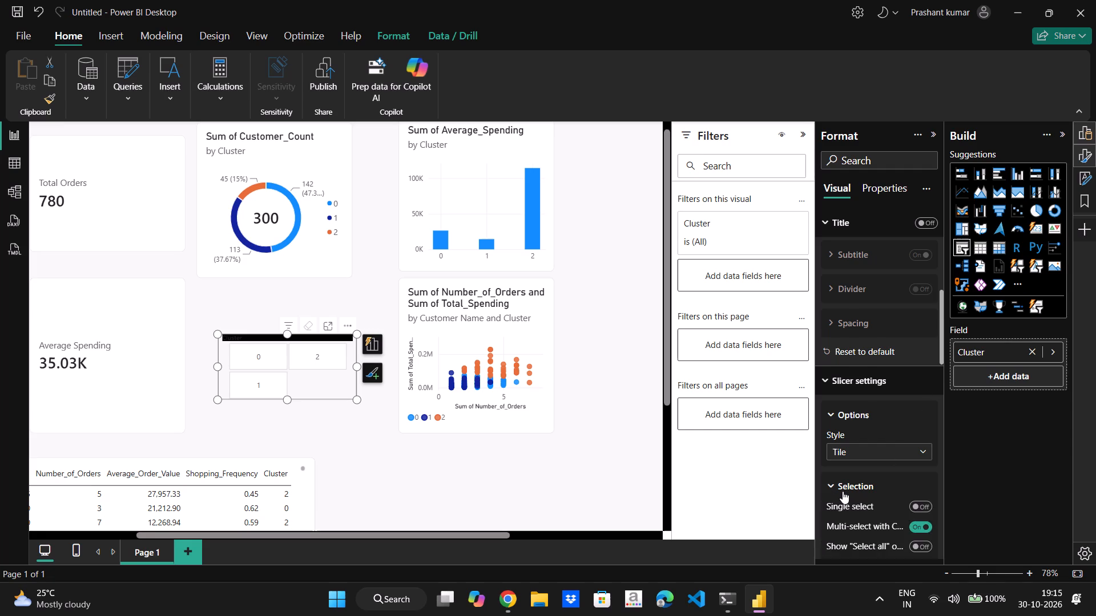
pyautogui.scroll(-2, 843, 491)
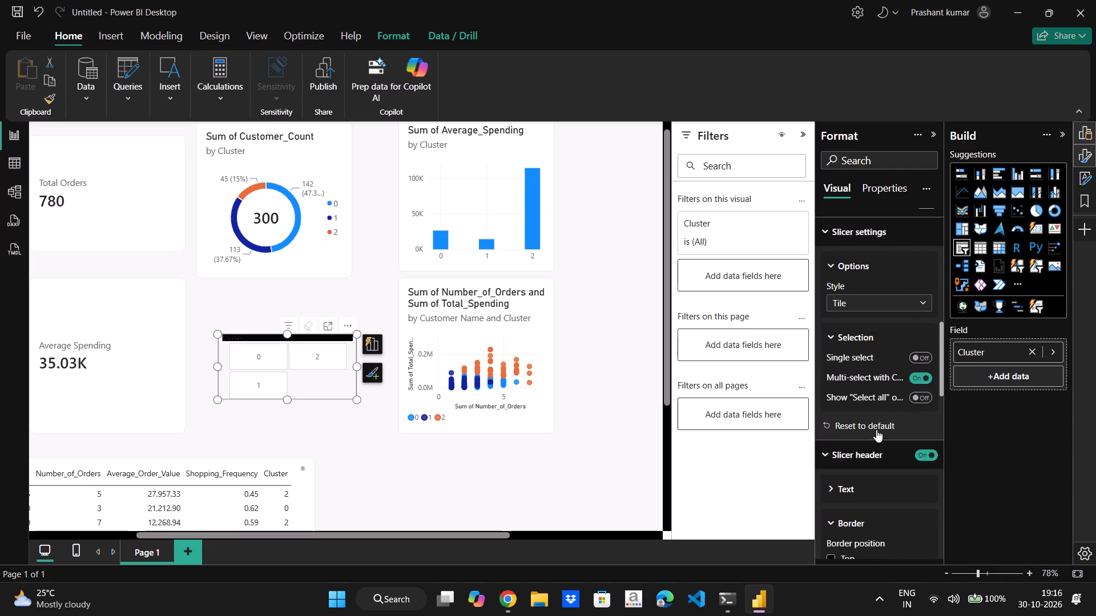
pyautogui.scroll(-1, 876, 429)
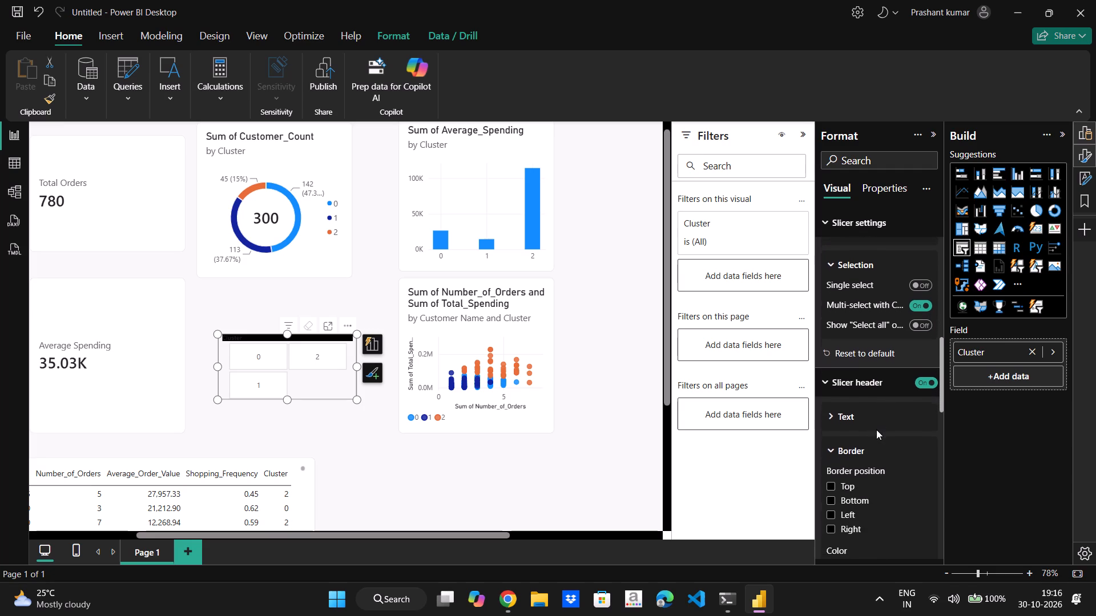
pyautogui.scroll(-2, 876, 429)
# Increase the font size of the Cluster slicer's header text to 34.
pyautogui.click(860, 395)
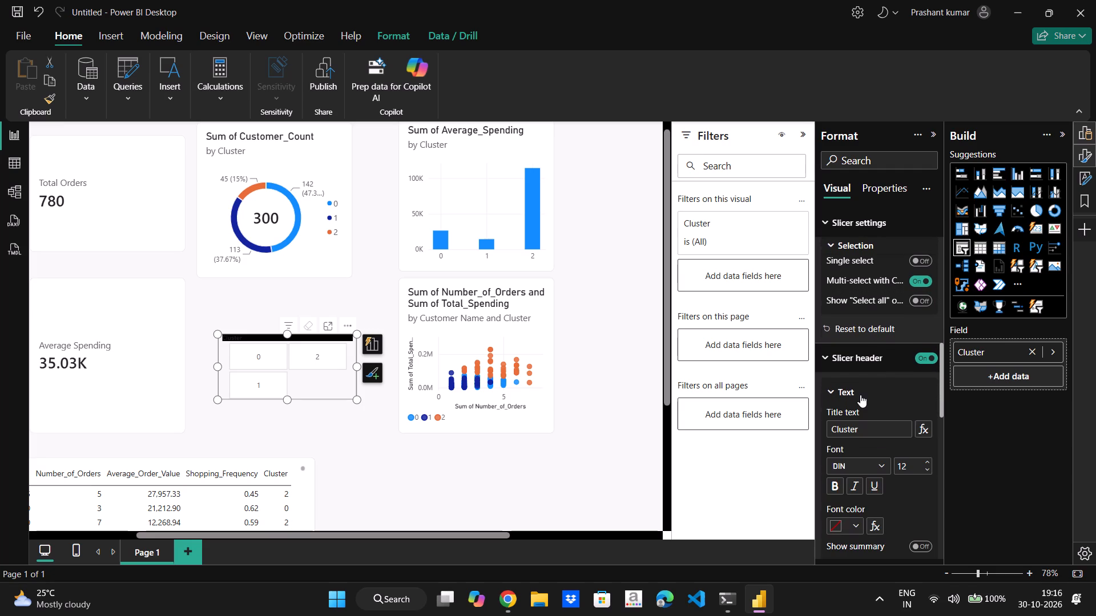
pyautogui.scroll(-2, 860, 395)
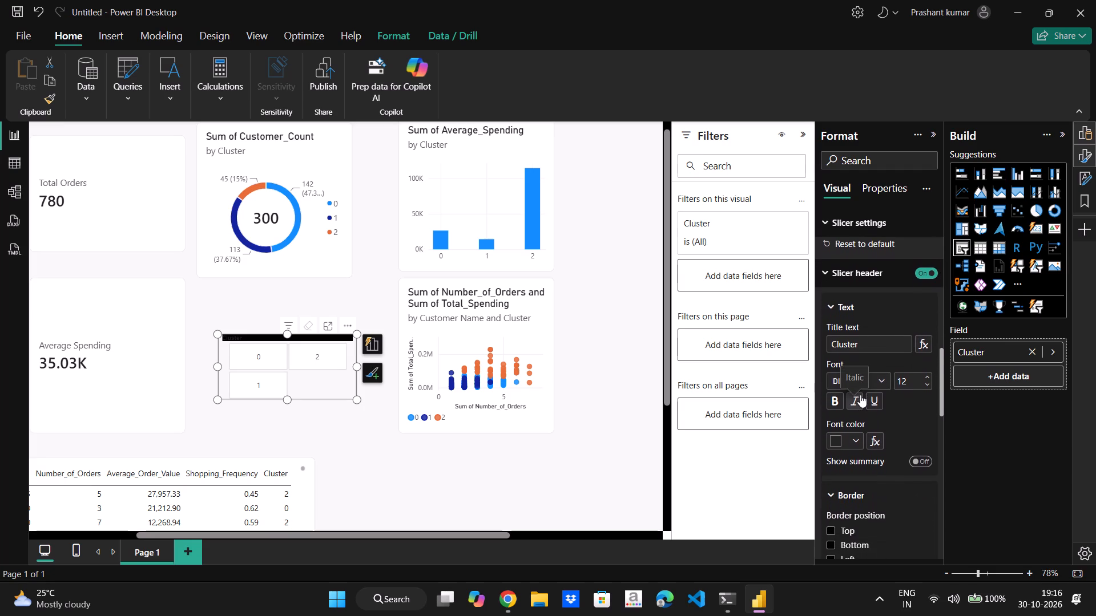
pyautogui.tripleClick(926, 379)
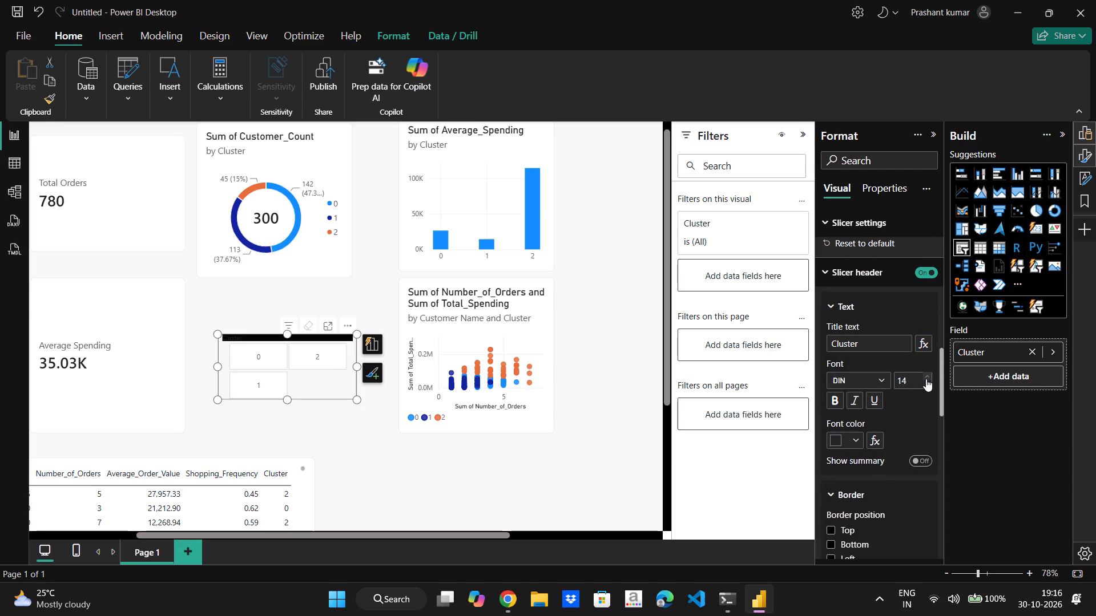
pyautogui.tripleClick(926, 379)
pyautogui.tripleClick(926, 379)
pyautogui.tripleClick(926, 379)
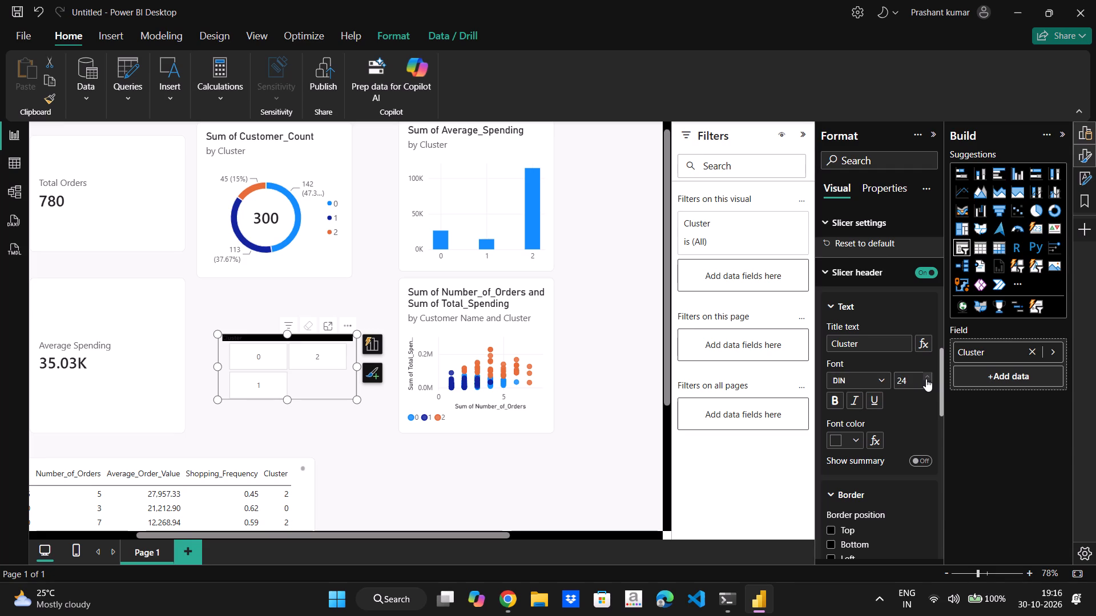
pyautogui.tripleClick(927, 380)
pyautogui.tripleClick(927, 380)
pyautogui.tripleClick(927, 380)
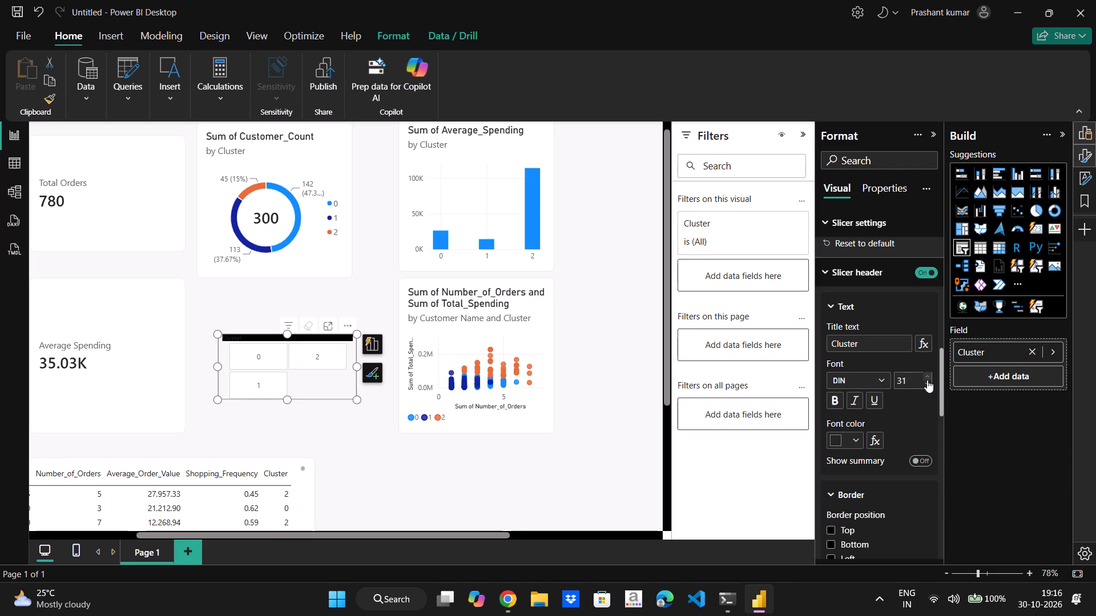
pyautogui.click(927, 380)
# Set the Cluster slicer's header text to font size 14 and make it bold.
pyautogui.tripleClick(928, 386)
pyautogui.click(928, 386)
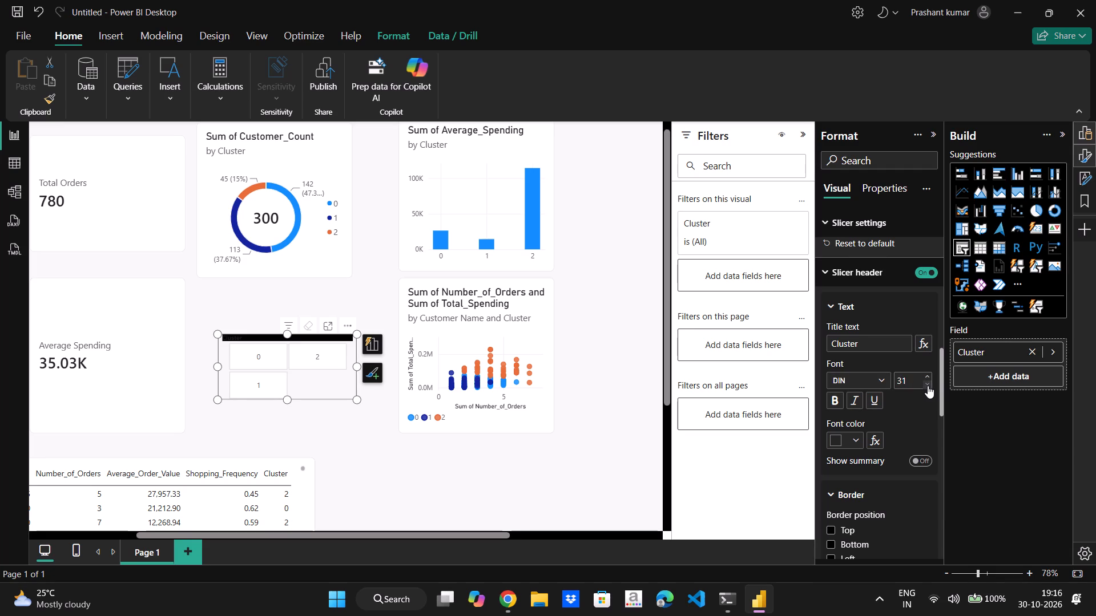
pyautogui.tripleClick(928, 386)
pyautogui.tripleClick(928, 386)
pyautogui.tripleClick(928, 386)
pyautogui.tripleClick(928, 386)
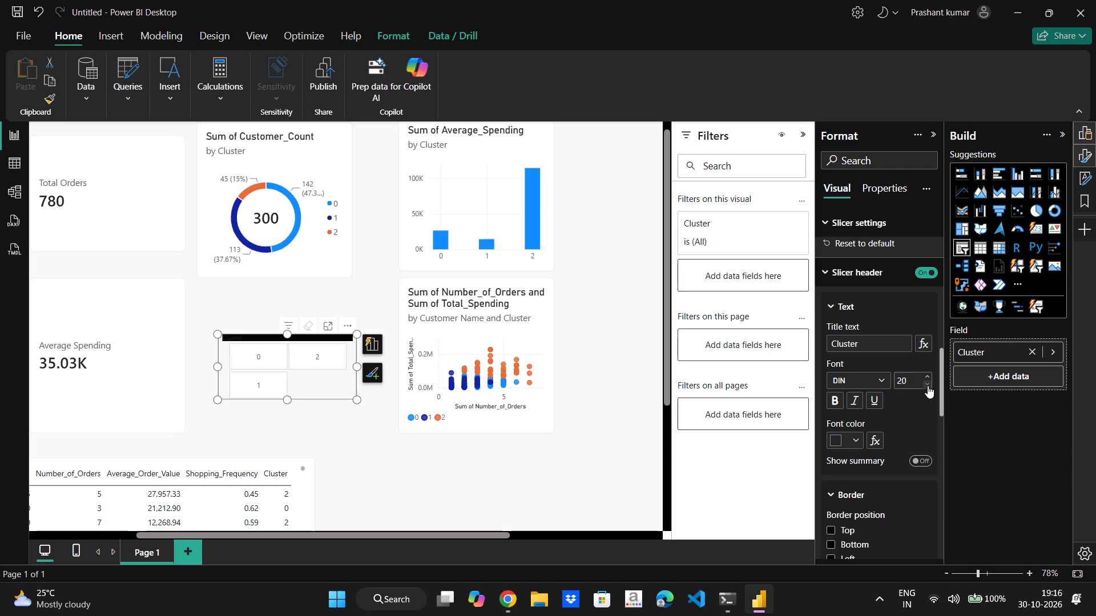
pyautogui.tripleClick(928, 386)
pyautogui.click(928, 386)
pyautogui.scroll(-1, 913, 427)
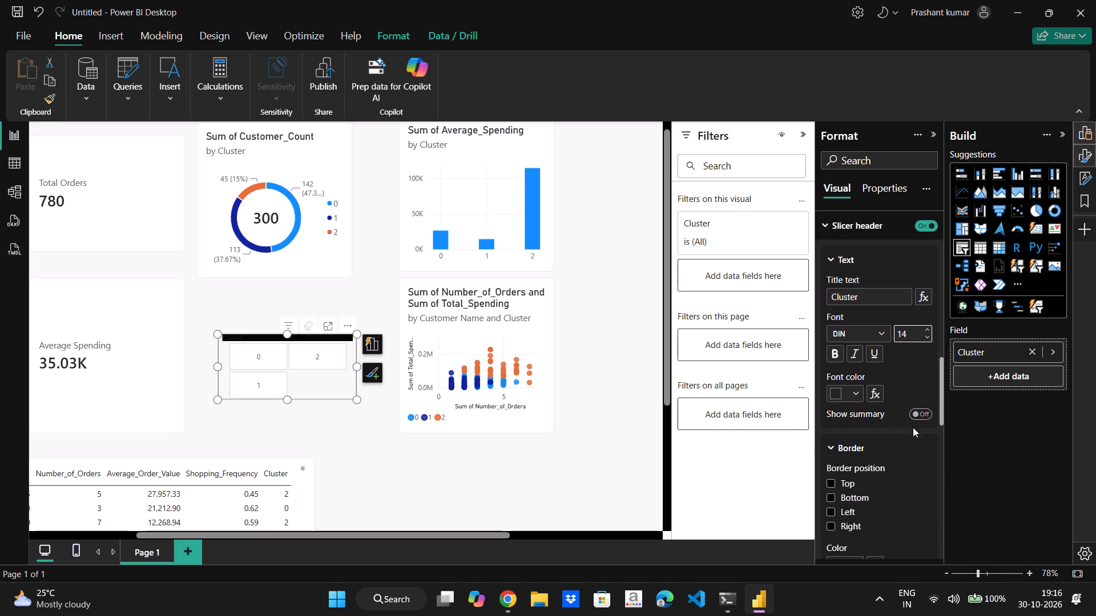
pyautogui.click(835, 355)
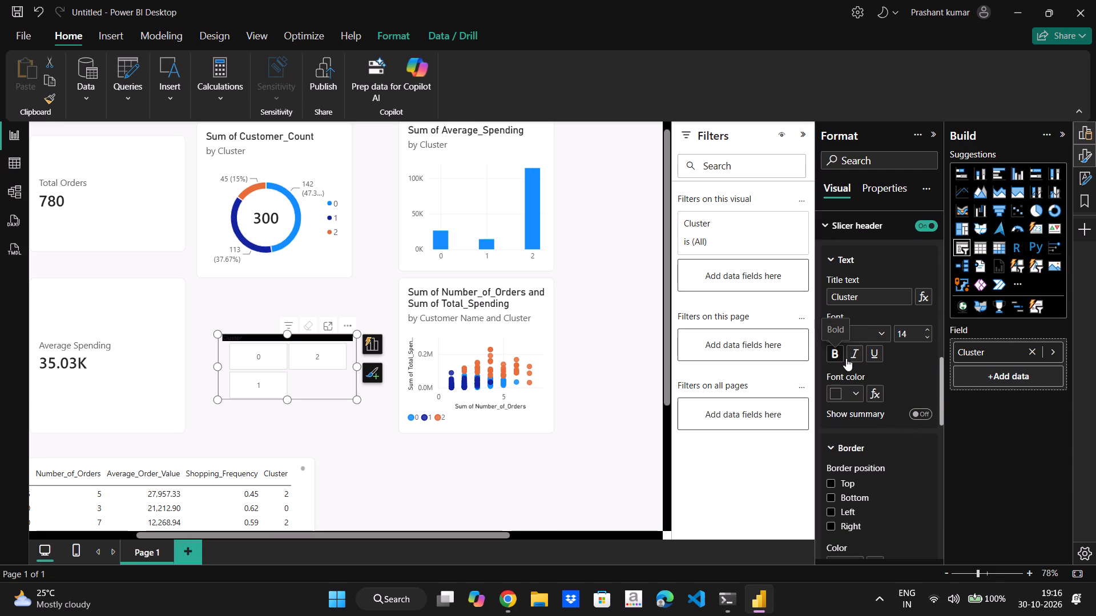
# Look through the Cluster slicer's header border and background settings and its values font, border and background settings.
pyautogui.scroll(-1, 897, 390)
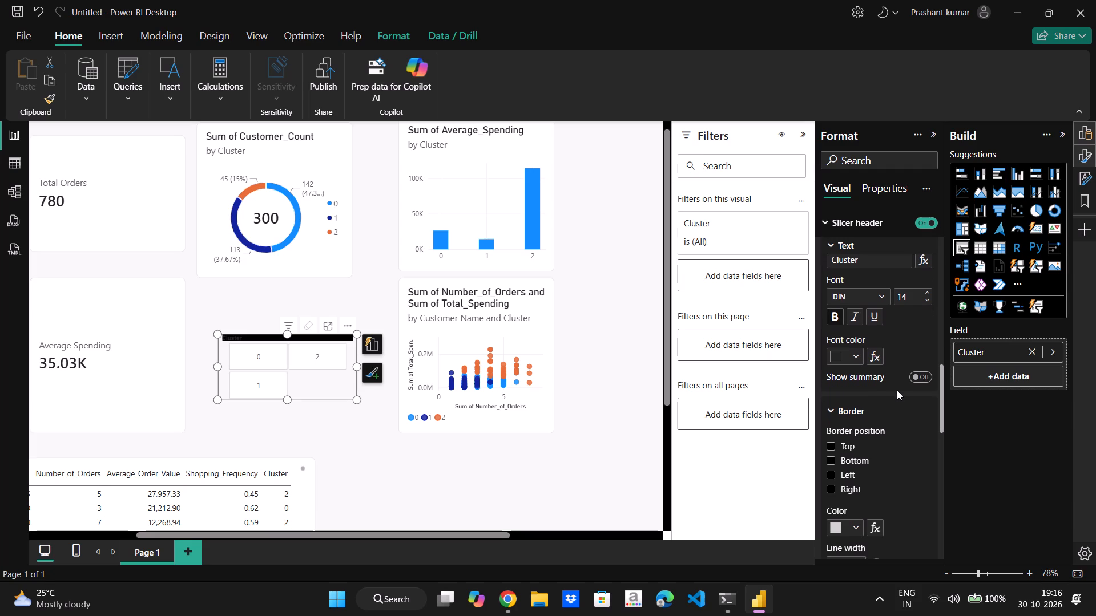
pyautogui.scroll(-3, 897, 390)
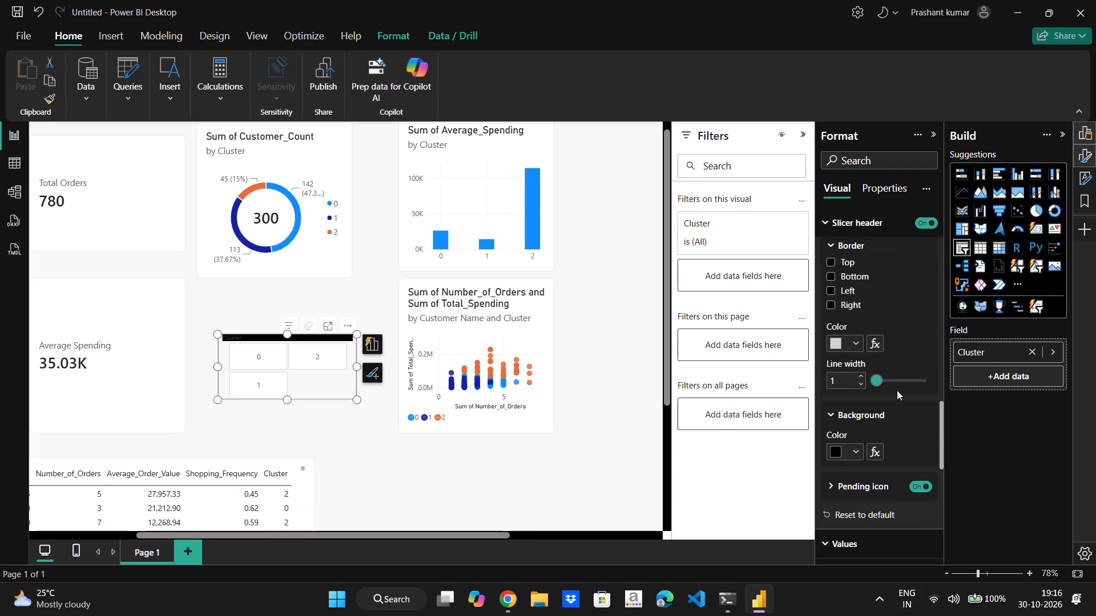
pyautogui.scroll(-1, 897, 390)
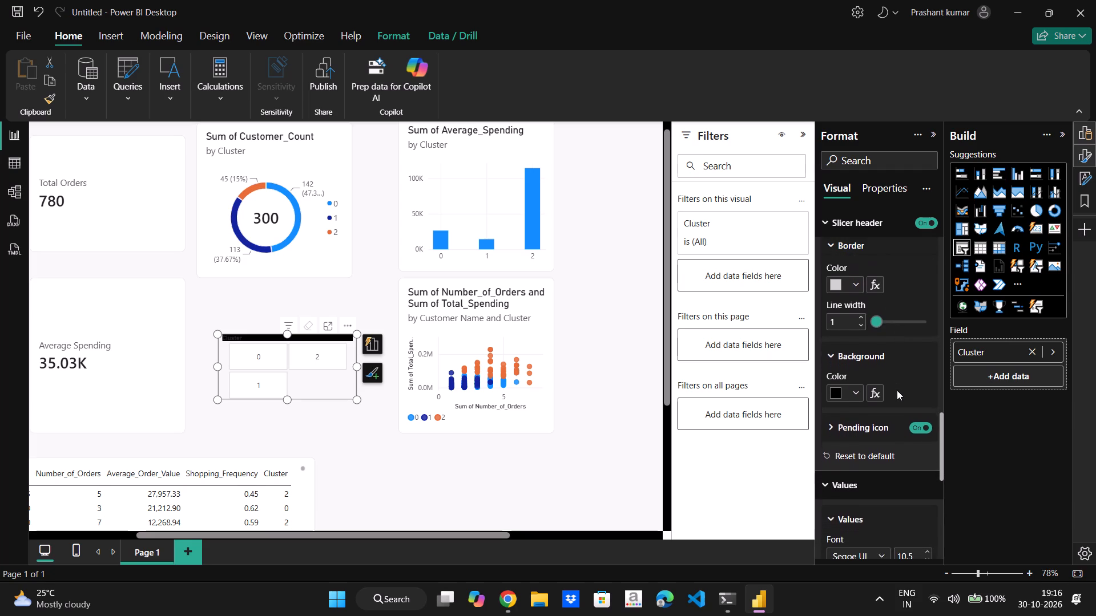
pyautogui.scroll(-3, 897, 390)
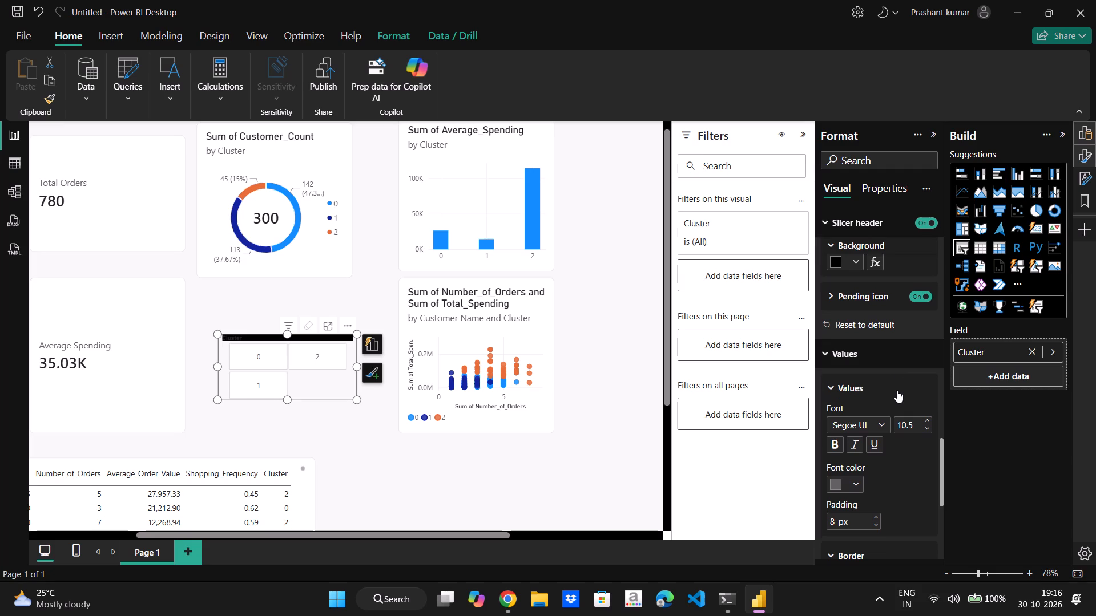
pyautogui.scroll(-3, 897, 390)
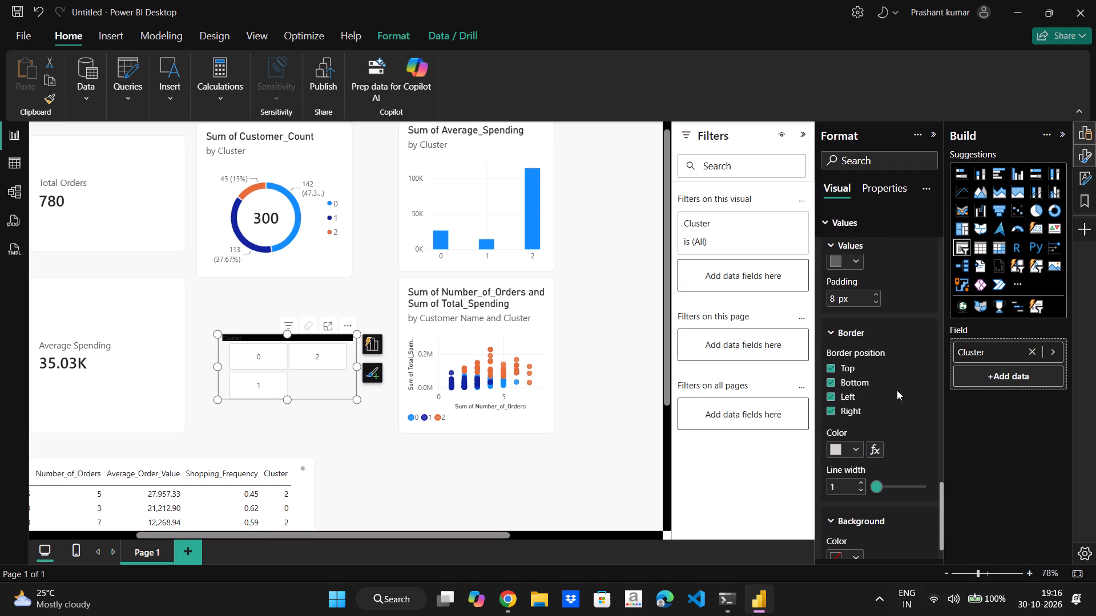
pyautogui.scroll(-2, 897, 390)
pyautogui.click(880, 588)
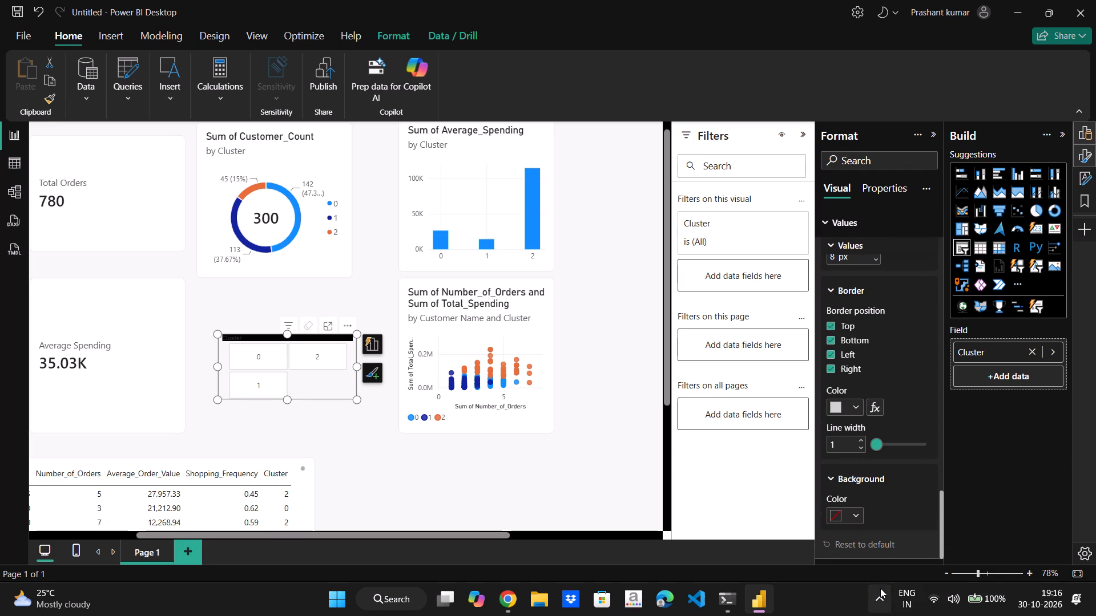
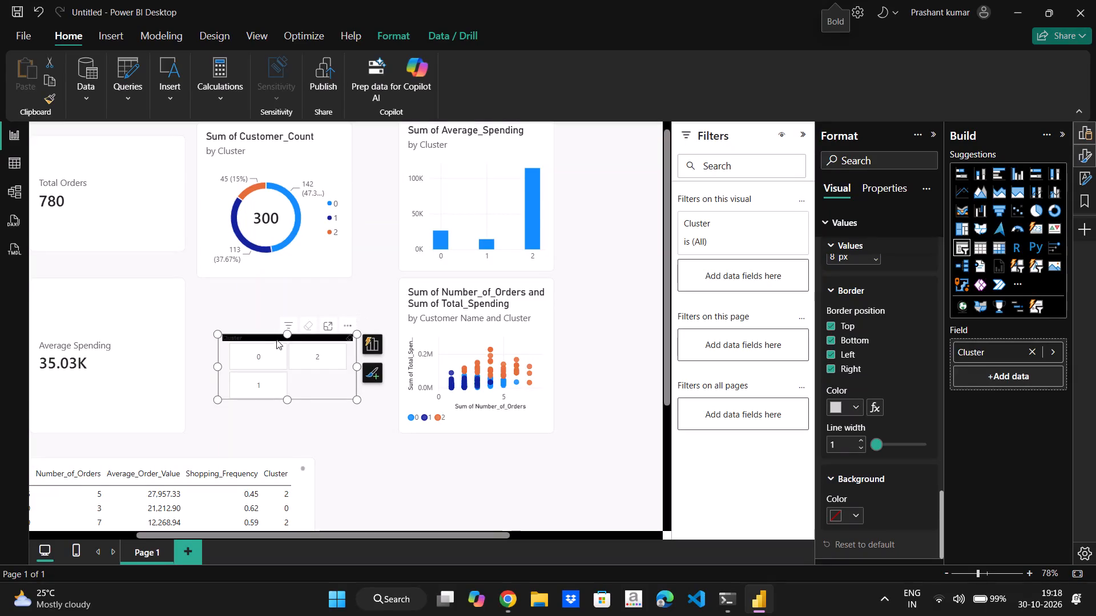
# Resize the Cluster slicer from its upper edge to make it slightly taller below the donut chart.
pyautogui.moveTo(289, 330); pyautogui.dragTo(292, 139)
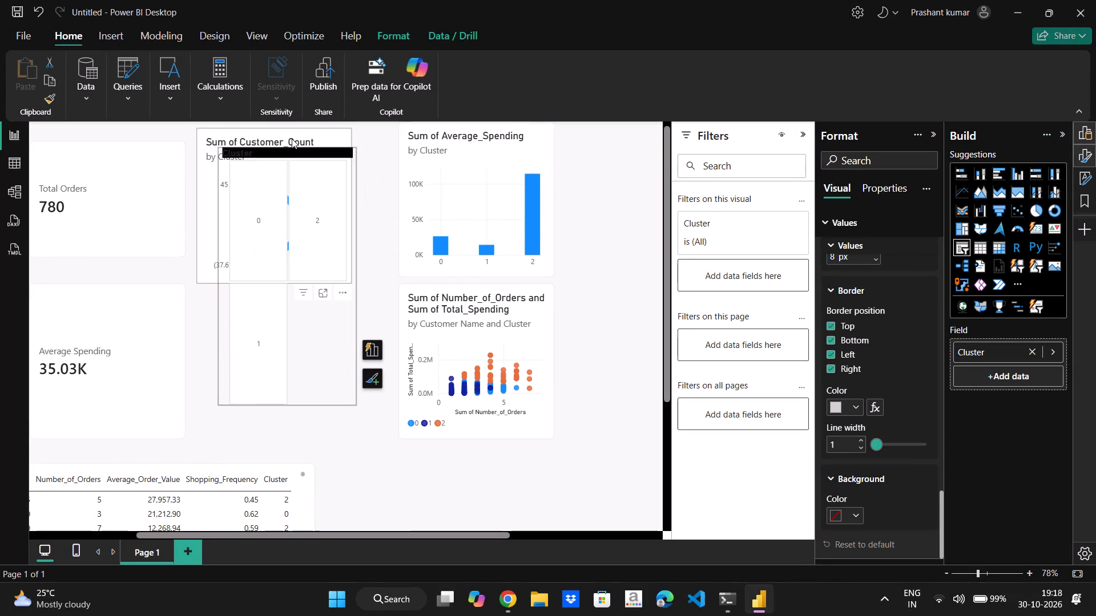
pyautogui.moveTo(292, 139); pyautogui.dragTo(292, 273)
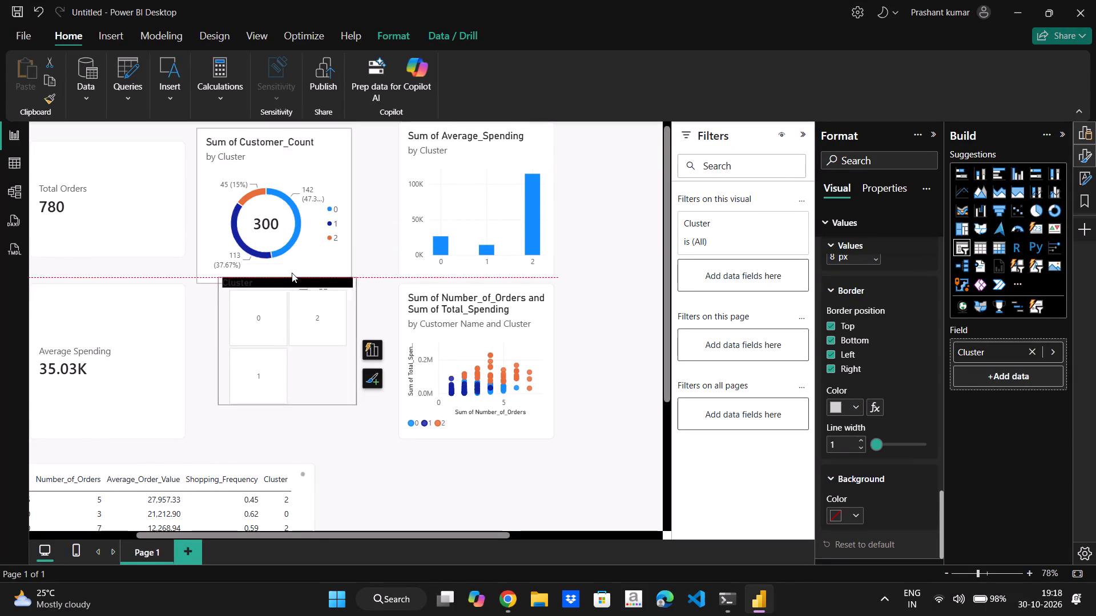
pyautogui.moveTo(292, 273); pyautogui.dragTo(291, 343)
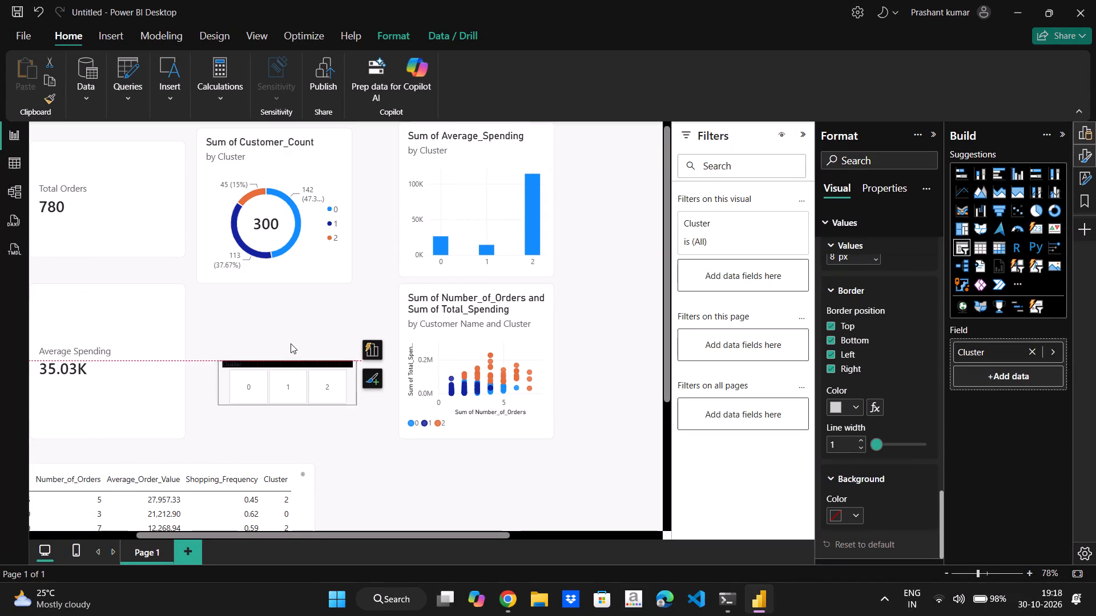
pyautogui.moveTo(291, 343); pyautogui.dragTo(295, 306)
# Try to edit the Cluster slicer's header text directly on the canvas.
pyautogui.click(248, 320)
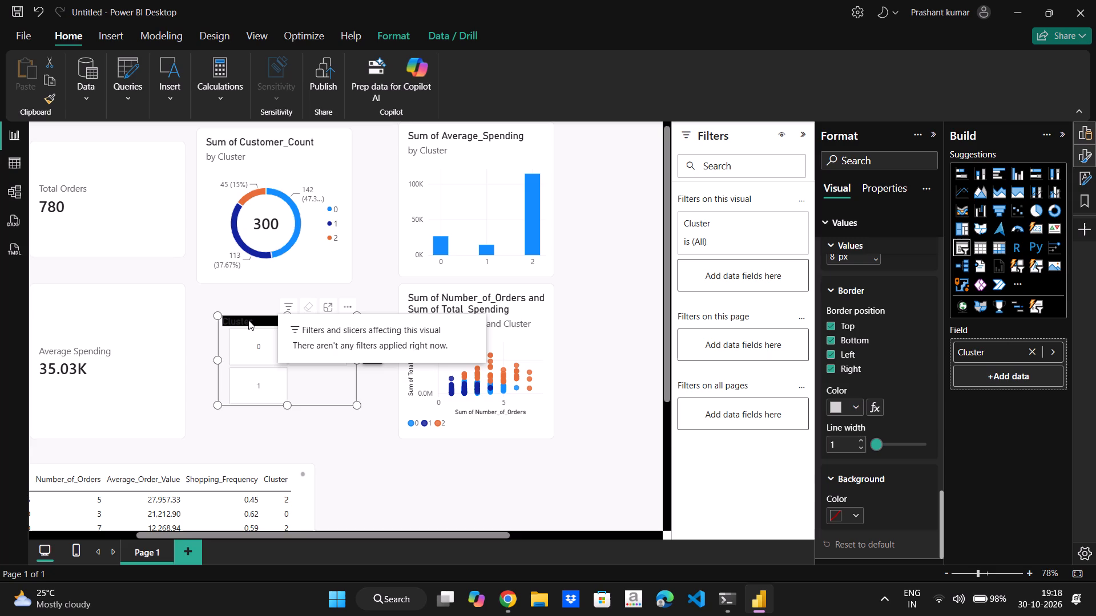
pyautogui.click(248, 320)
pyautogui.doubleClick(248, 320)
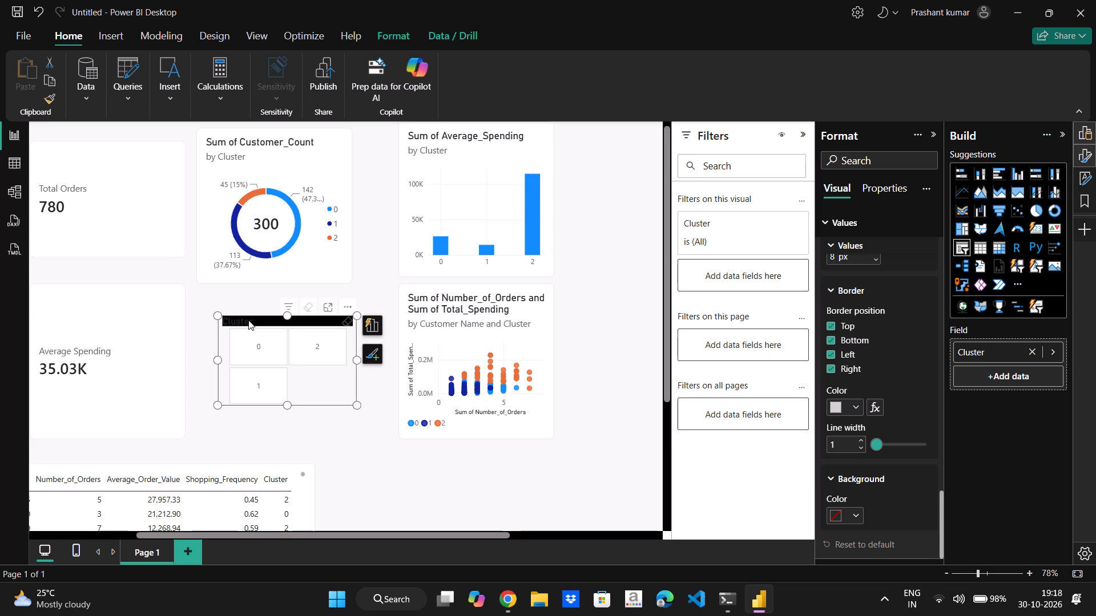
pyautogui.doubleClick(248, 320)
# Delete the Cluster slicer from the report page.
pyautogui.click(351, 304)
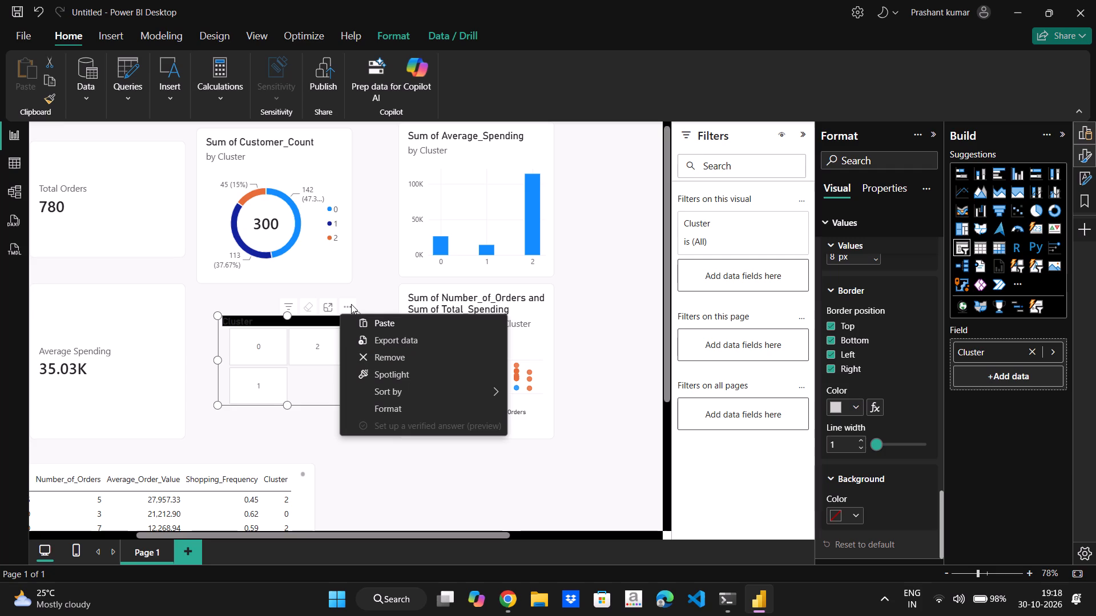
pyautogui.click(377, 350)
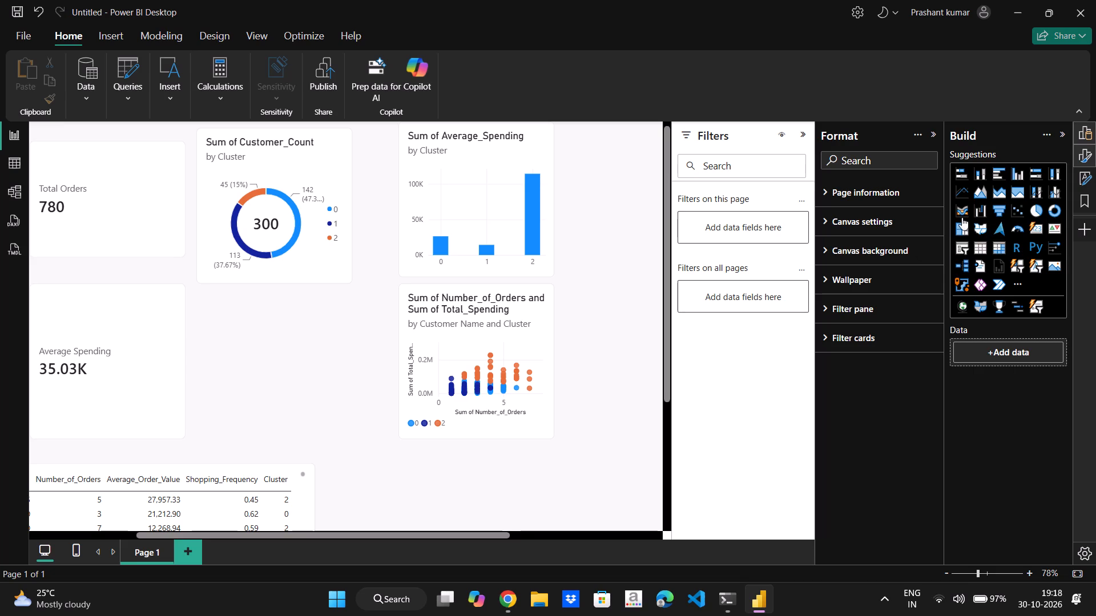
# Insert a new slicer, narrow it and place it between the Average Spending card and the scatter chart.
pyautogui.click(963, 251)
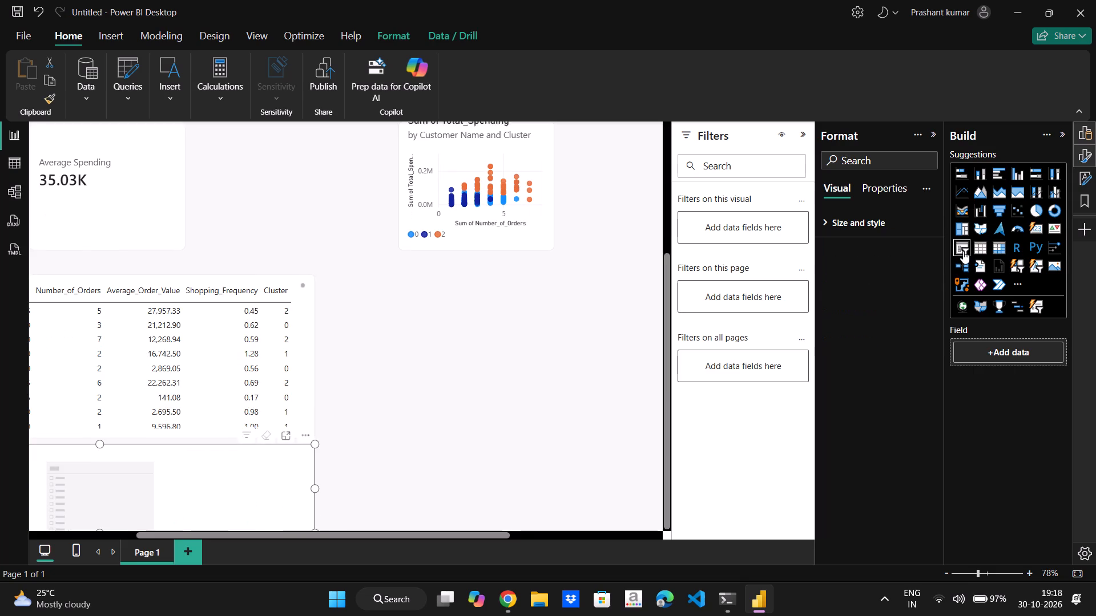
pyautogui.moveTo(271, 469); pyautogui.dragTo(555, 329)
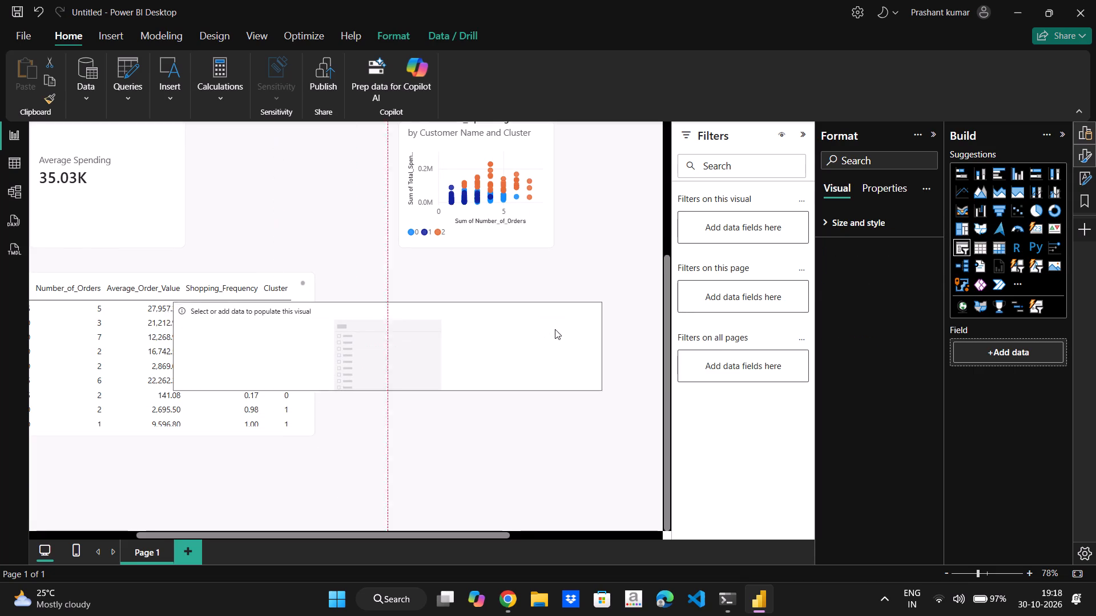
pyautogui.moveTo(603, 345); pyautogui.dragTo(290, 316)
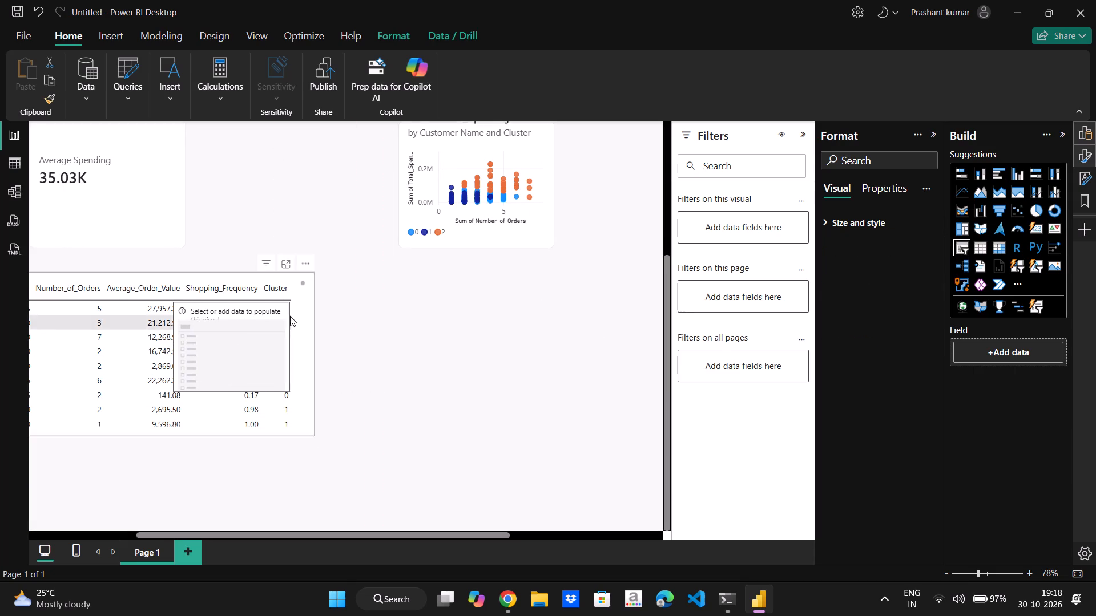
pyautogui.moveTo(290, 316); pyautogui.dragTo(292, 315)
pyautogui.moveTo(243, 305); pyautogui.dragTo(288, 131)
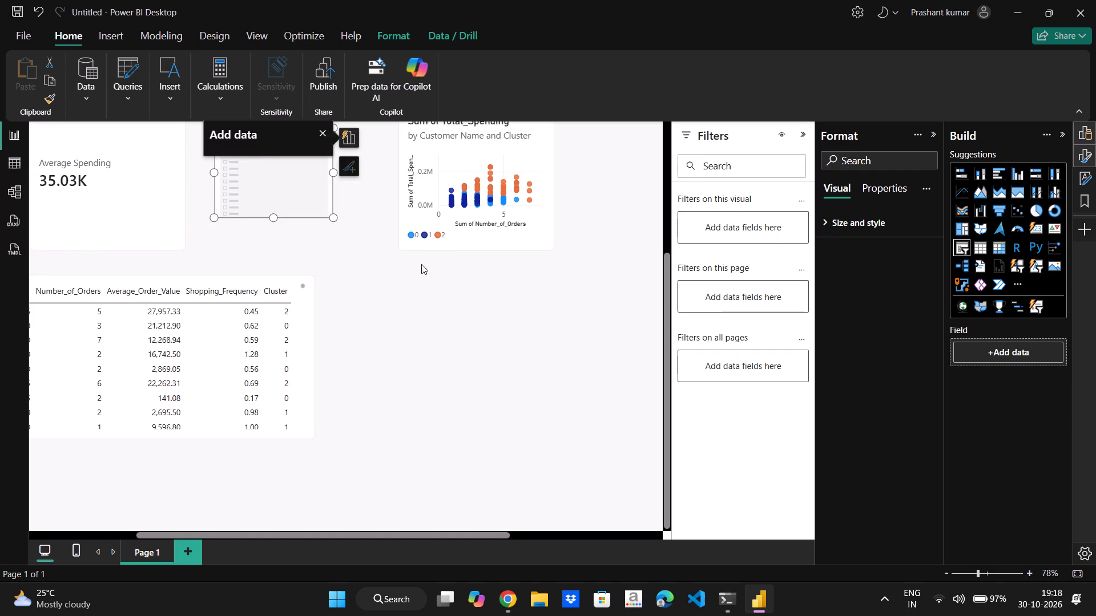
# Add the Cluster field from the customer_clusters table to the new slicer.
pyautogui.scroll(1, 438, 289)
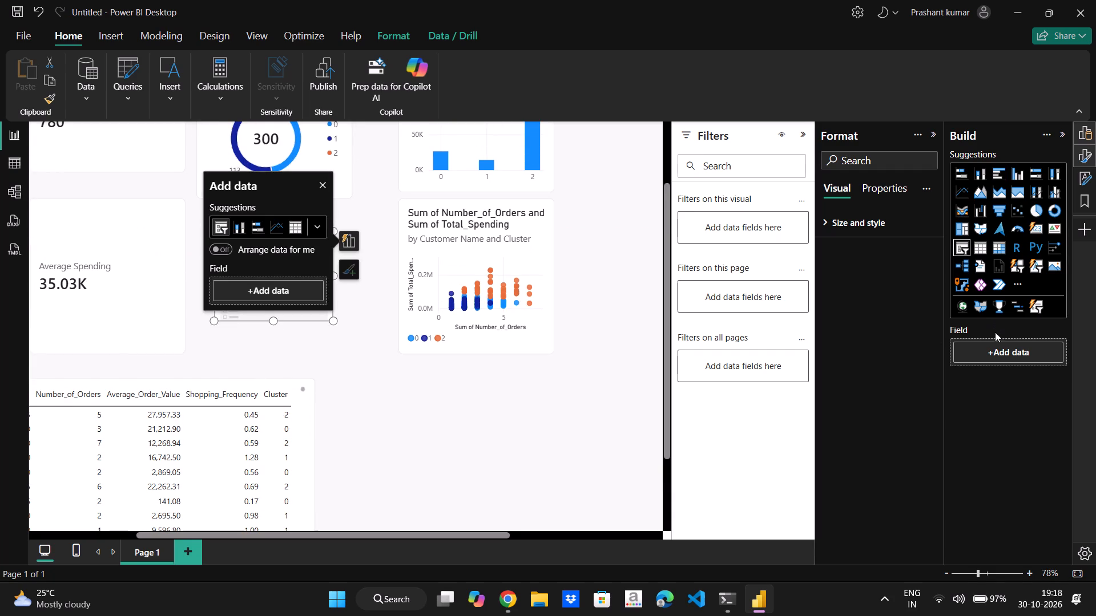
pyautogui.click(1002, 353)
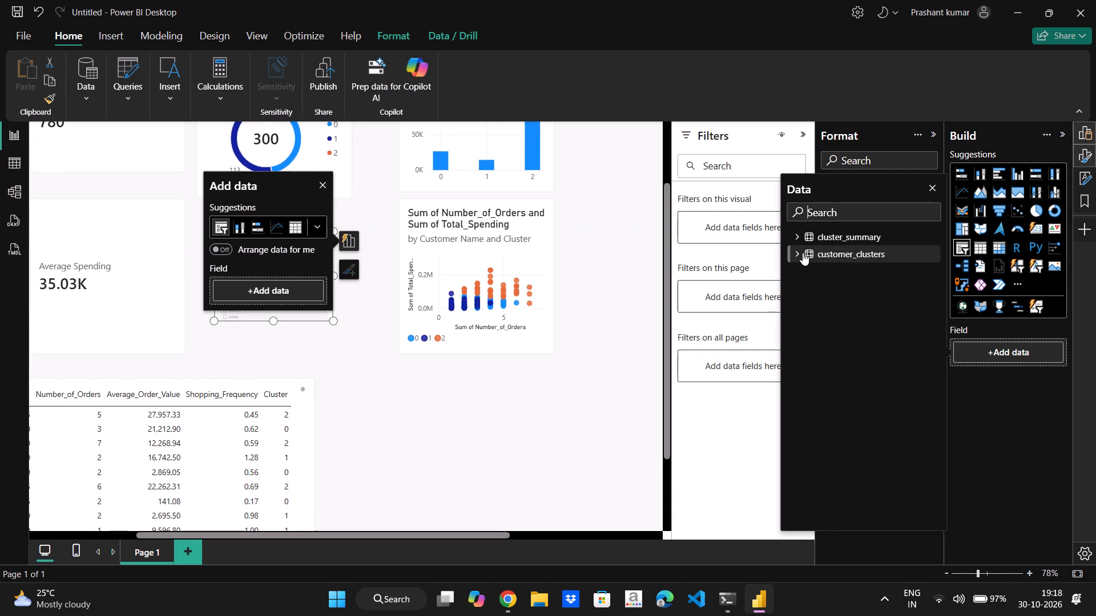
pyautogui.click(802, 253)
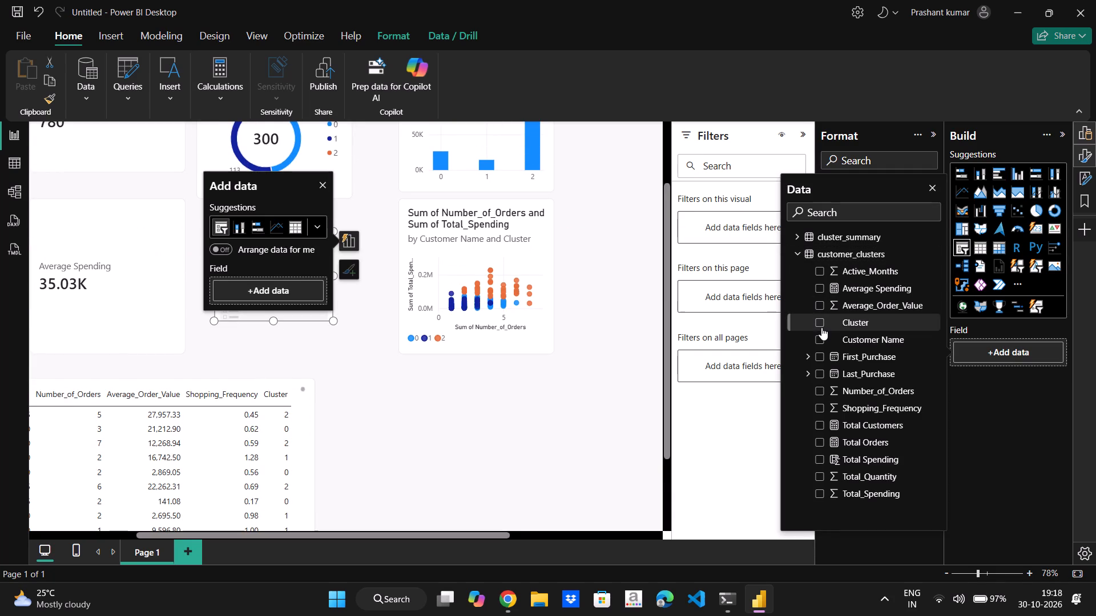
pyautogui.click(821, 327)
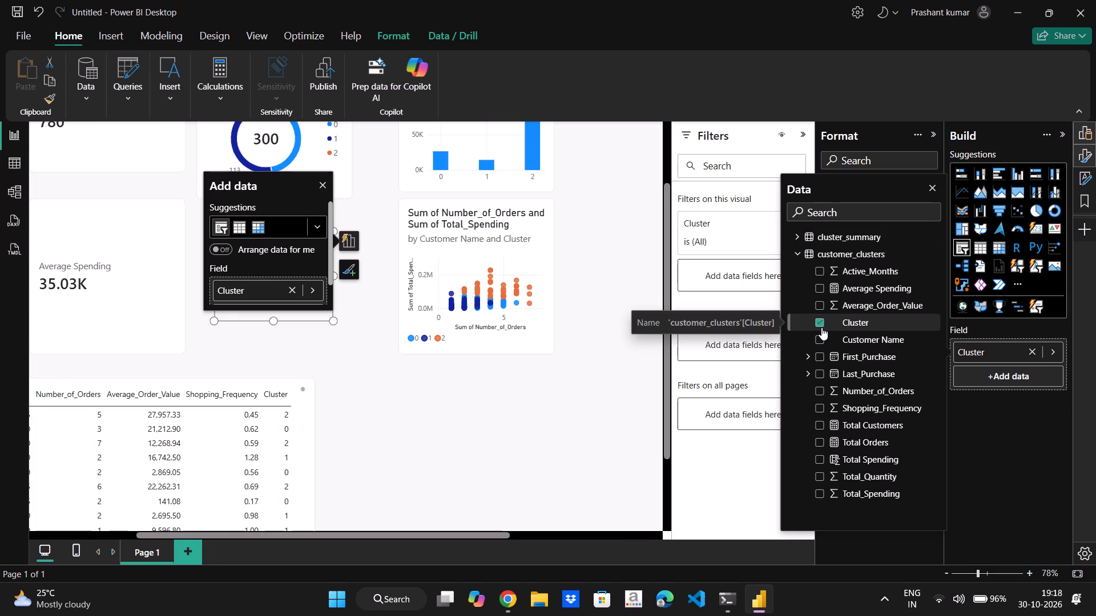
pyautogui.click(474, 408)
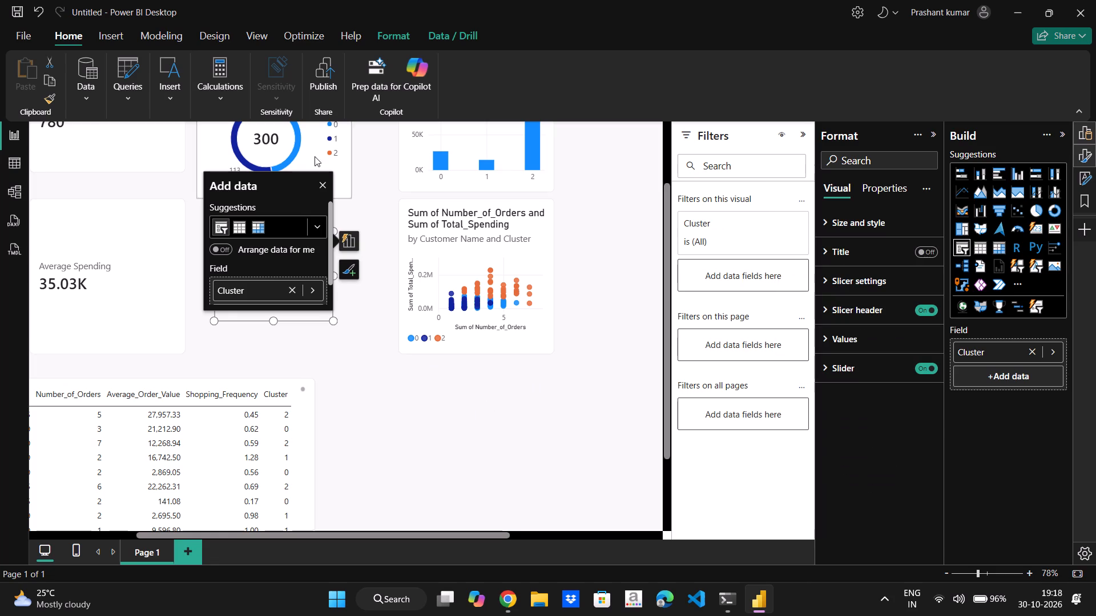
pyautogui.click(321, 183)
# Move the Cluster slicer down below the donut chart, to about 664 horizontal and 394 vertical.
pyautogui.moveTo(267, 296); pyautogui.dragTo(276, 321)
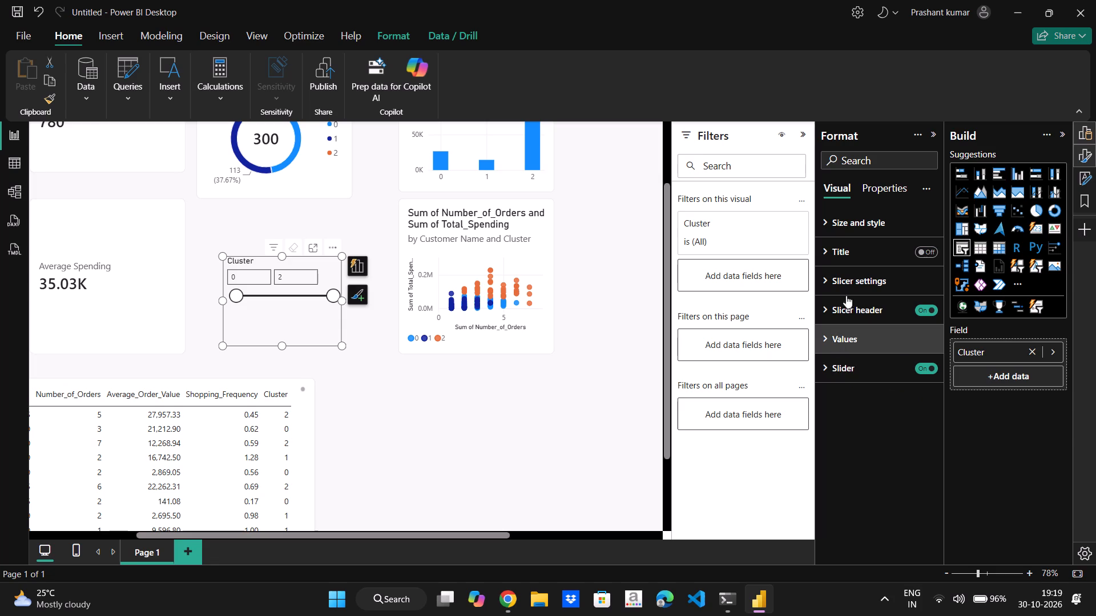
# Look through the new Cluster slicer's size, position and padding settings, its slicer style option and its values font settings.
pyautogui.click(837, 226)
pyautogui.scroll(-1, 880, 381)
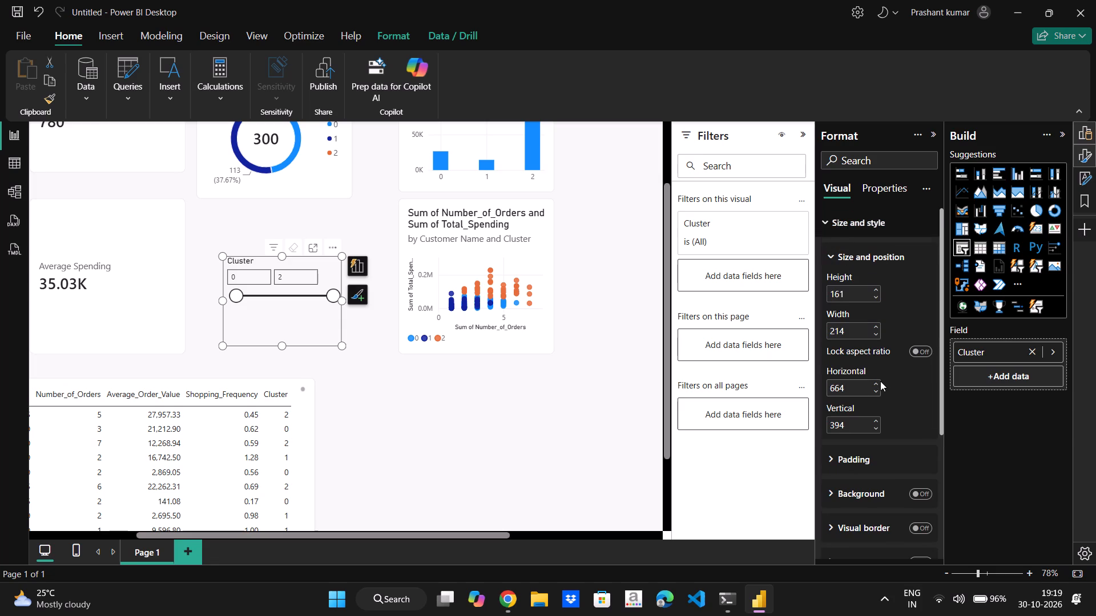
pyautogui.scroll(-1, 880, 381)
pyautogui.click(851, 363)
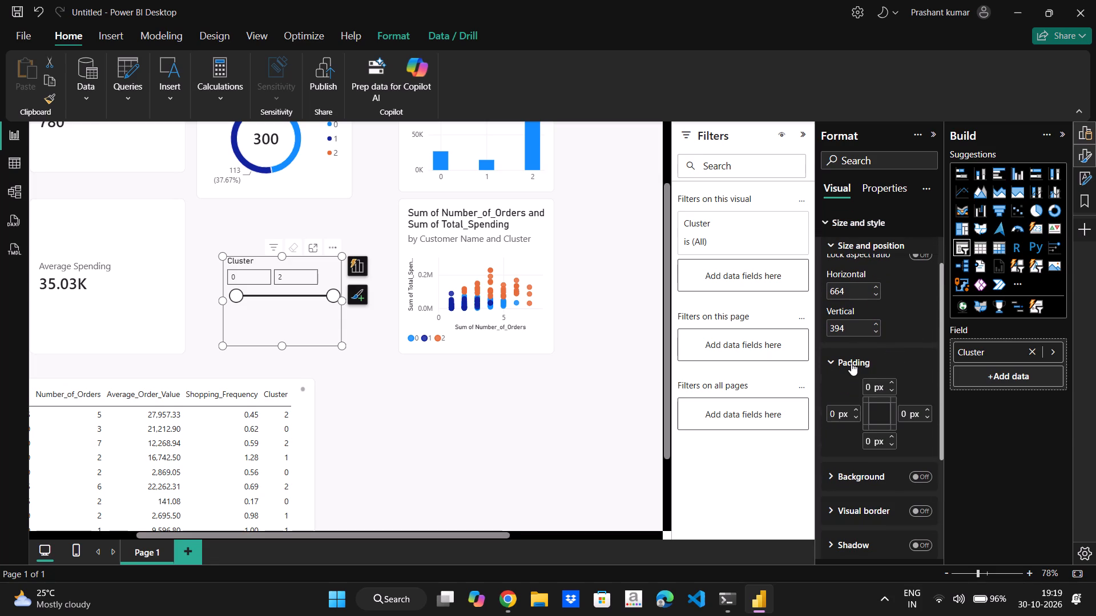
pyautogui.scroll(1, 851, 363)
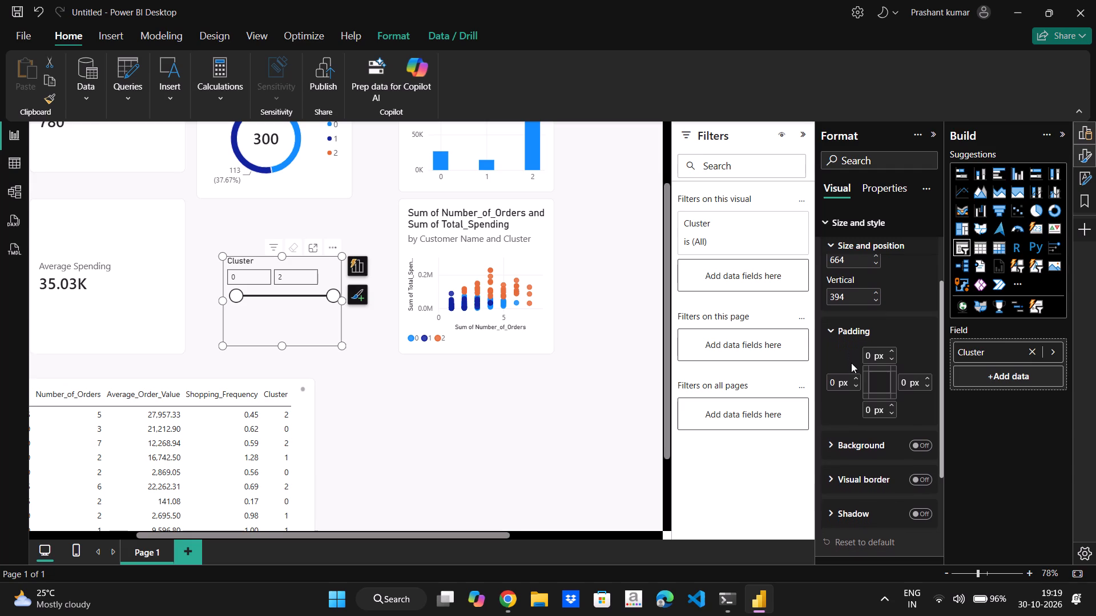
pyautogui.scroll(1, 851, 363)
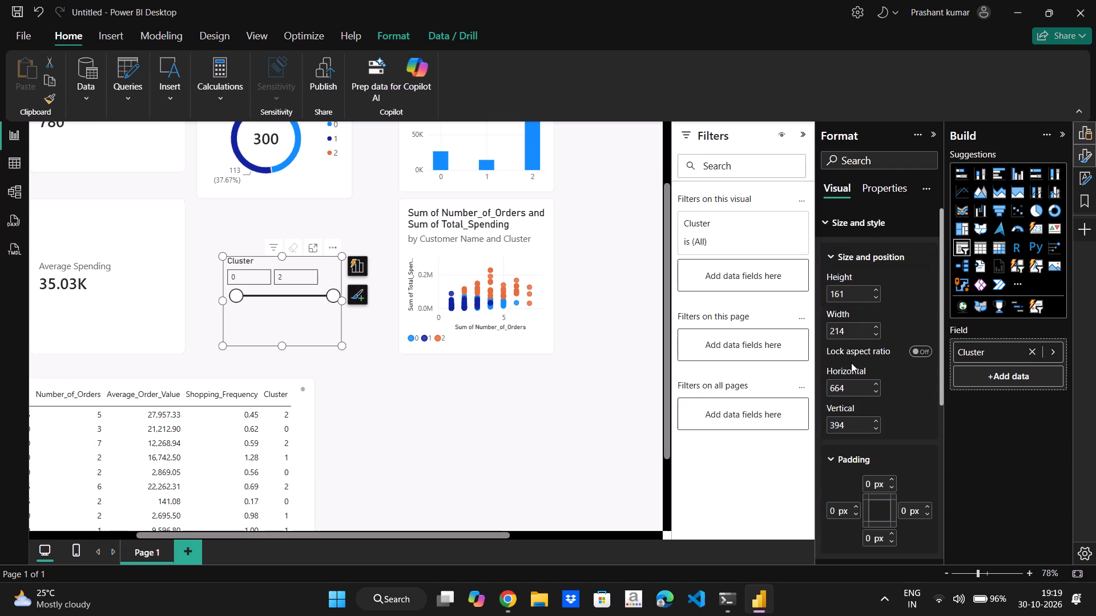
pyautogui.scroll(1, 851, 363)
pyautogui.click(845, 228)
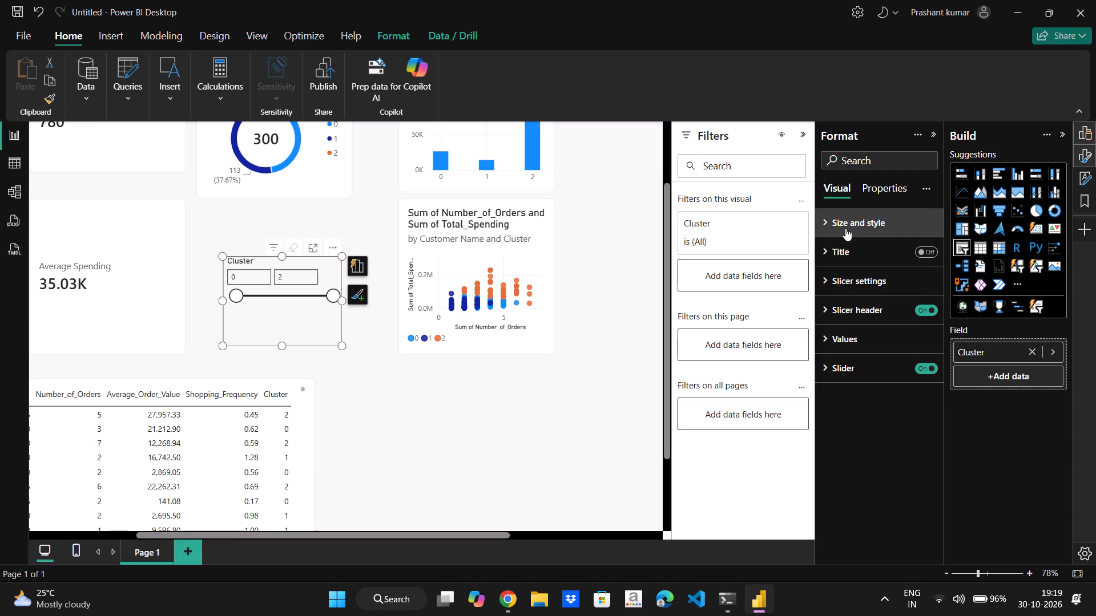
pyautogui.click(856, 286)
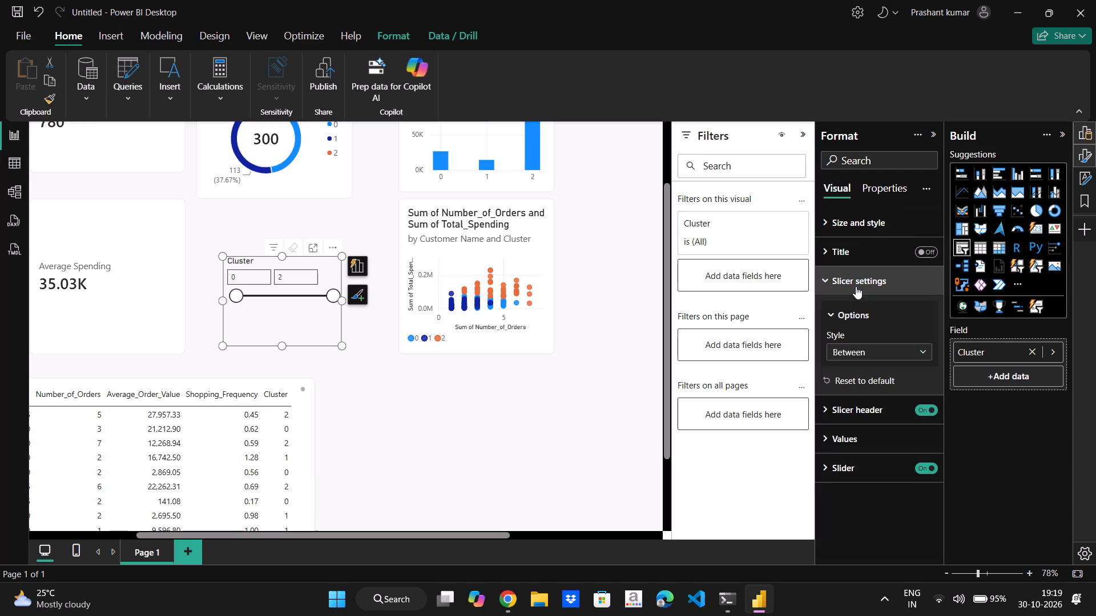
pyautogui.click(854, 432)
pyautogui.hscroll(1, 854, 432)
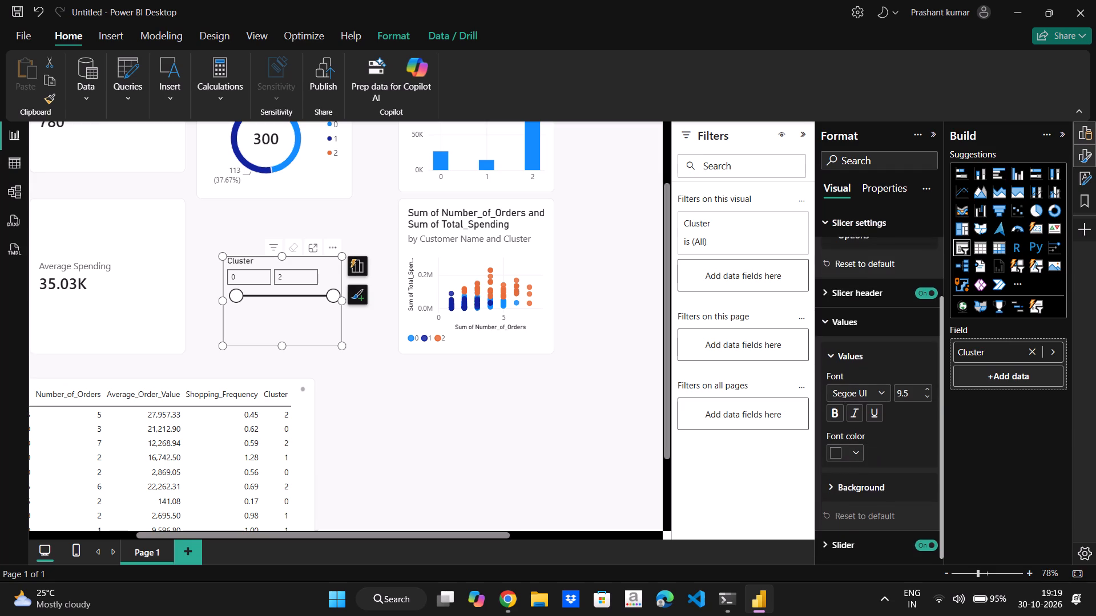
pyautogui.hscroll(1, 854, 432)
pyautogui.click(829, 281)
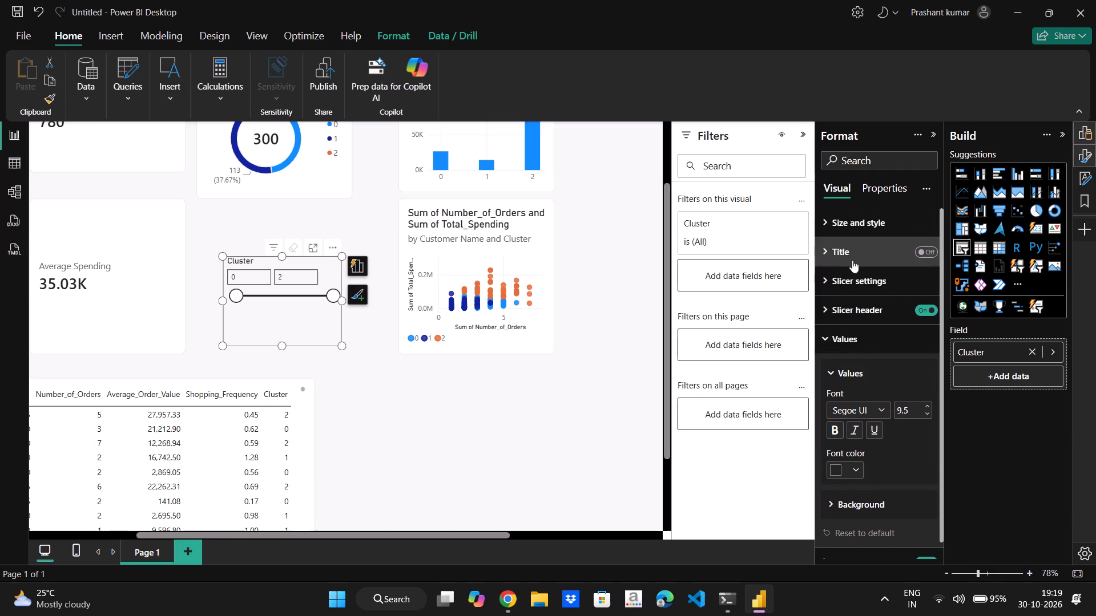
# Look through the Cluster slicer's padding, background, border and shadow settings and its title options.
pyautogui.click(836, 222)
pyautogui.scroll(-1, 871, 272)
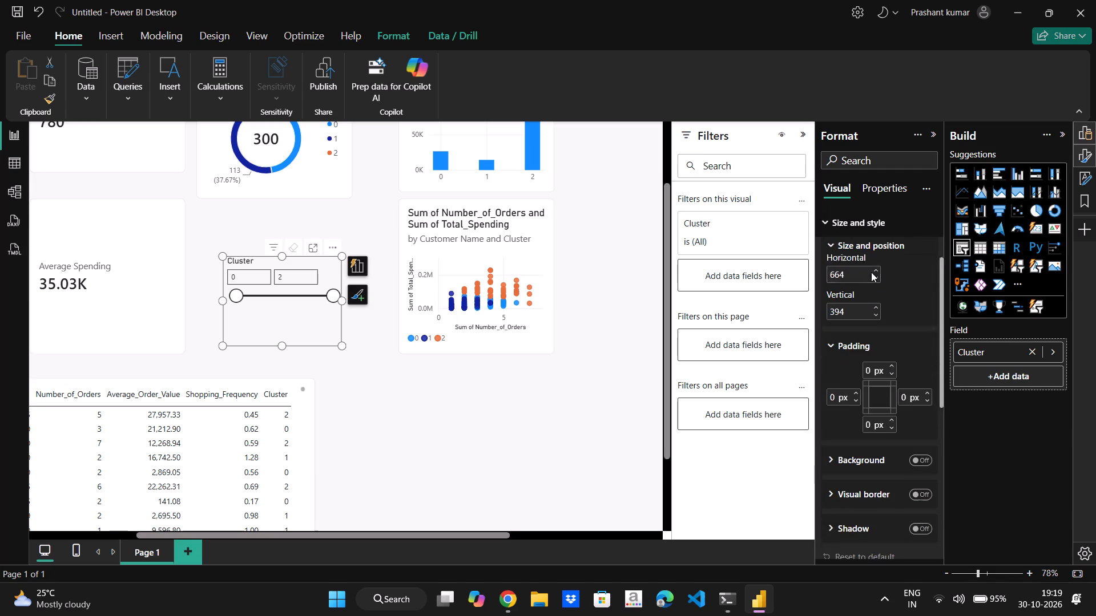
pyautogui.scroll(-2, 871, 272)
pyautogui.click(844, 318)
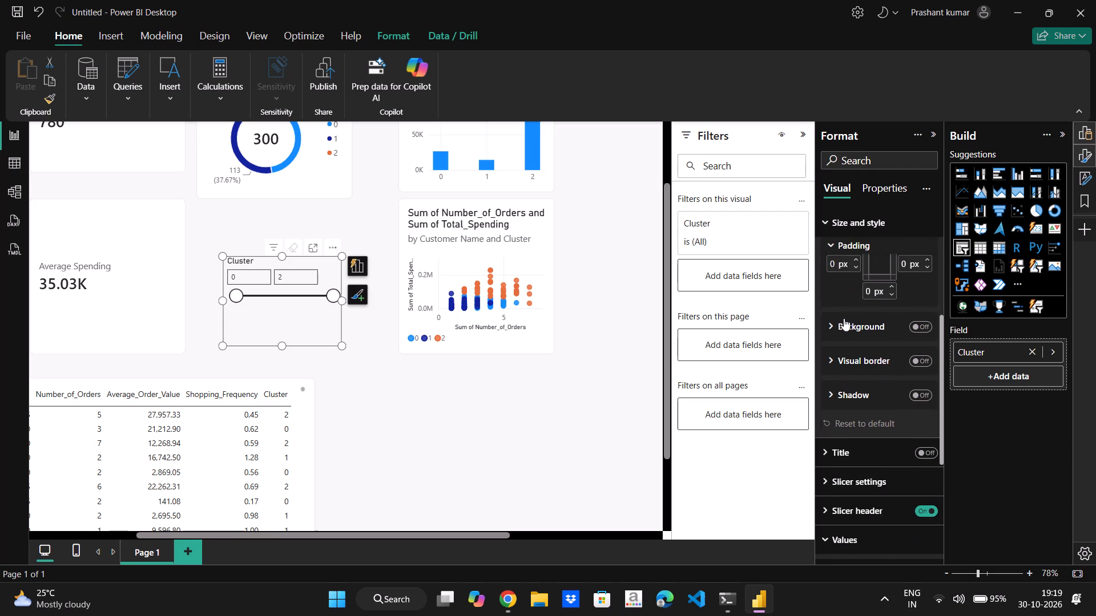
pyautogui.scroll(-3, 844, 318)
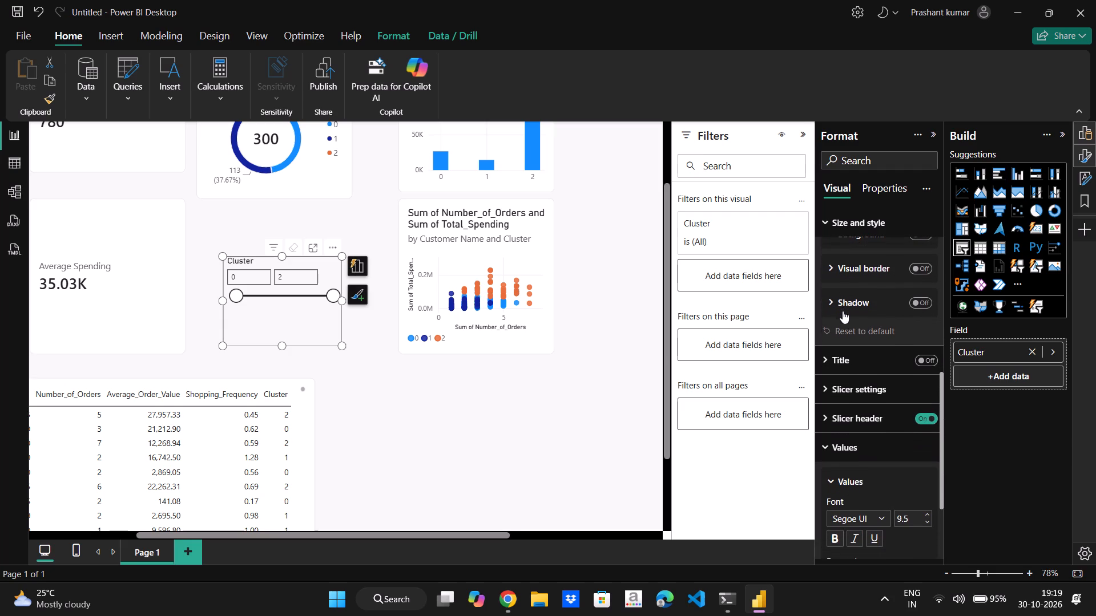
pyautogui.click(841, 358)
pyautogui.scroll(-2, 841, 358)
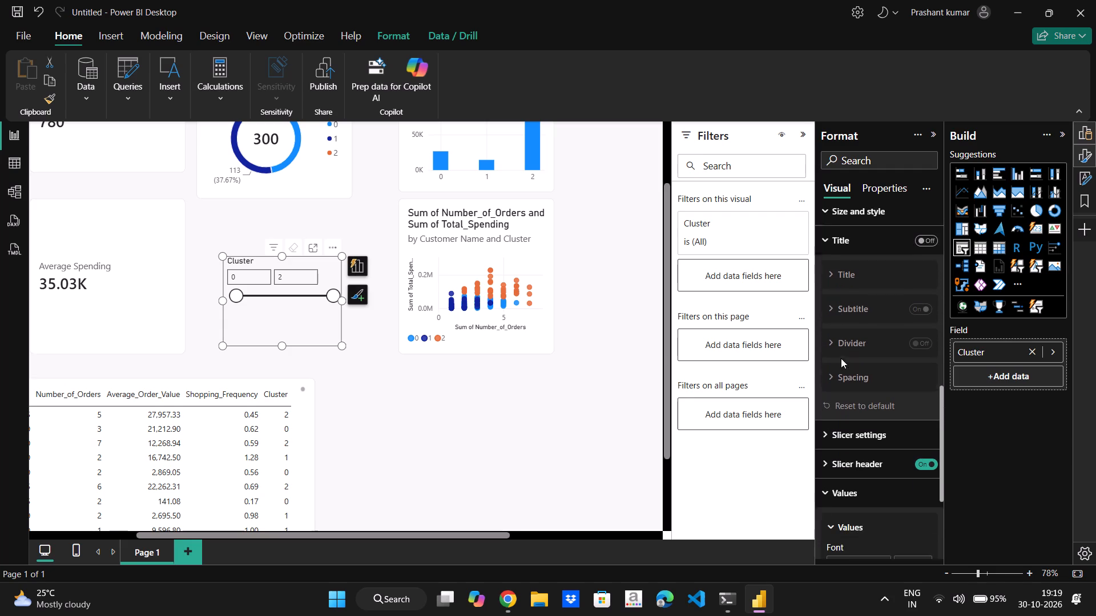
pyautogui.scroll(-2, 841, 358)
# Change the Cluster slicer's style from Between to Tile.
pyautogui.click(843, 390)
pyautogui.scroll(-1, 843, 390)
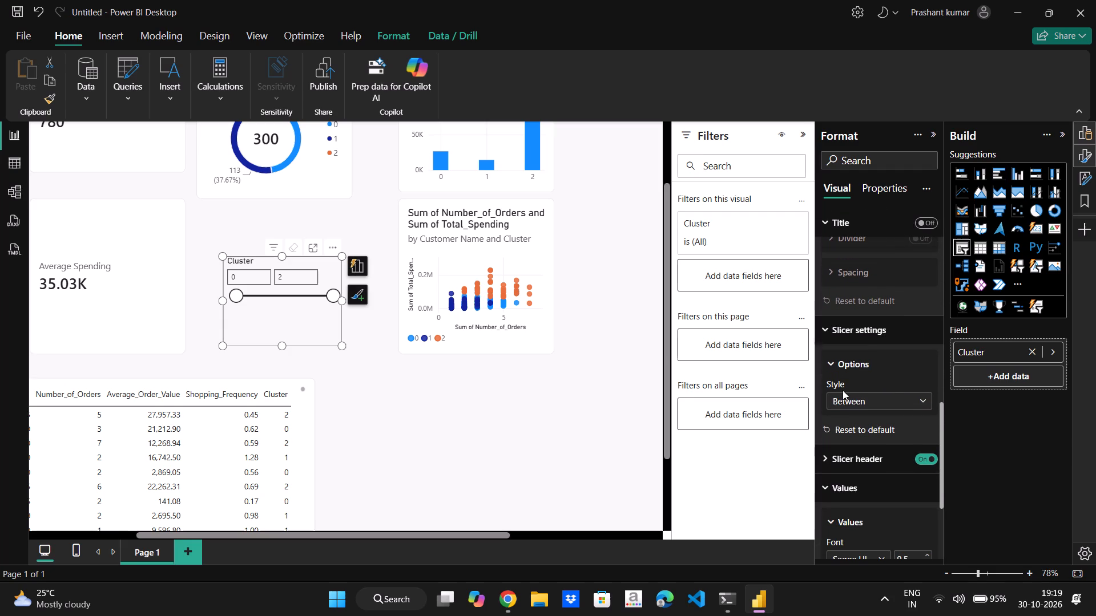
pyautogui.click(902, 401)
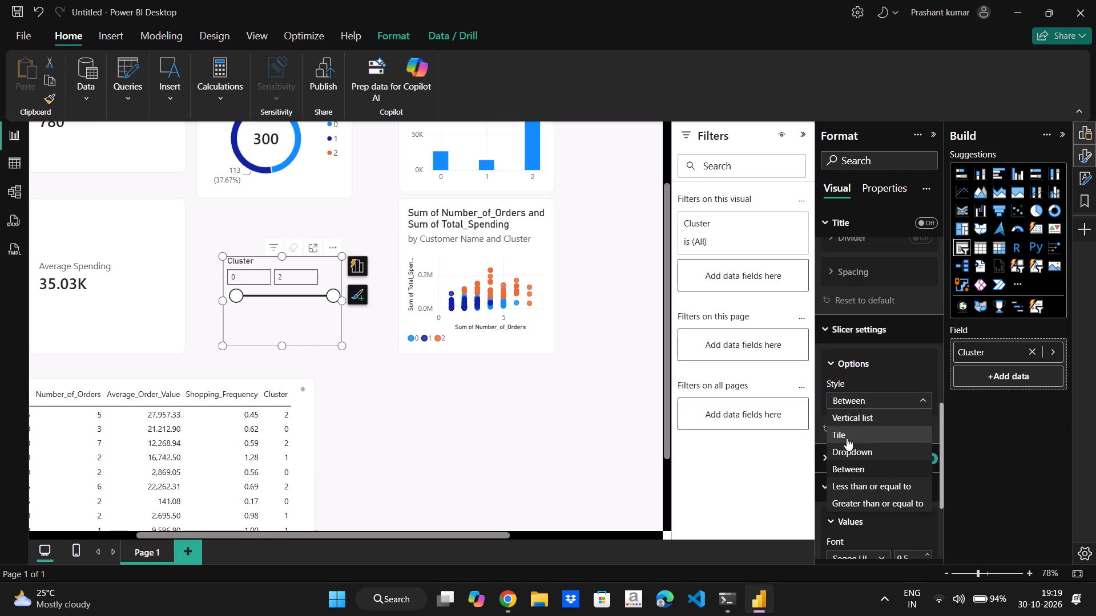
pyautogui.click(847, 438)
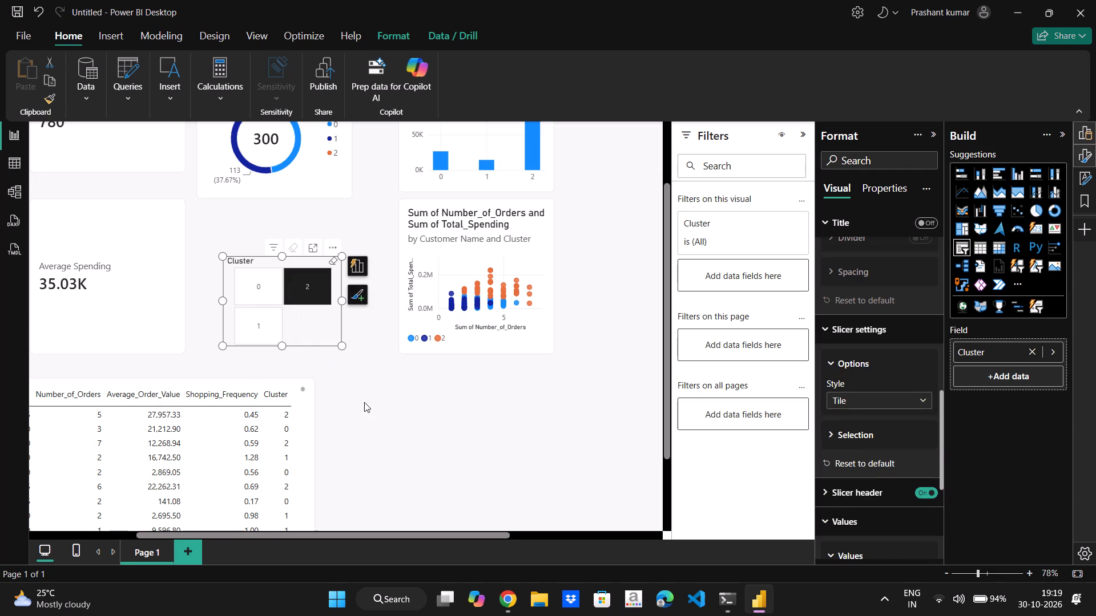
pyautogui.click(372, 414)
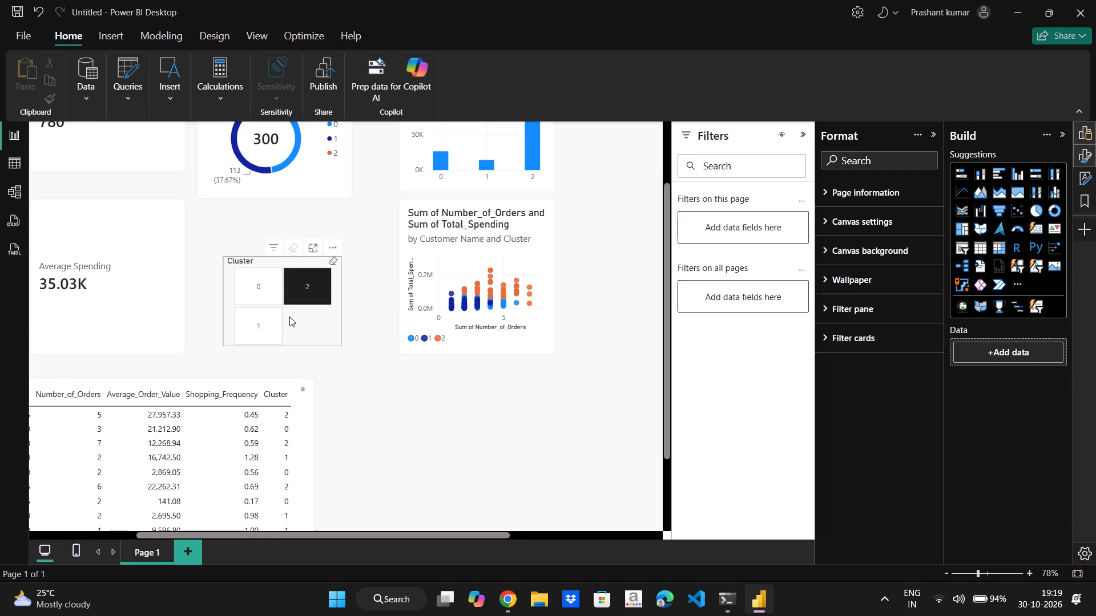
# Reduce the Cluster slicer's height to 148.
pyautogui.click(314, 326)
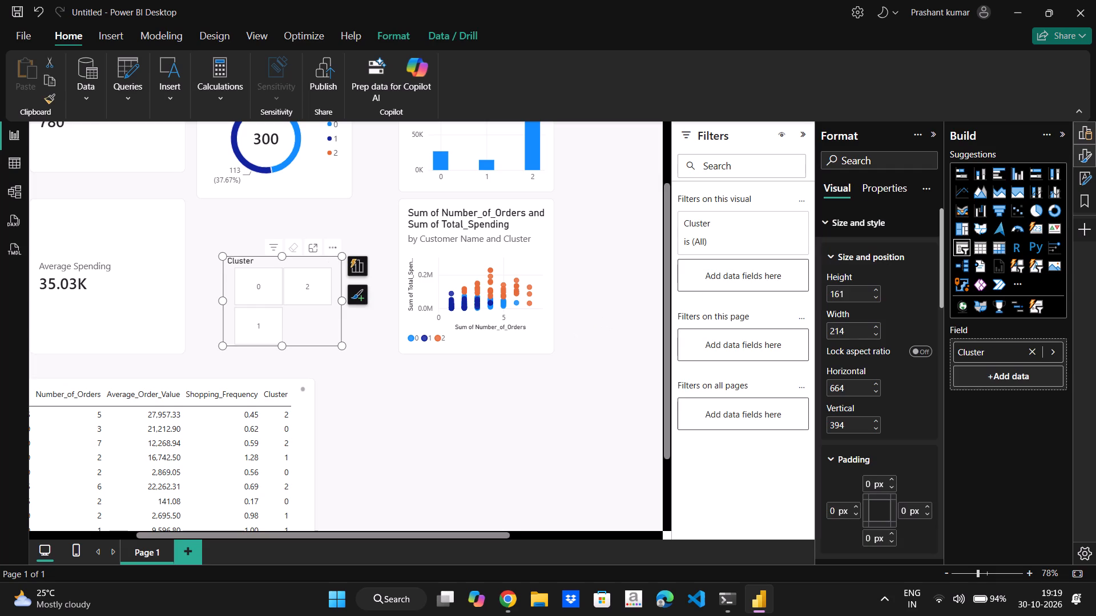
pyautogui.scroll(-9, 869, 334)
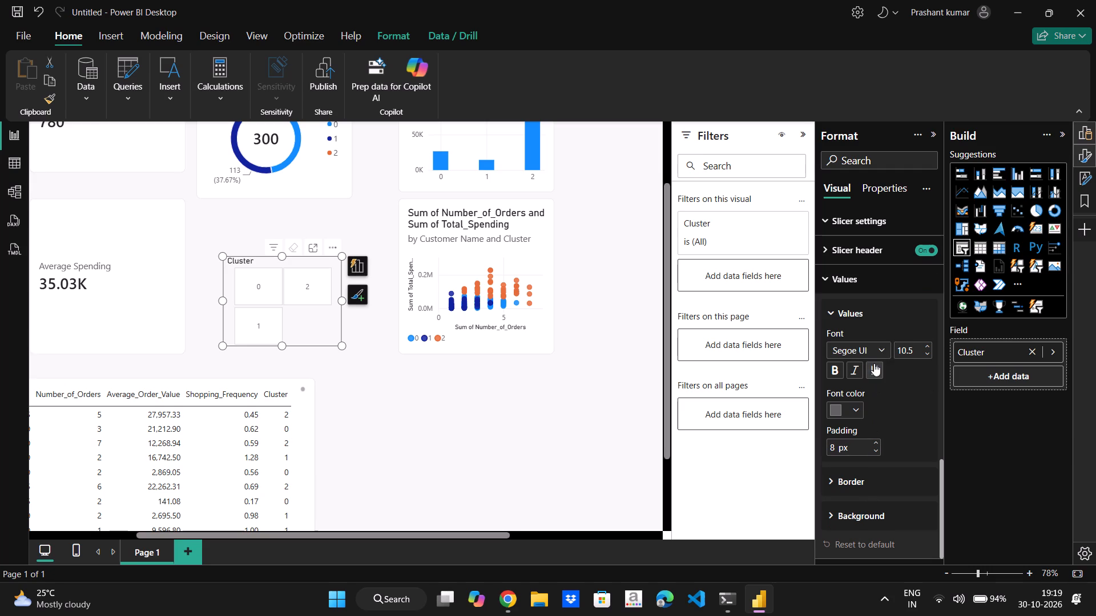
pyautogui.click(827, 315)
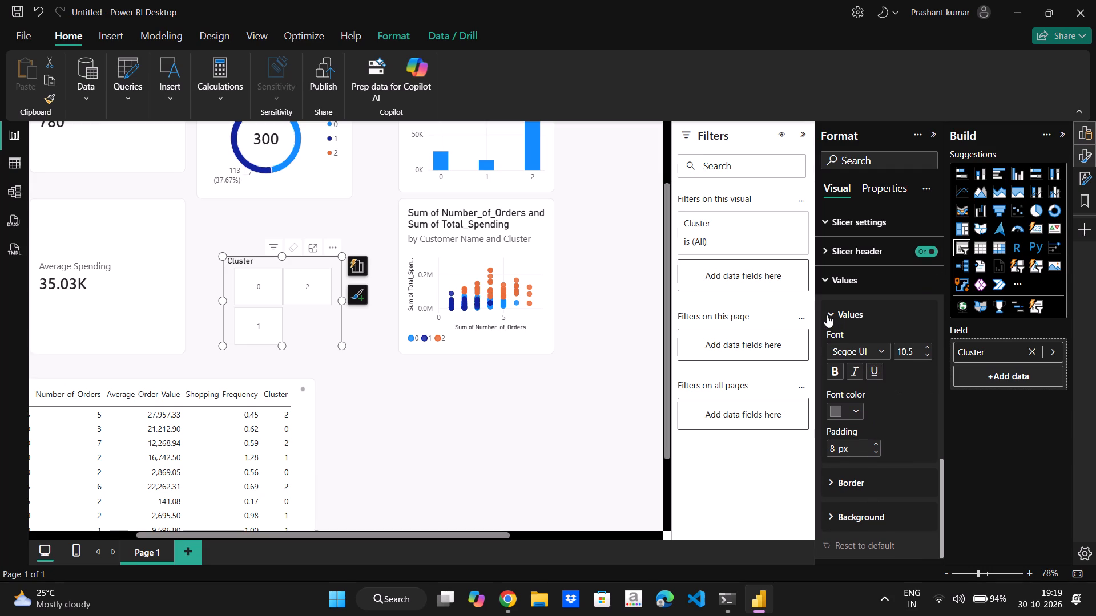
pyautogui.scroll(1, 844, 291)
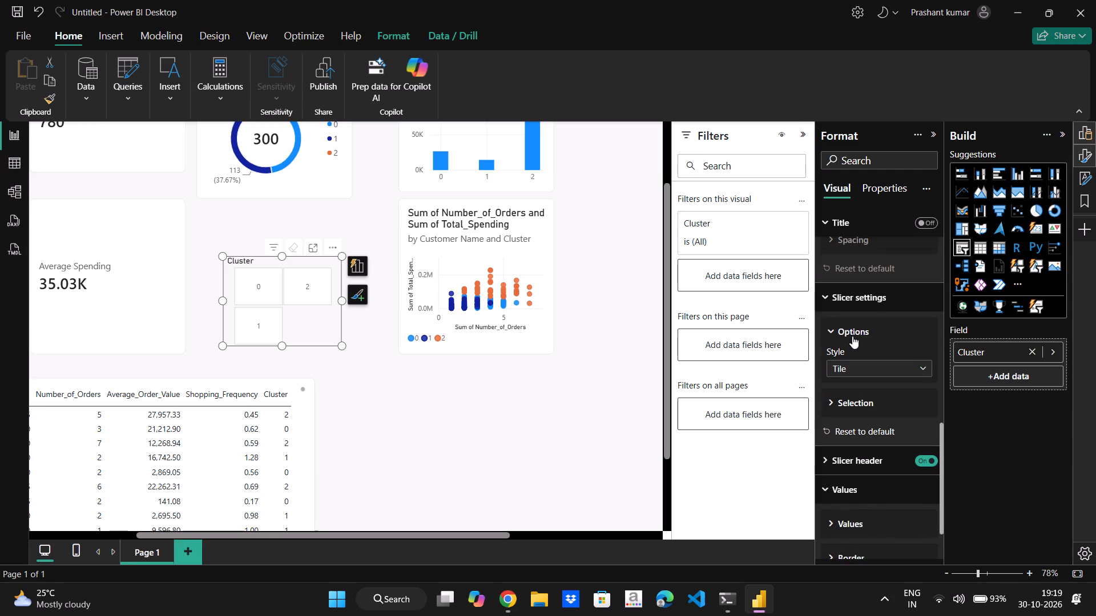
pyautogui.click(858, 333)
pyautogui.scroll(1, 858, 333)
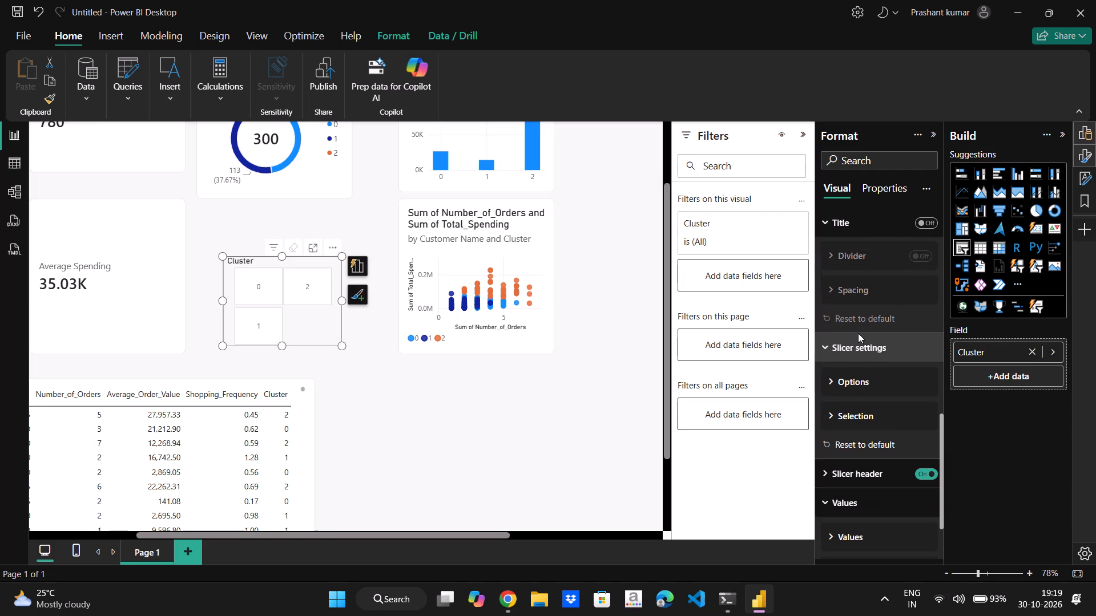
pyautogui.scroll(2, 861, 341)
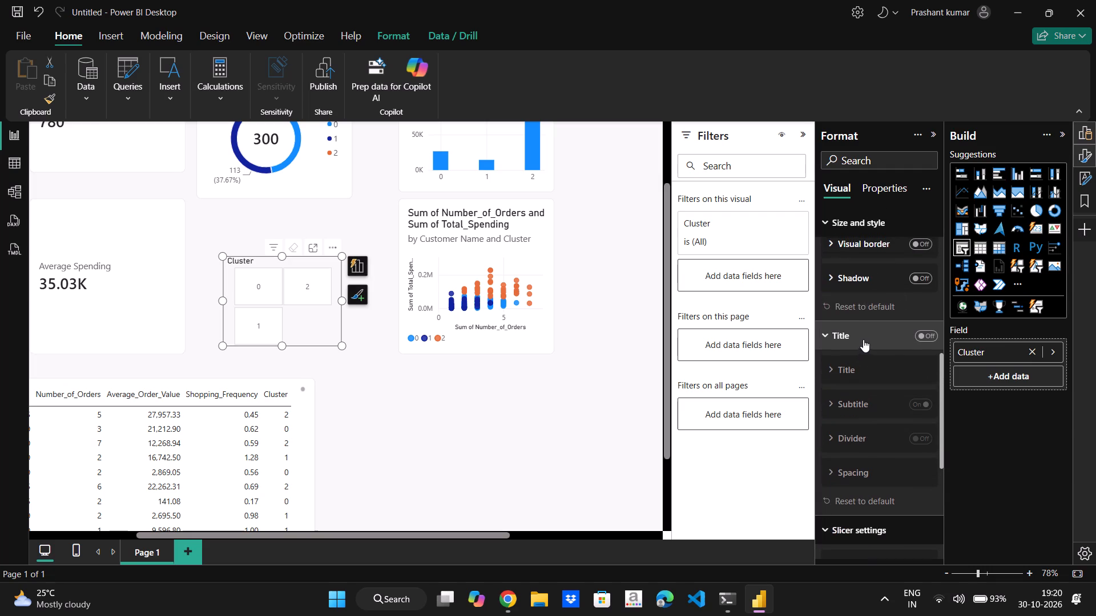
pyautogui.scroll(4, 869, 328)
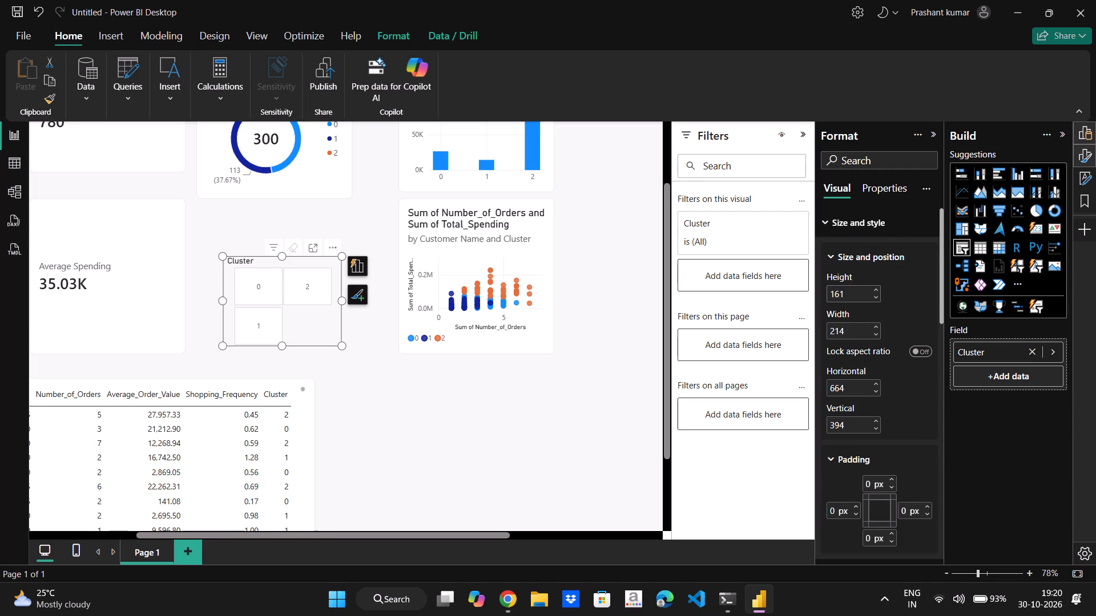
pyautogui.tripleClick(875, 299)
pyautogui.tripleClick(875, 299)
pyautogui.tripleClick(875, 299)
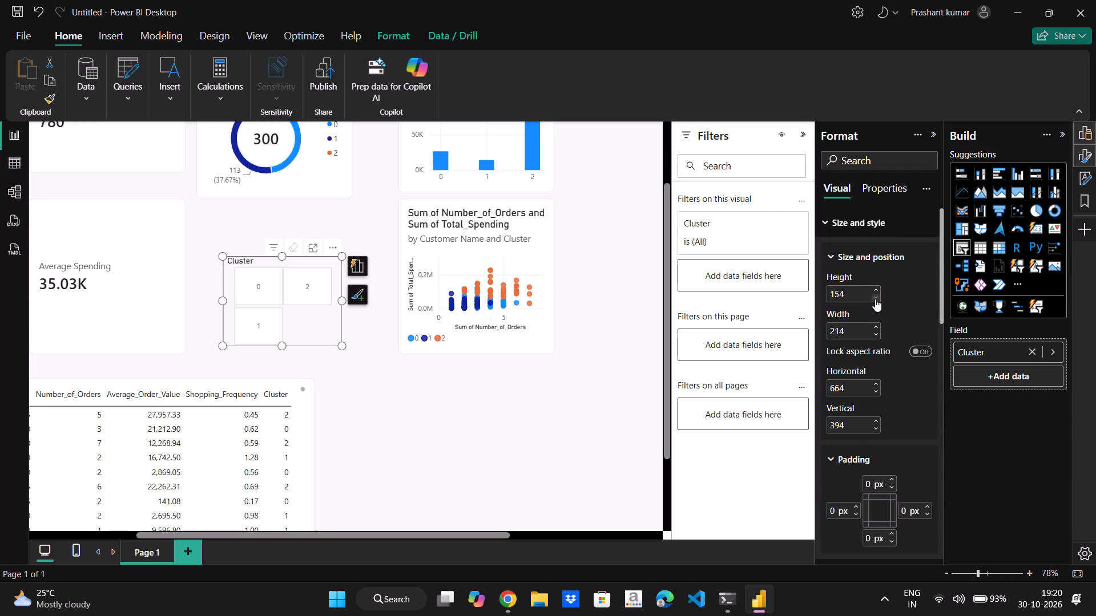
pyautogui.tripleClick(875, 299)
pyautogui.click(875, 299)
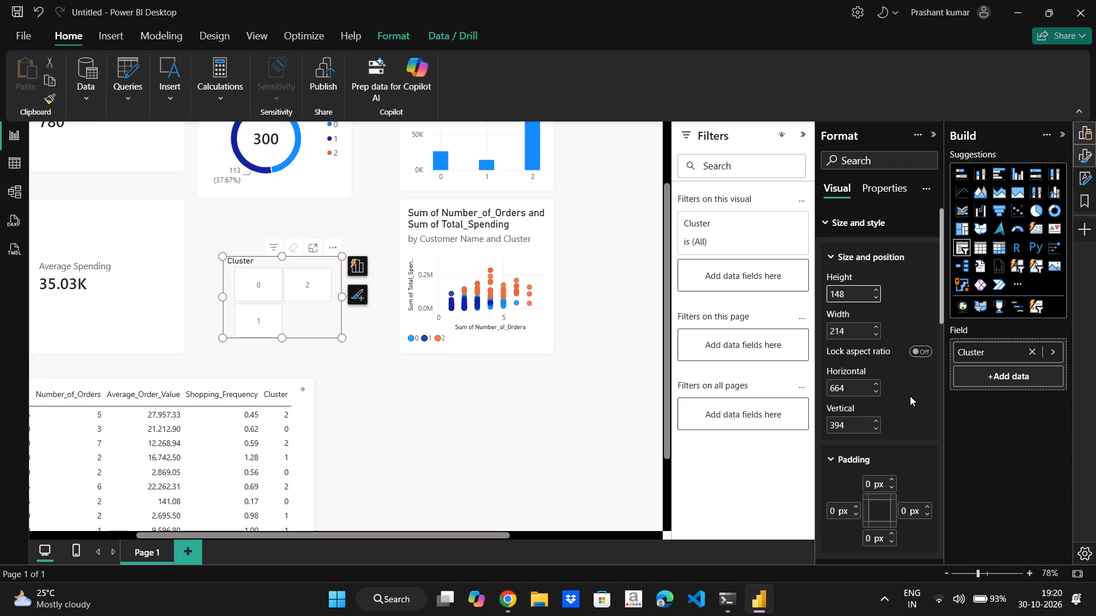
pyautogui.click(405, 464)
pyautogui.click(405, 464)
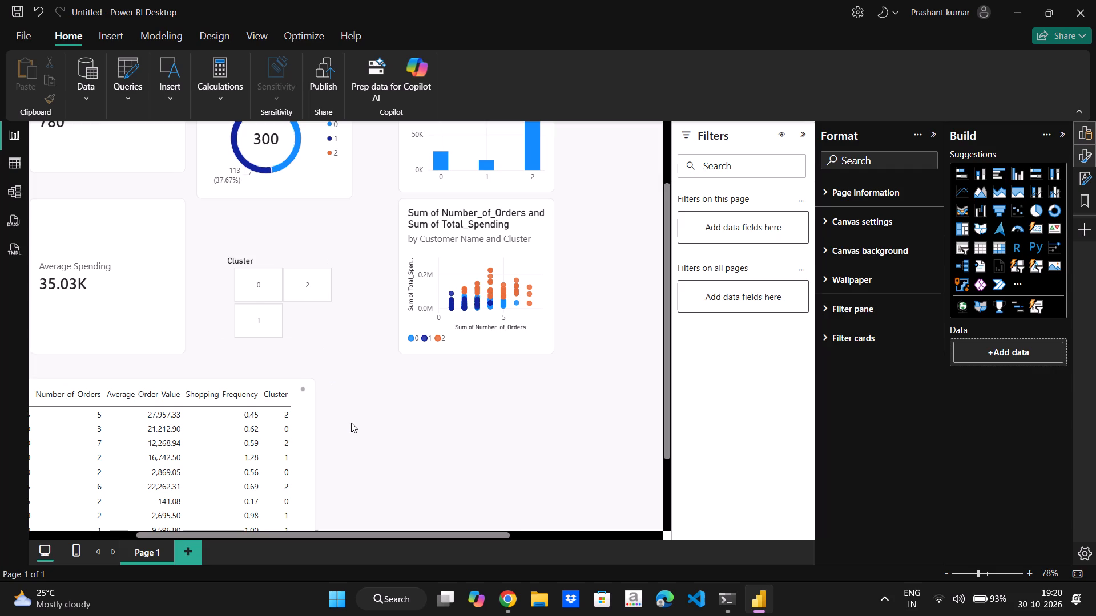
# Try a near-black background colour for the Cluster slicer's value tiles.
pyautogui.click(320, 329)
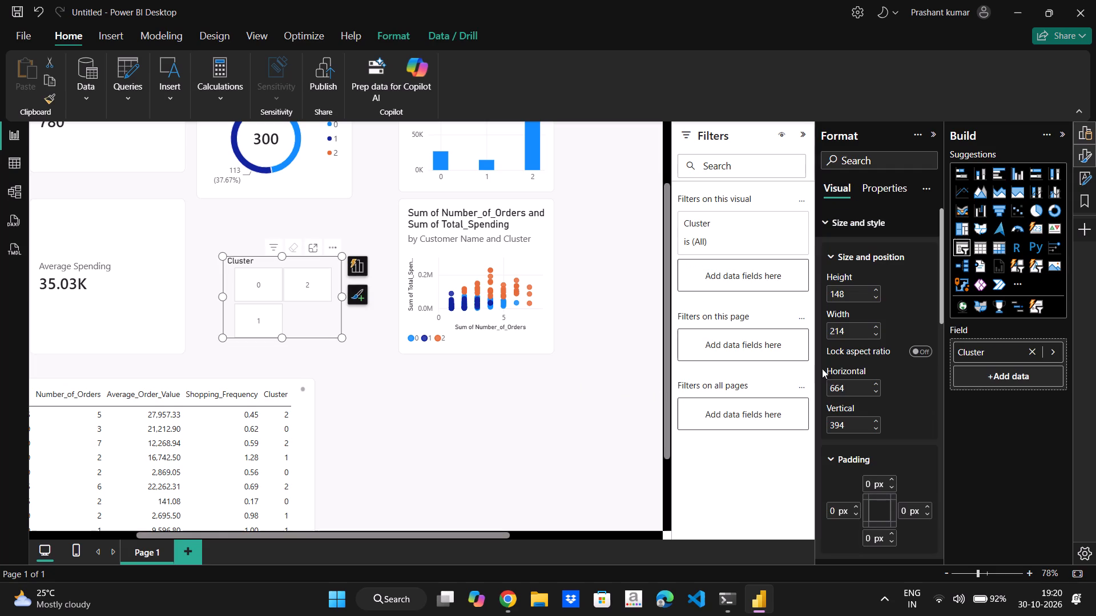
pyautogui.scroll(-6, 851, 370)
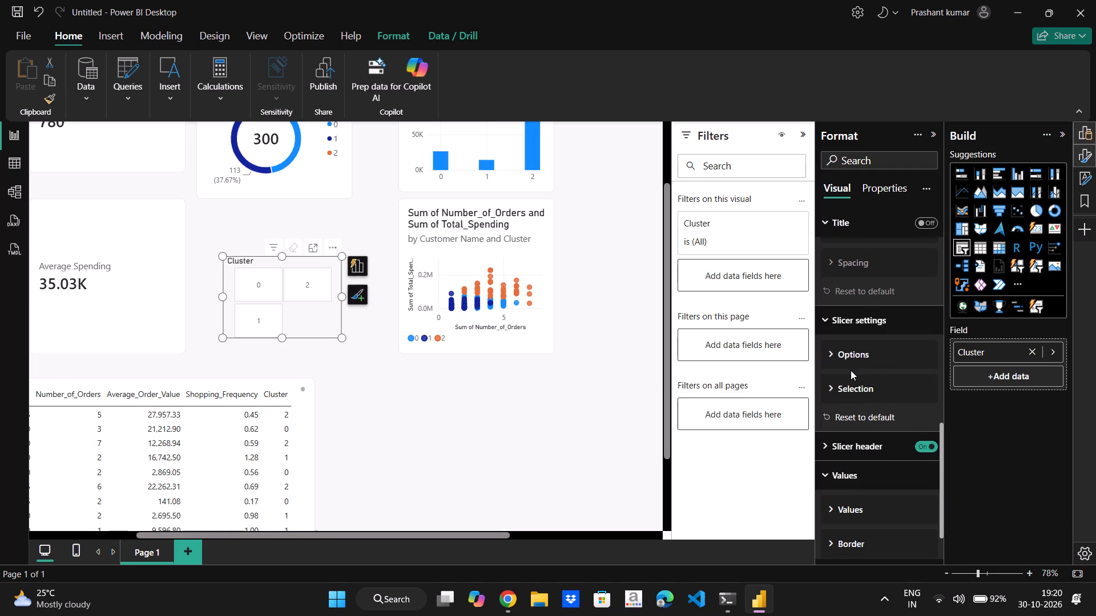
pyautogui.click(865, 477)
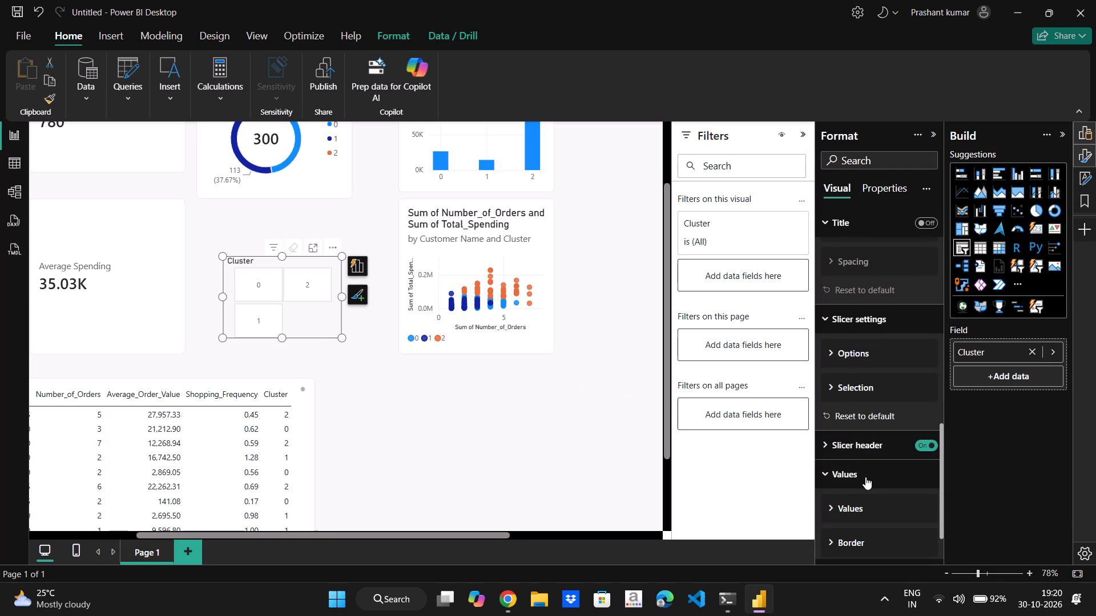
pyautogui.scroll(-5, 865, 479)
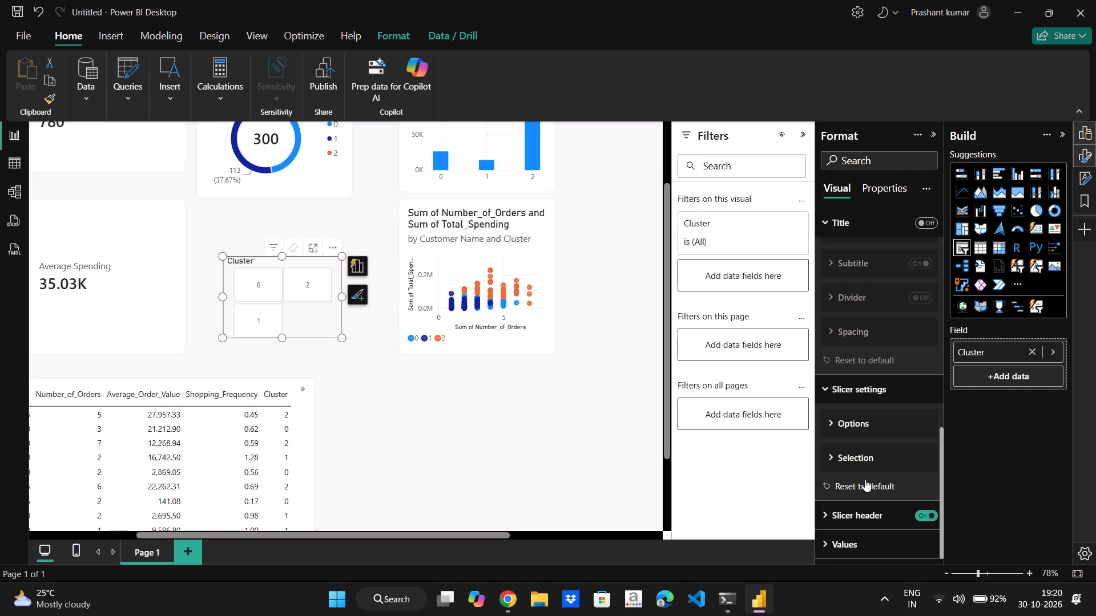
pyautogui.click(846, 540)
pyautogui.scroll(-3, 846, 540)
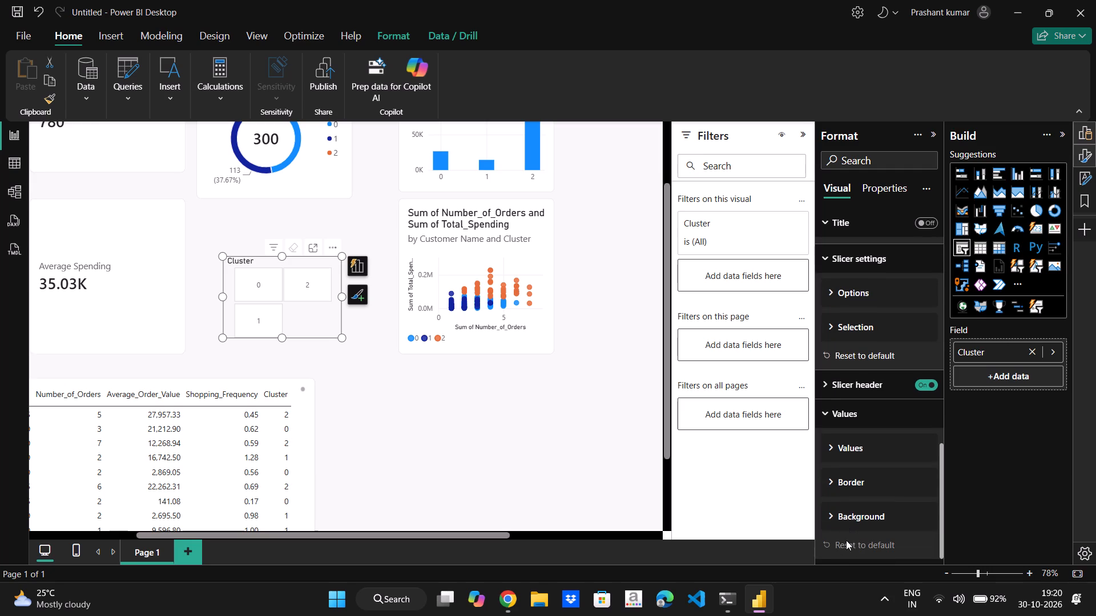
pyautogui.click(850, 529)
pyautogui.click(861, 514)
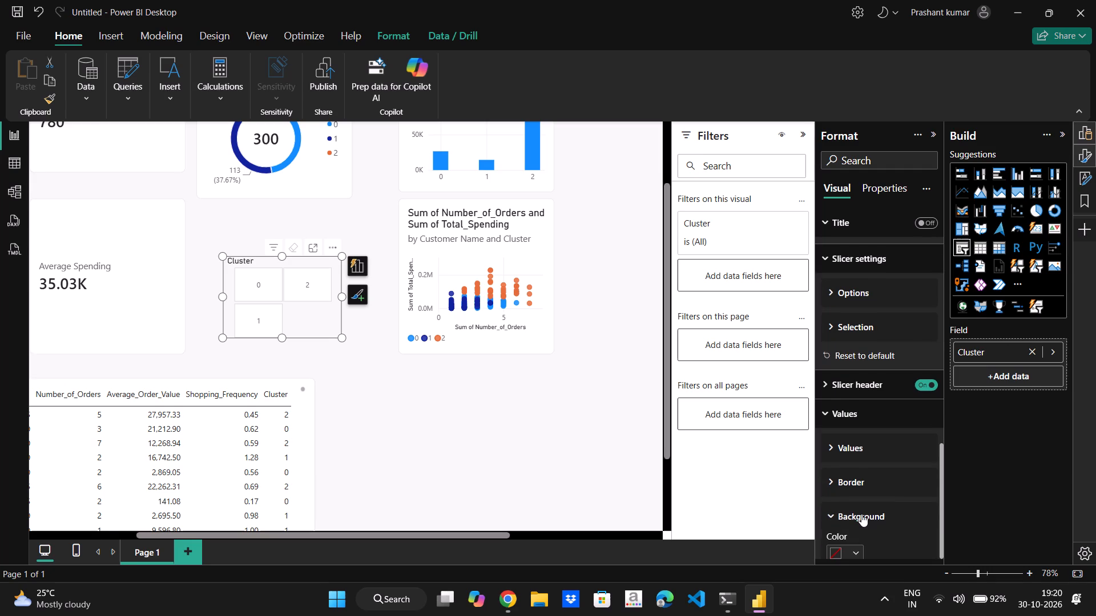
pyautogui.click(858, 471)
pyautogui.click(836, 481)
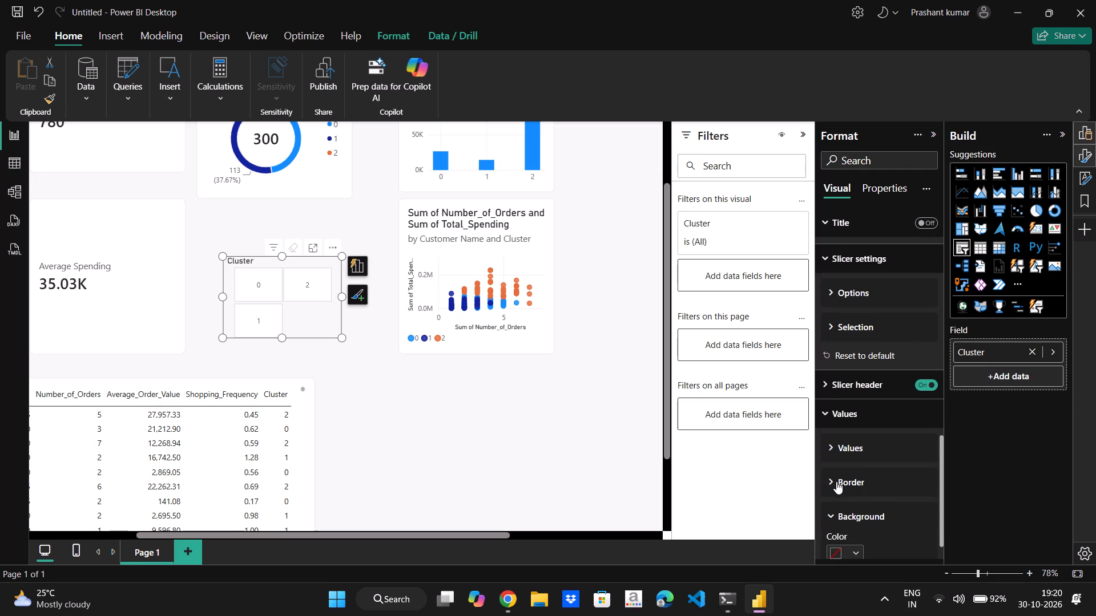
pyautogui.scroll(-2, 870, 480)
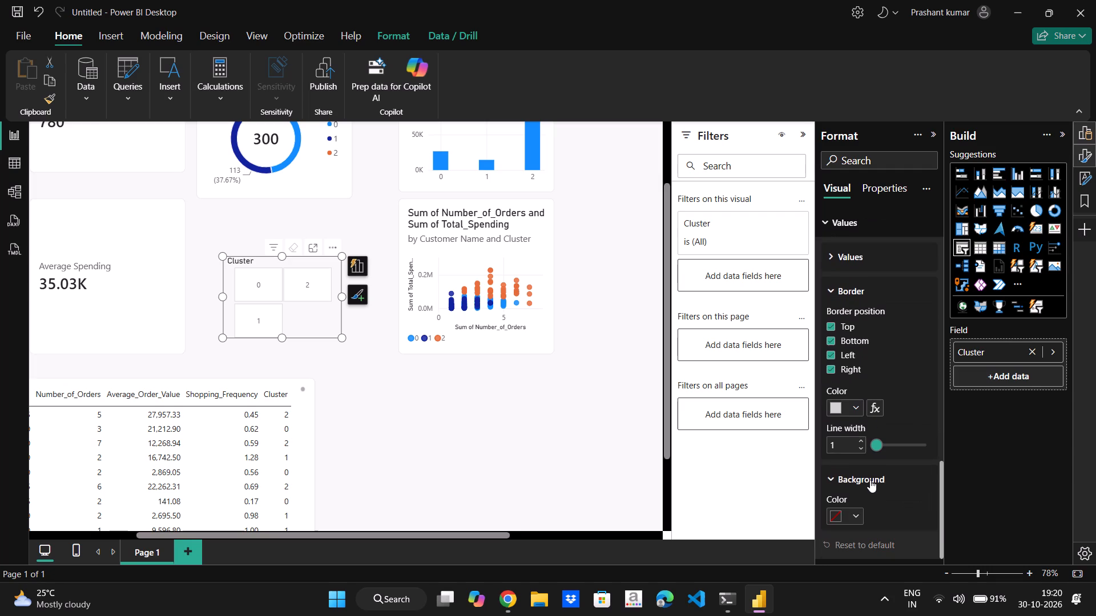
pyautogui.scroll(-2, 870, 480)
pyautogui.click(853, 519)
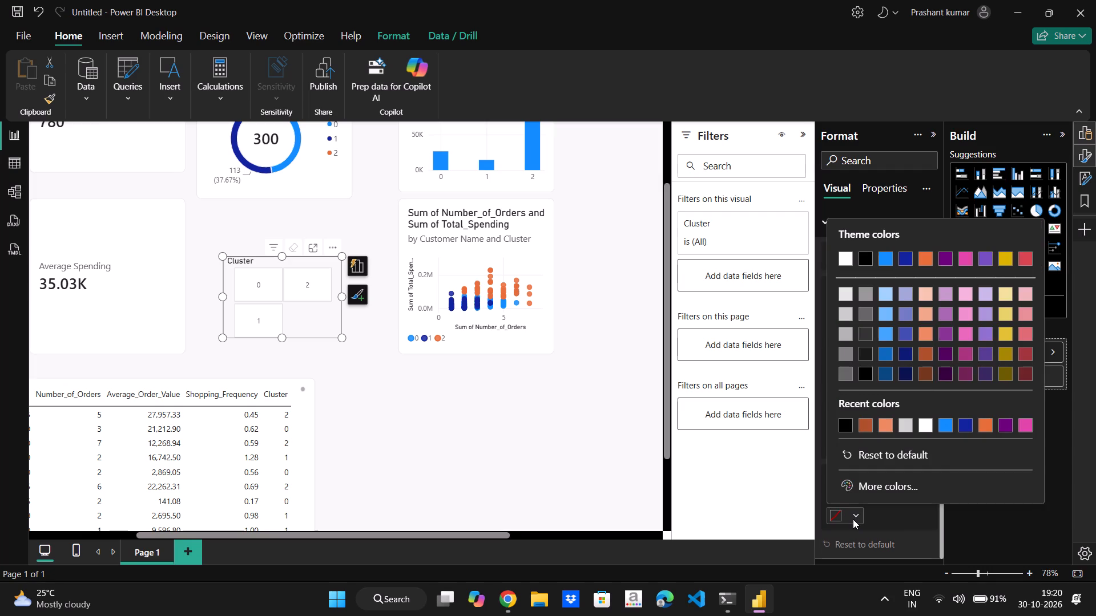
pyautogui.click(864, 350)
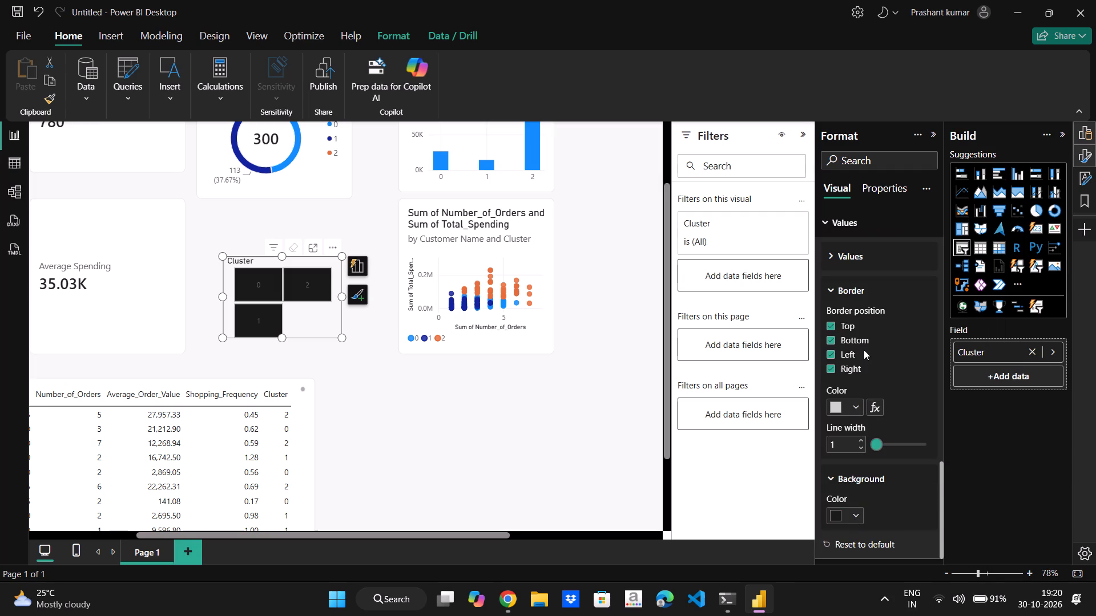
# Set the background colour of the Cluster slicer's value tiles to white.
pyautogui.click(858, 513)
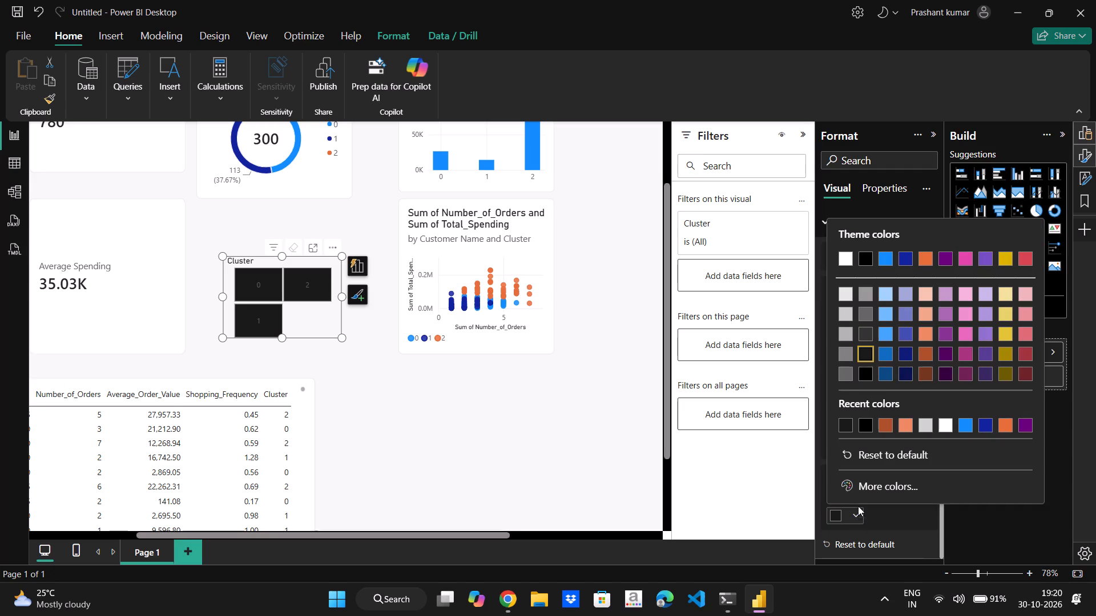
pyautogui.click(842, 257)
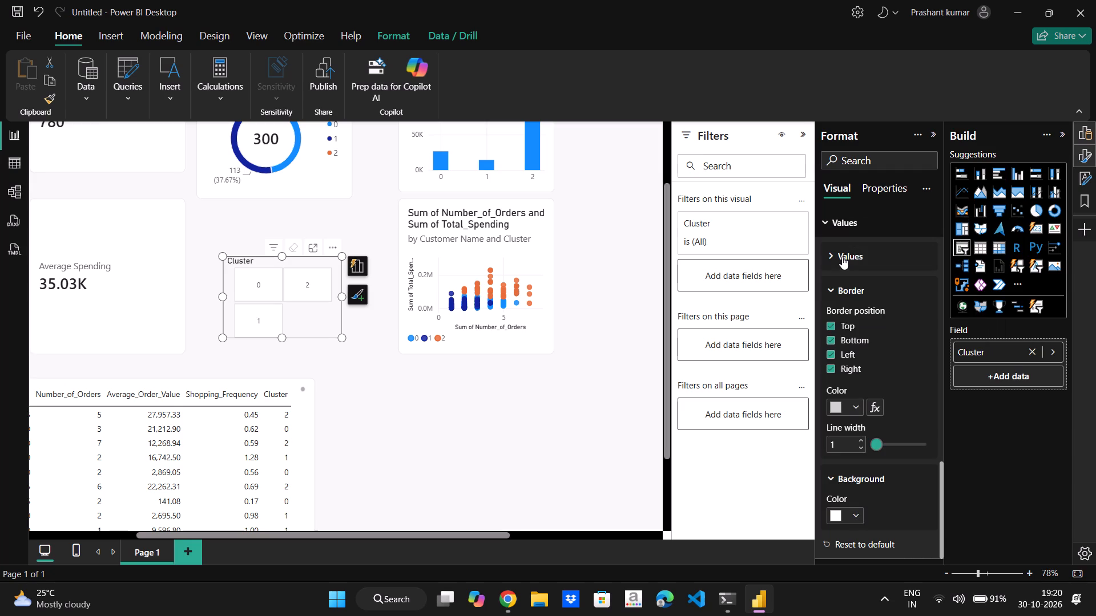
# Set the Cluster slicer's values font to size 18 and make it bold.
pyautogui.scroll(-3, 875, 418)
pyautogui.scroll(-1, 905, 500)
pyautogui.scroll(1, 883, 386)
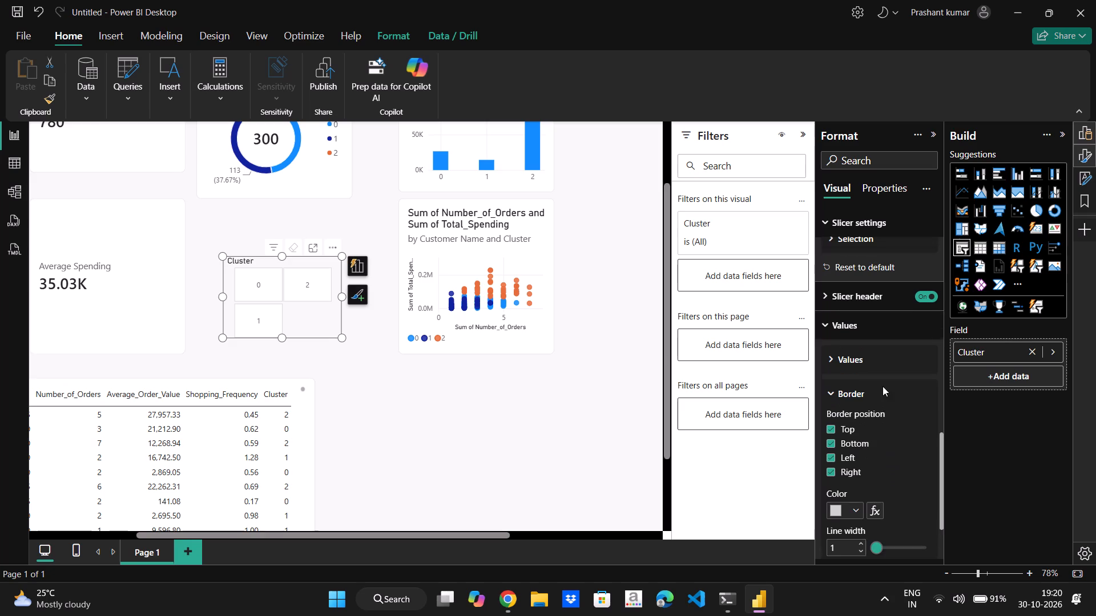
pyautogui.scroll(1, 883, 386)
pyautogui.click(841, 379)
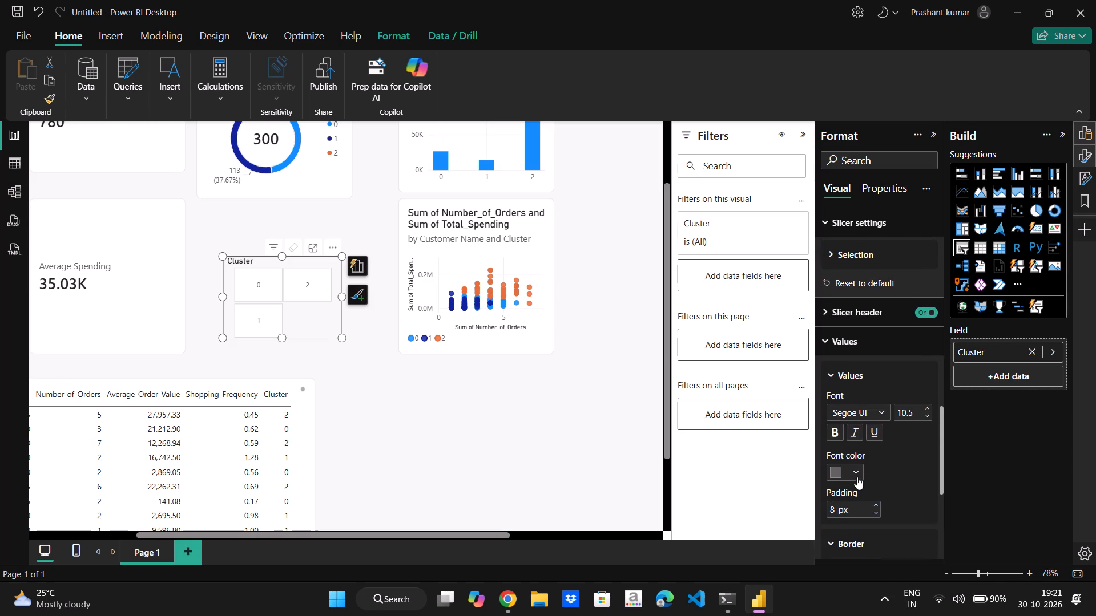
pyautogui.click(930, 419)
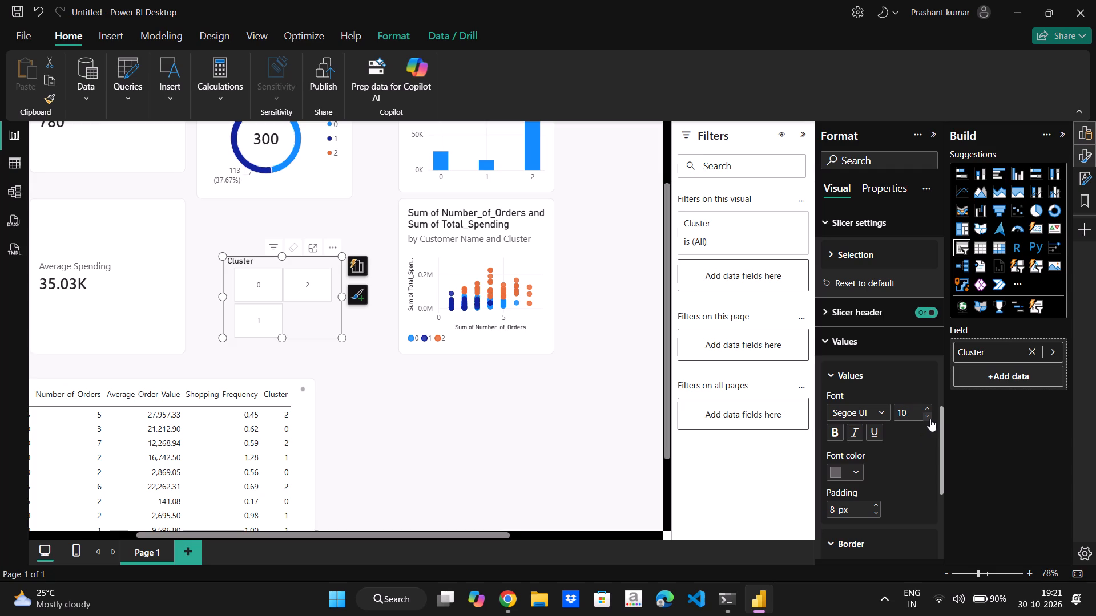
pyautogui.tripleClick(930, 419)
pyautogui.click(930, 419)
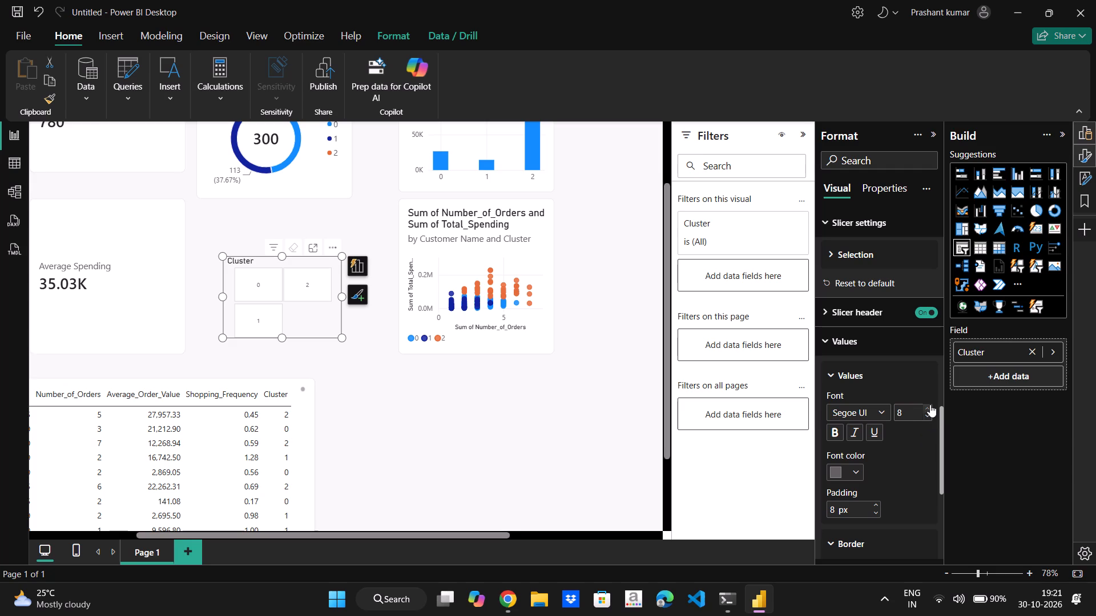
pyautogui.tripleClick(927, 411)
pyautogui.tripleClick(927, 411)
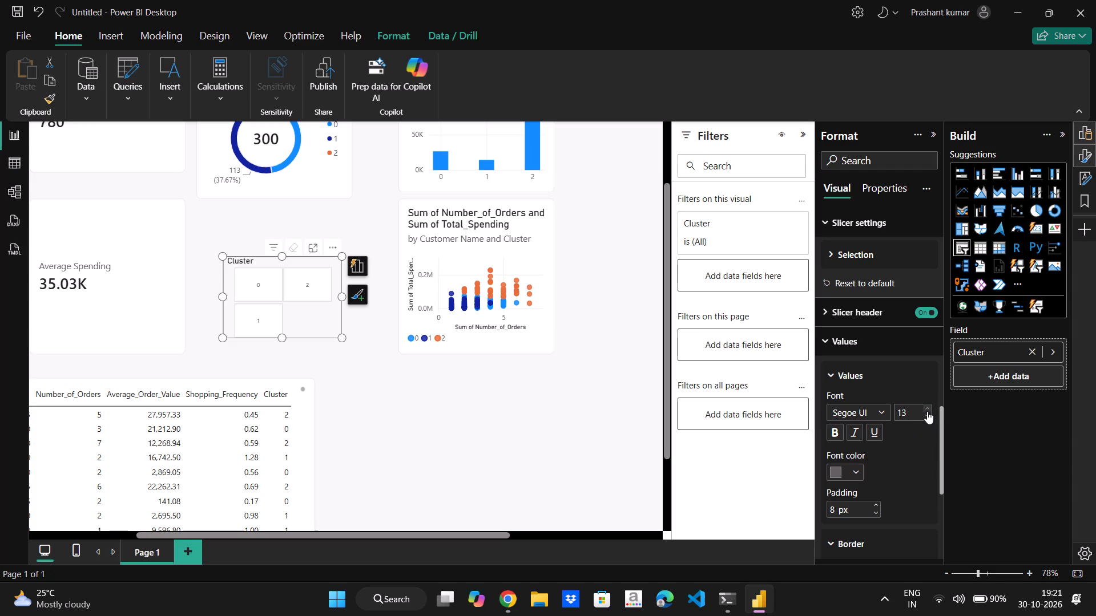
pyautogui.tripleClick(927, 411)
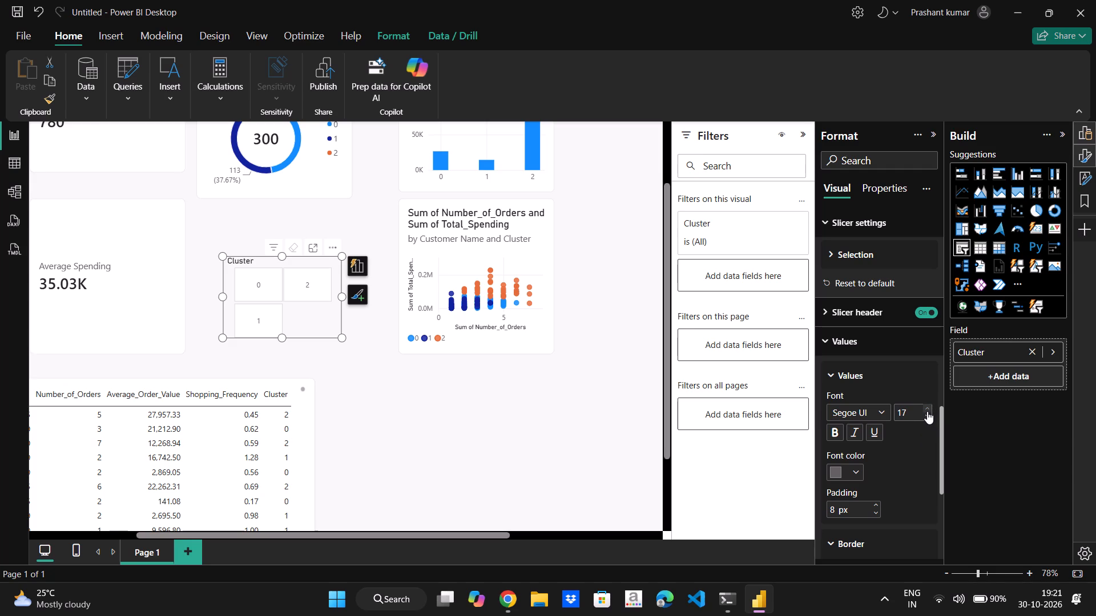
pyautogui.click(927, 411)
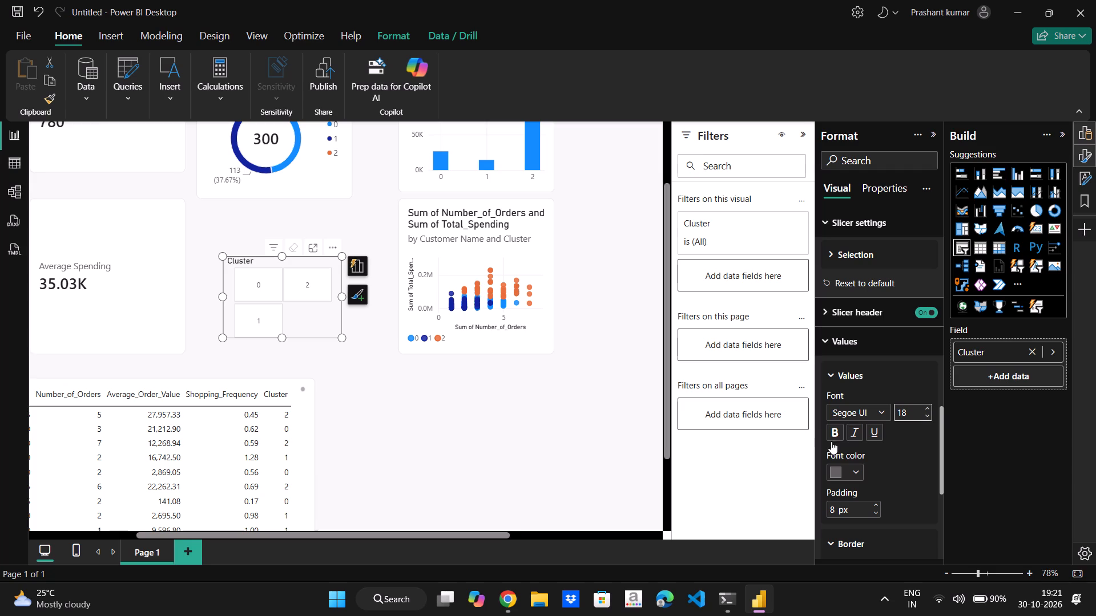
pyautogui.click(836, 429)
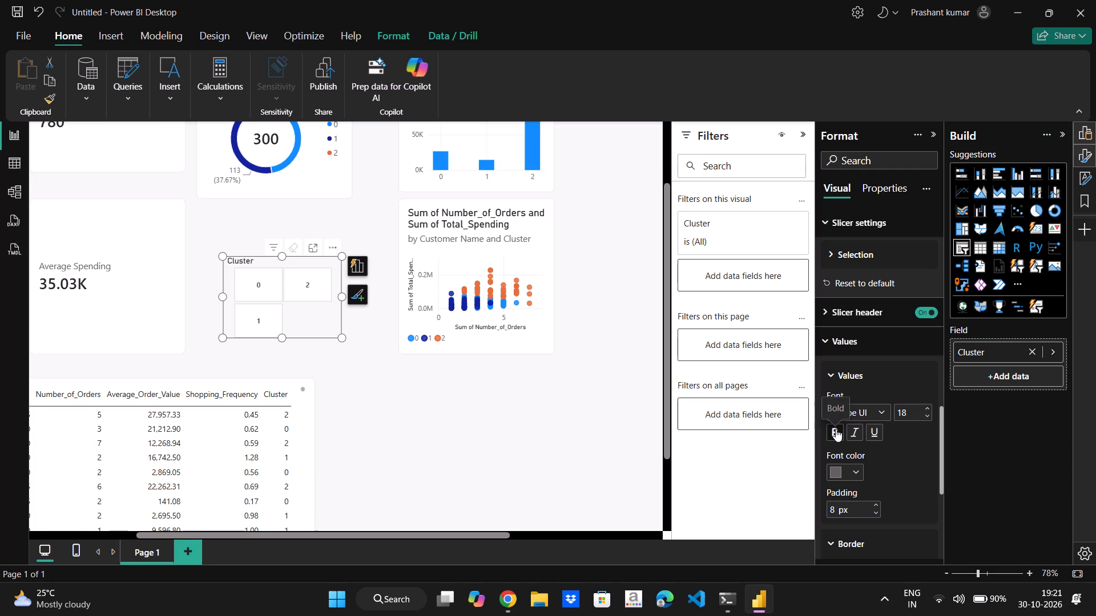
# Set the padding of the Cluster slicer's values to 0 px.
pyautogui.scroll(-1, 901, 467)
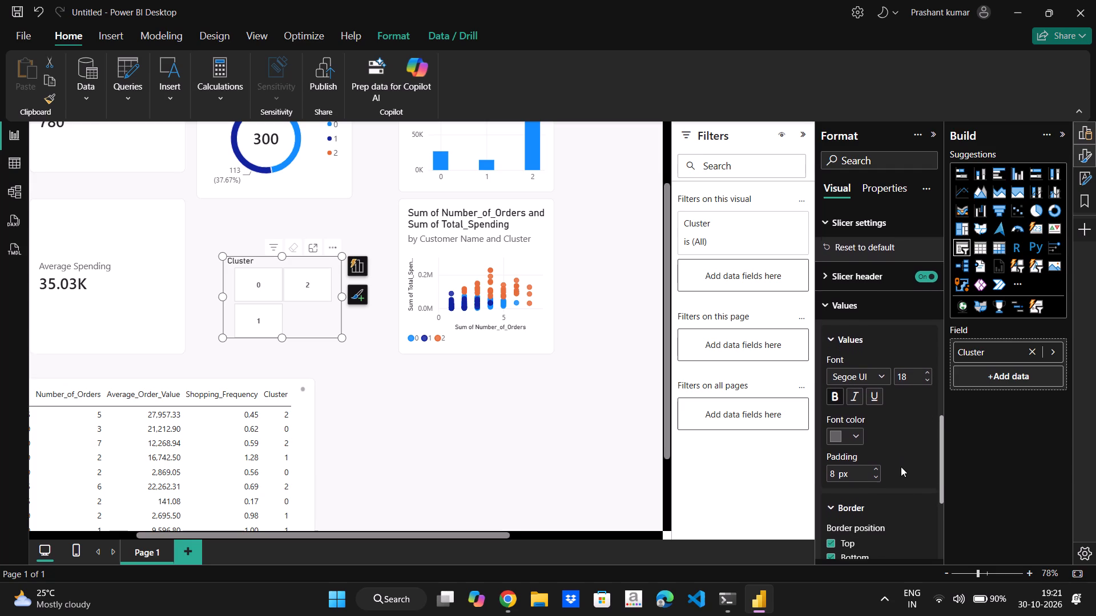
pyautogui.scroll(-1, 901, 467)
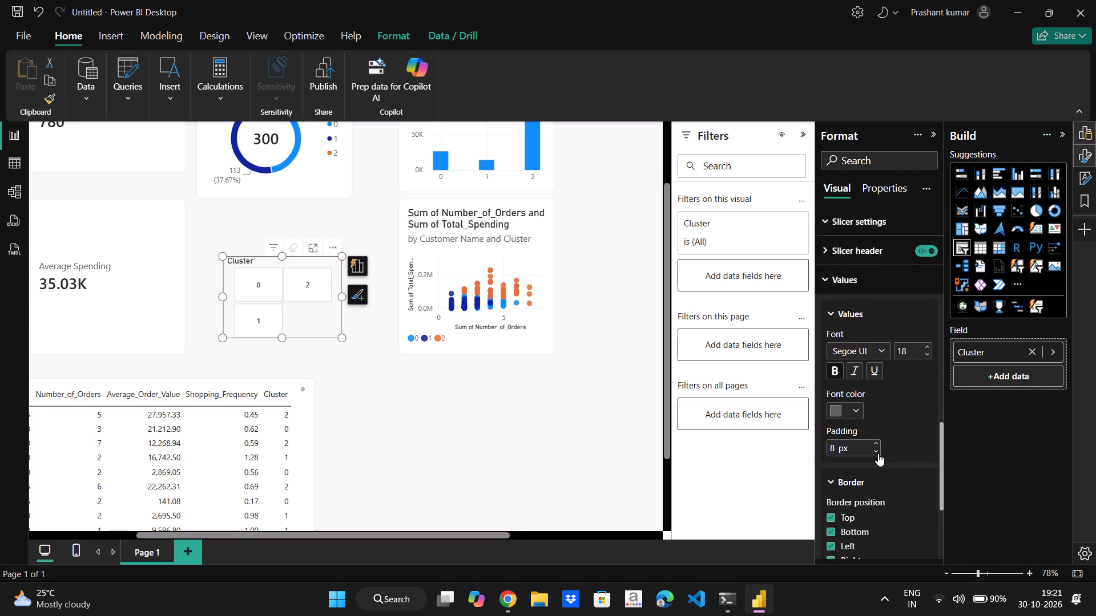
pyautogui.click(878, 453)
pyautogui.tripleClick(878, 453)
pyautogui.tripleClick(878, 453)
pyautogui.doubleClick(878, 453)
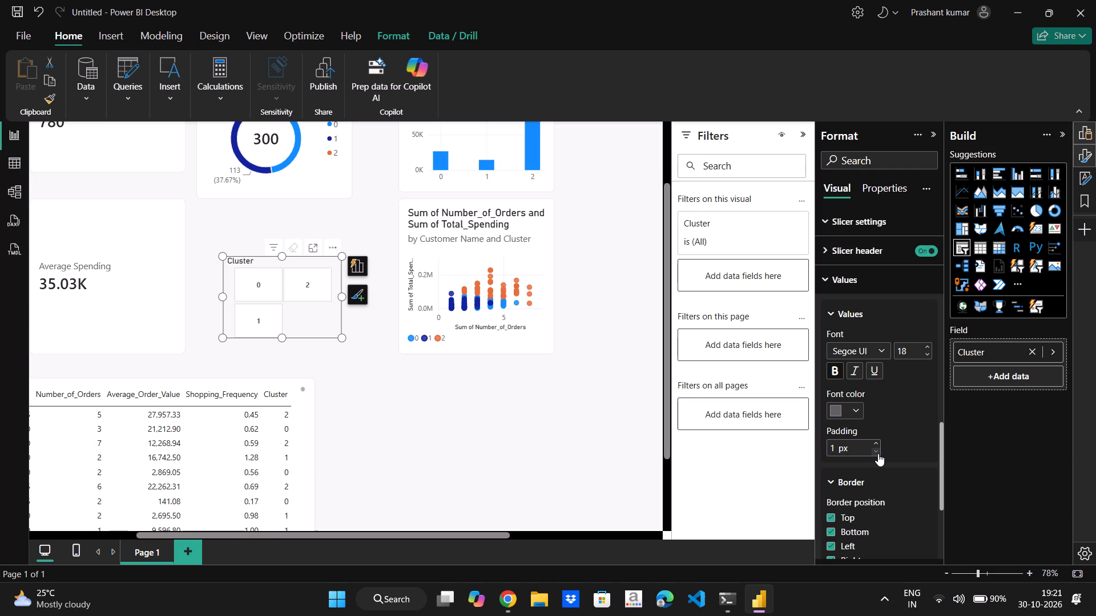
pyautogui.tripleClick(878, 453)
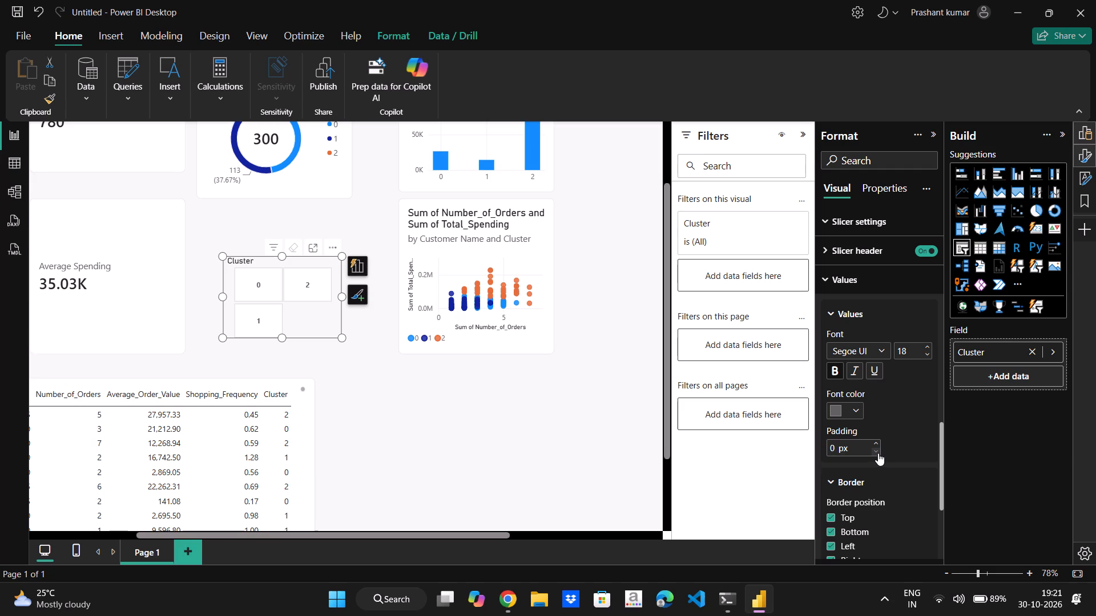
# Set the padding of the Cluster slicer's values to 14 px.
pyautogui.tripleClick(876, 442)
pyautogui.tripleClick(876, 442)
pyautogui.tripleClick(876, 442)
pyautogui.doubleClick(876, 442)
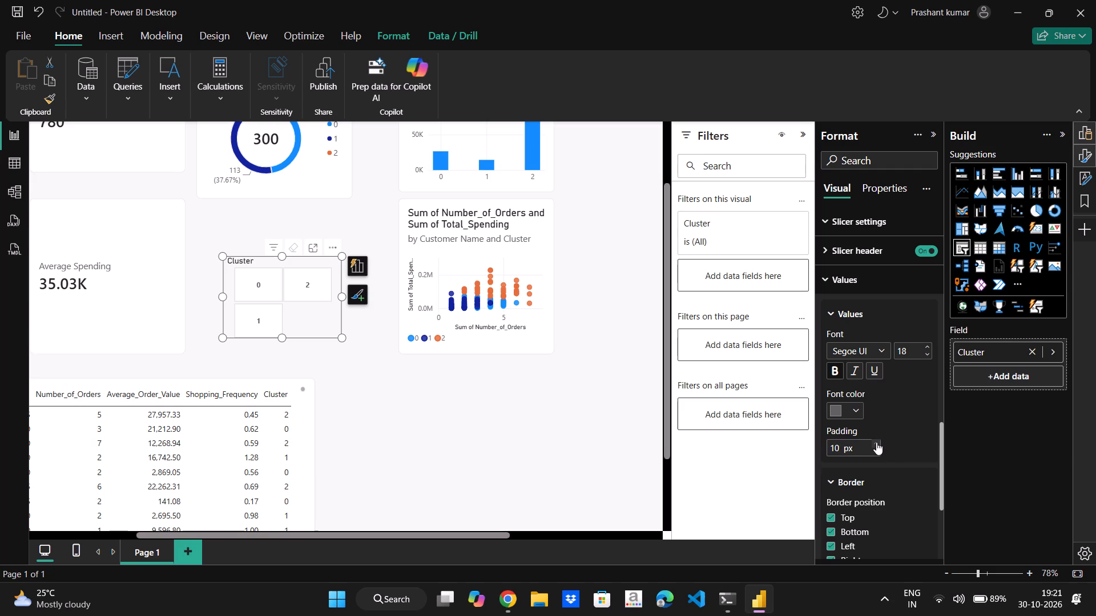
pyautogui.tripleClick(876, 442)
pyautogui.click(908, 429)
pyautogui.click(554, 452)
pyautogui.click(554, 452)
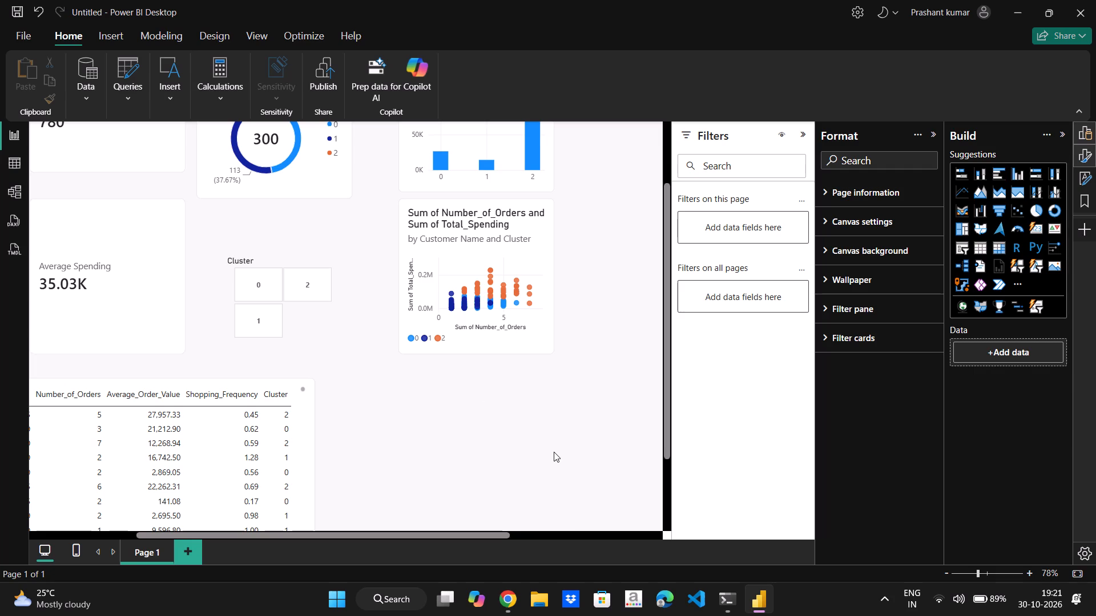
# Look through the Cluster slicer's visual formatting settings, including size and style, title, slicer settings and values.
pyautogui.click(314, 313)
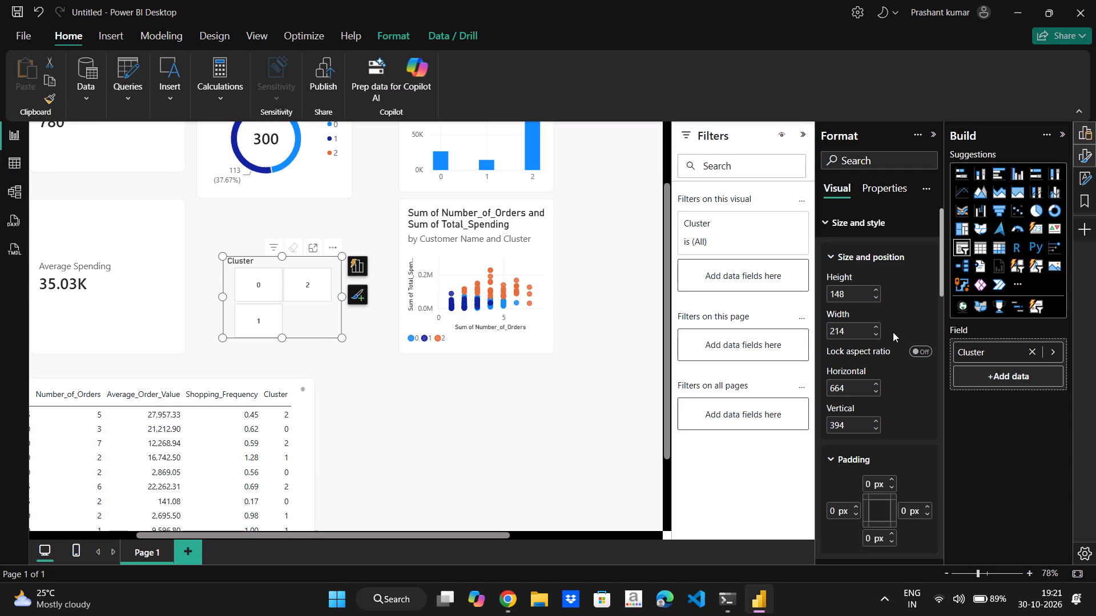
pyautogui.click(877, 252)
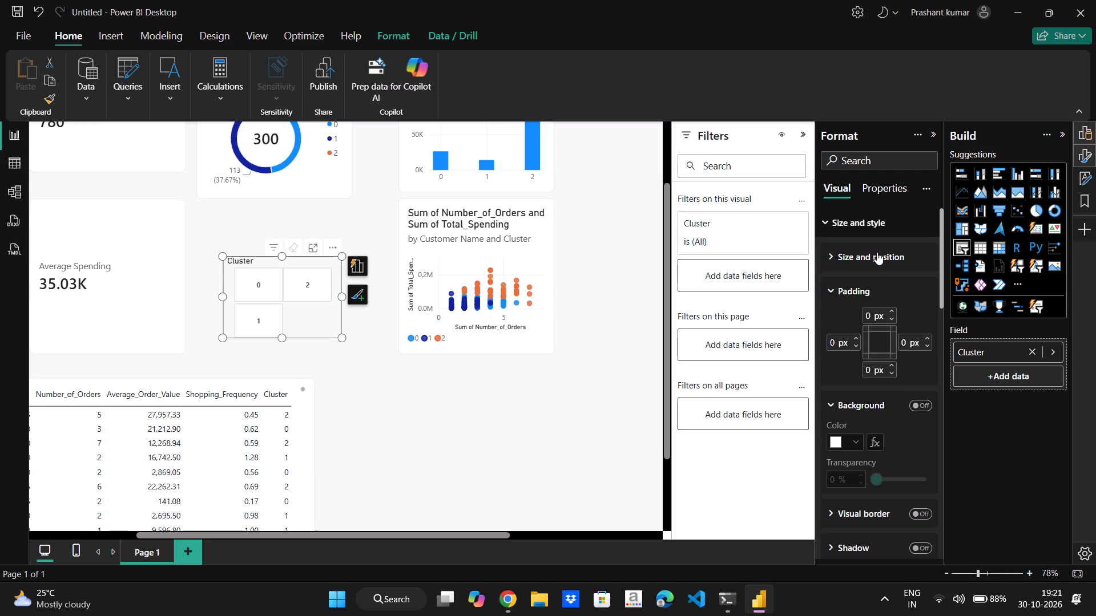
pyautogui.click(877, 252)
pyautogui.click(863, 216)
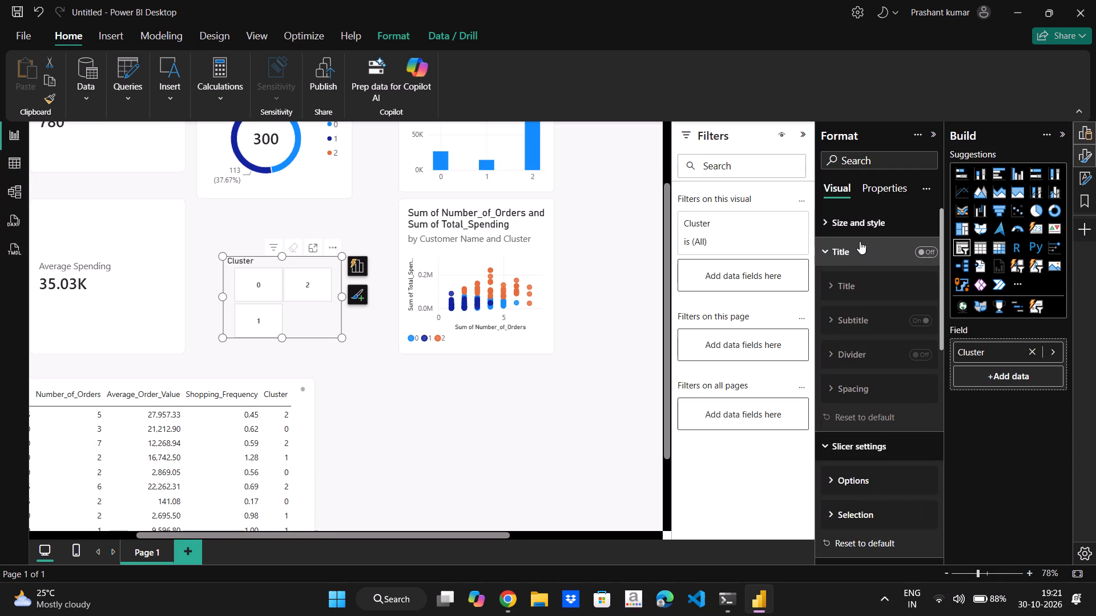
pyautogui.scroll(2, 856, 262)
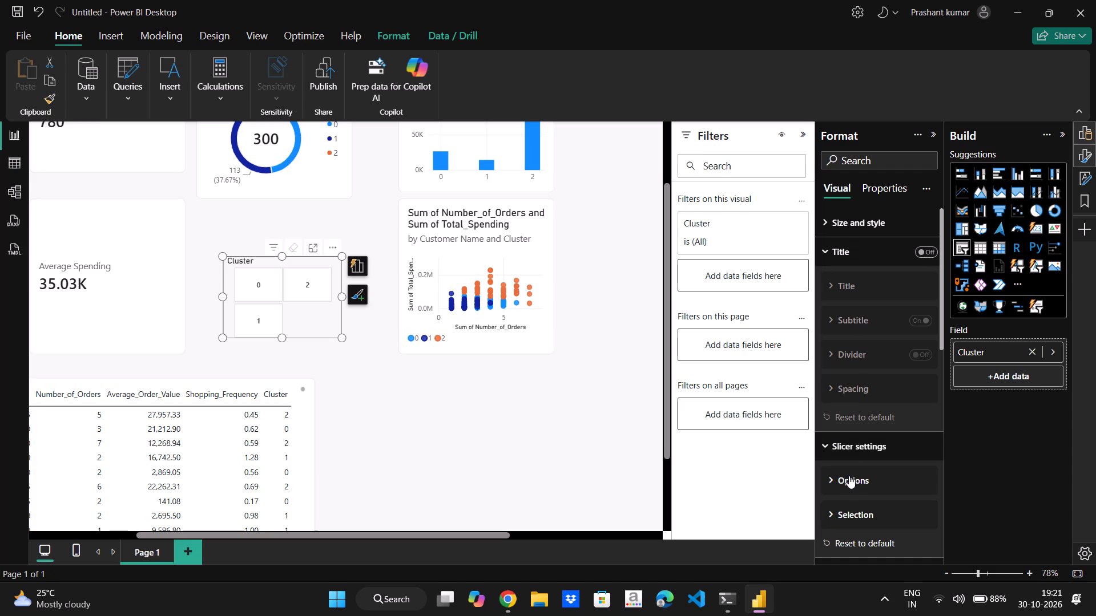
pyautogui.scroll(-5, 849, 476)
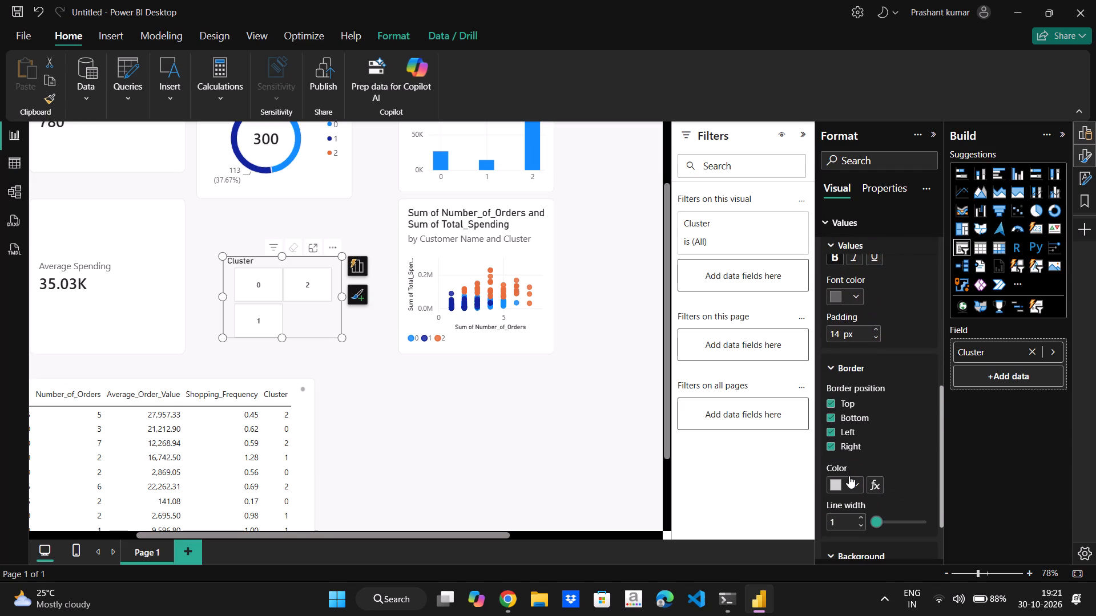
pyautogui.scroll(6, 849, 476)
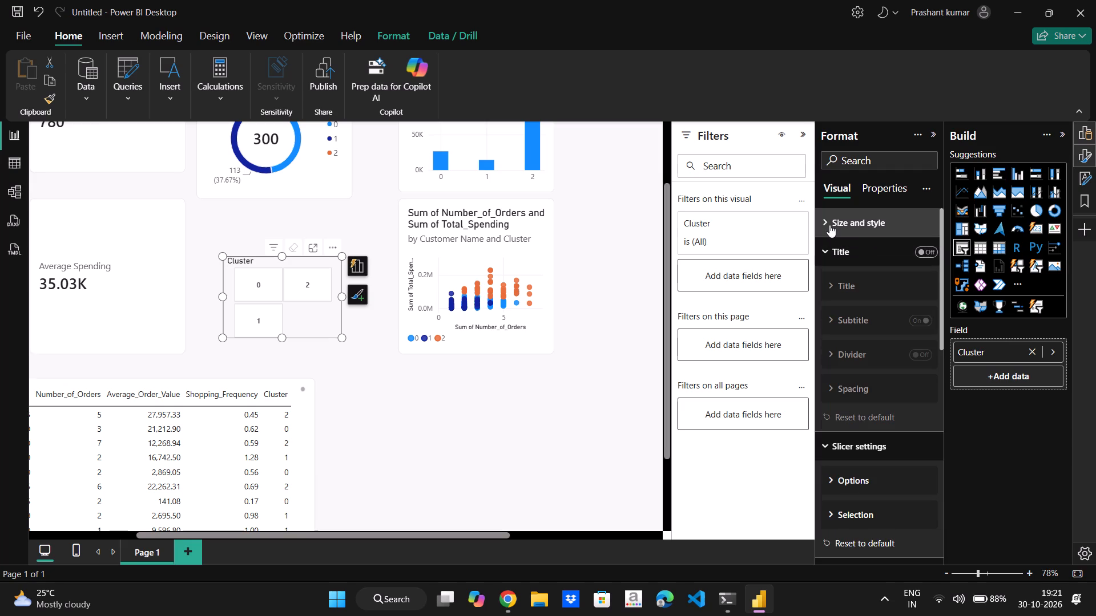
pyautogui.click(829, 225)
pyautogui.click(829, 225)
# Examine the Cluster slicer's data format choices and advanced options in its general properties.
pyautogui.click(868, 193)
pyautogui.click(868, 193)
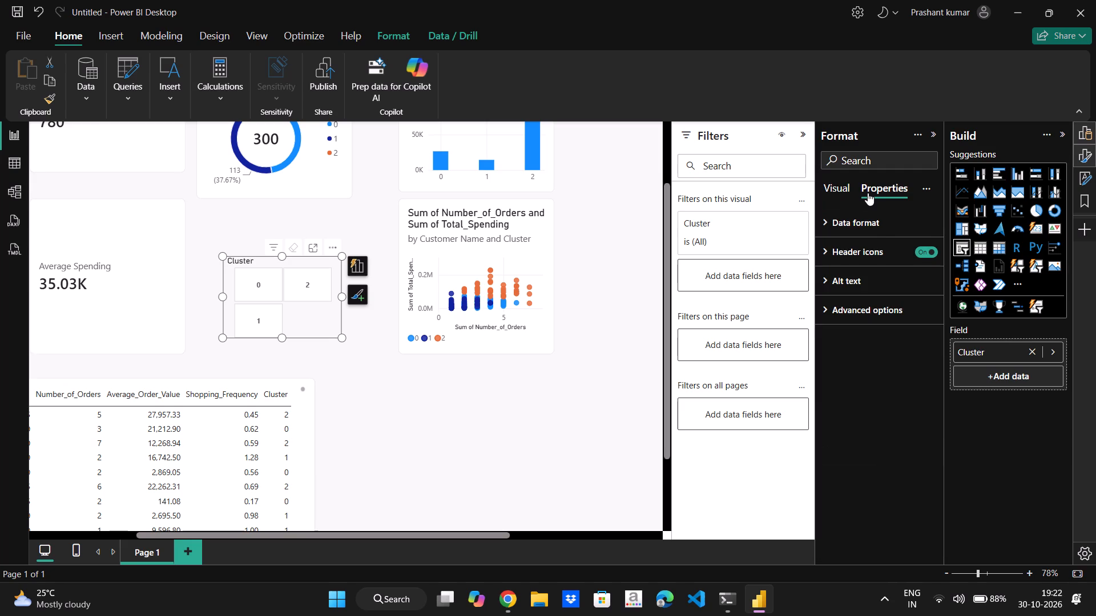
pyautogui.click(836, 220)
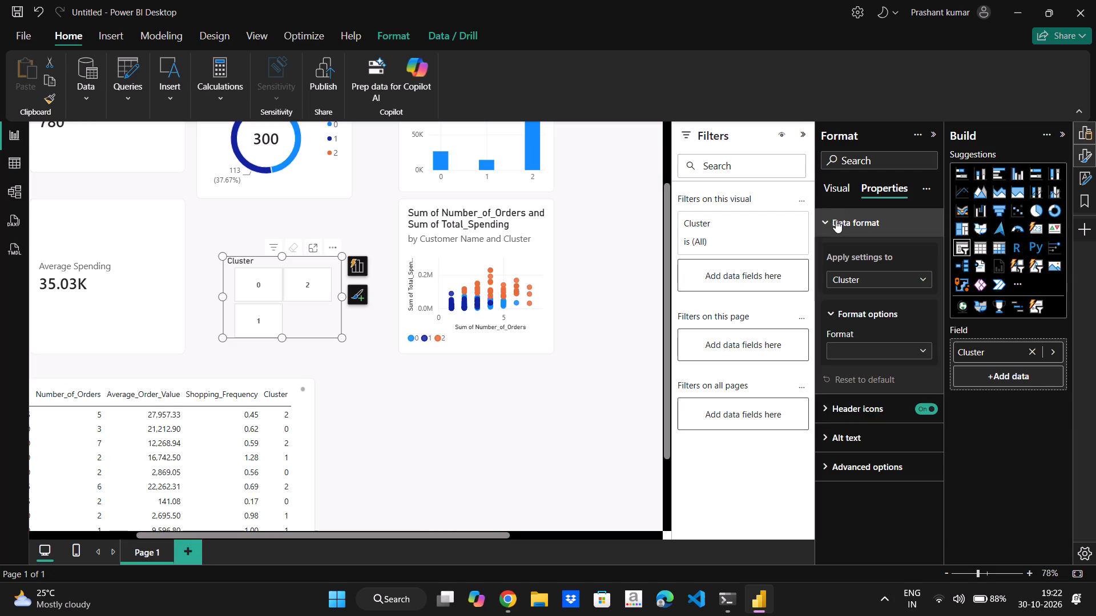
pyautogui.click(901, 277)
pyautogui.click(901, 277)
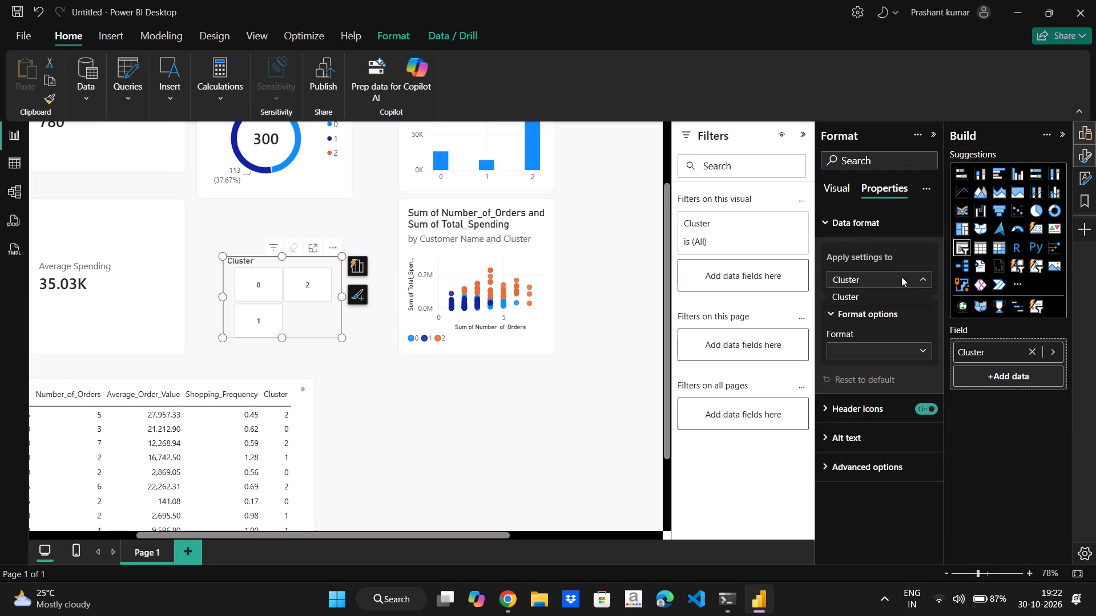
pyautogui.click(909, 355)
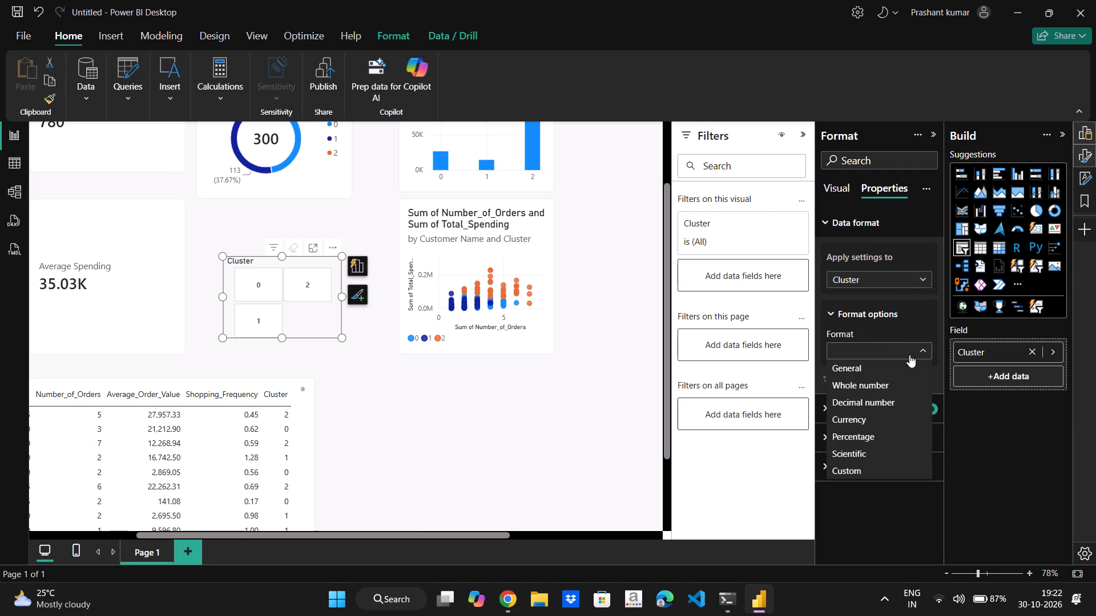
pyautogui.click(909, 355)
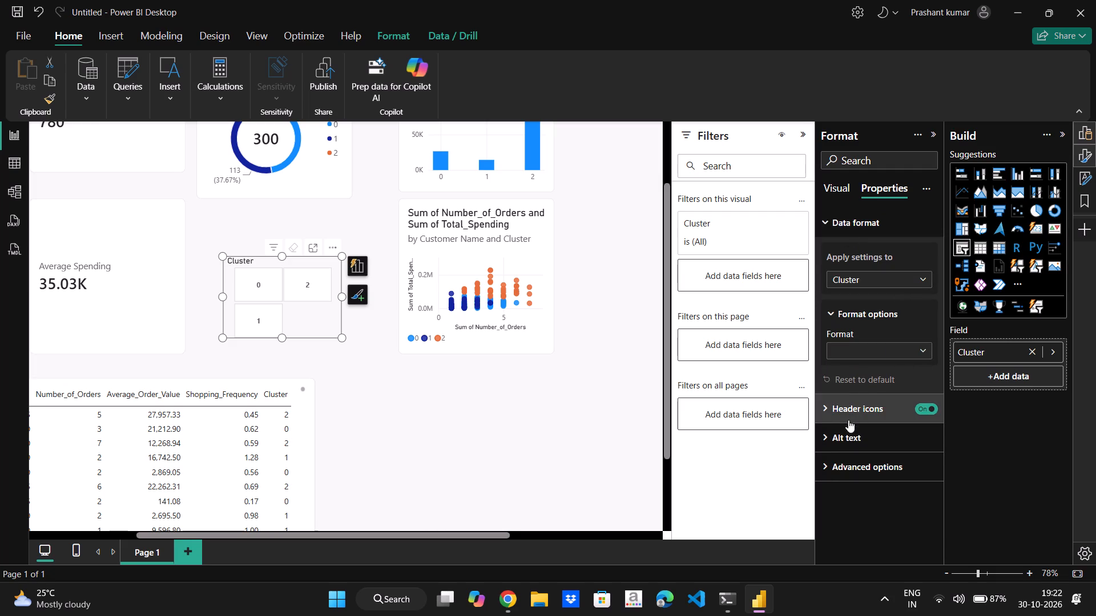
pyautogui.click(890, 460)
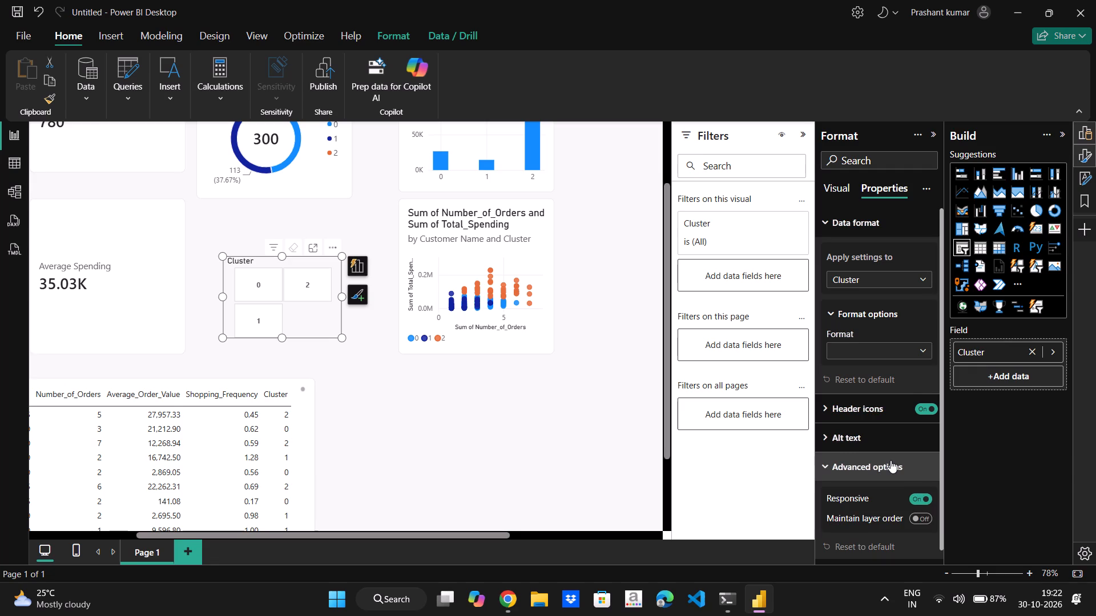
pyautogui.scroll(-2, 890, 460)
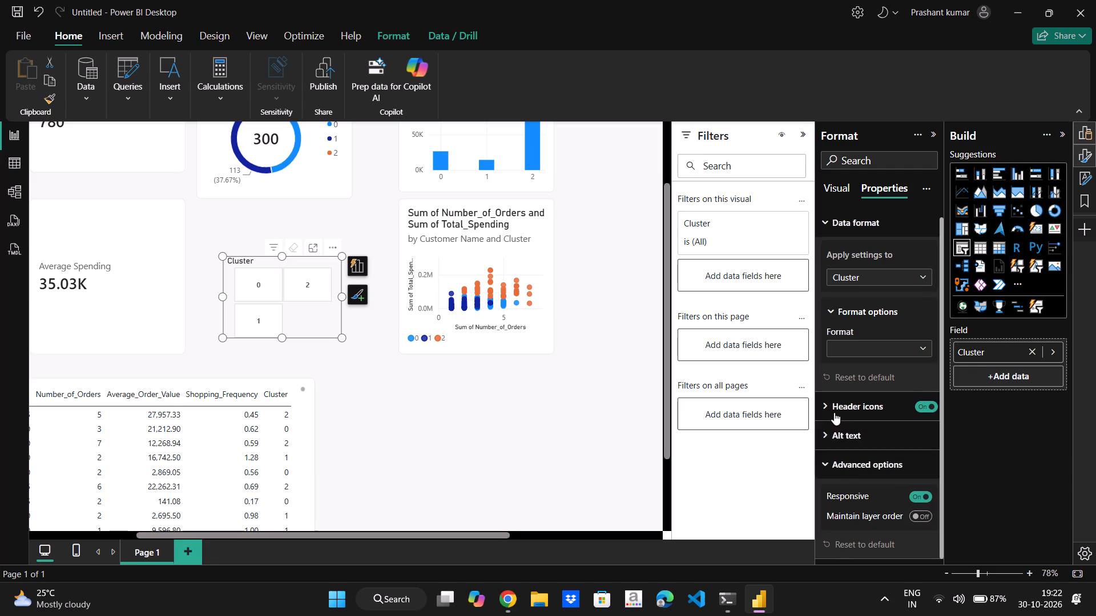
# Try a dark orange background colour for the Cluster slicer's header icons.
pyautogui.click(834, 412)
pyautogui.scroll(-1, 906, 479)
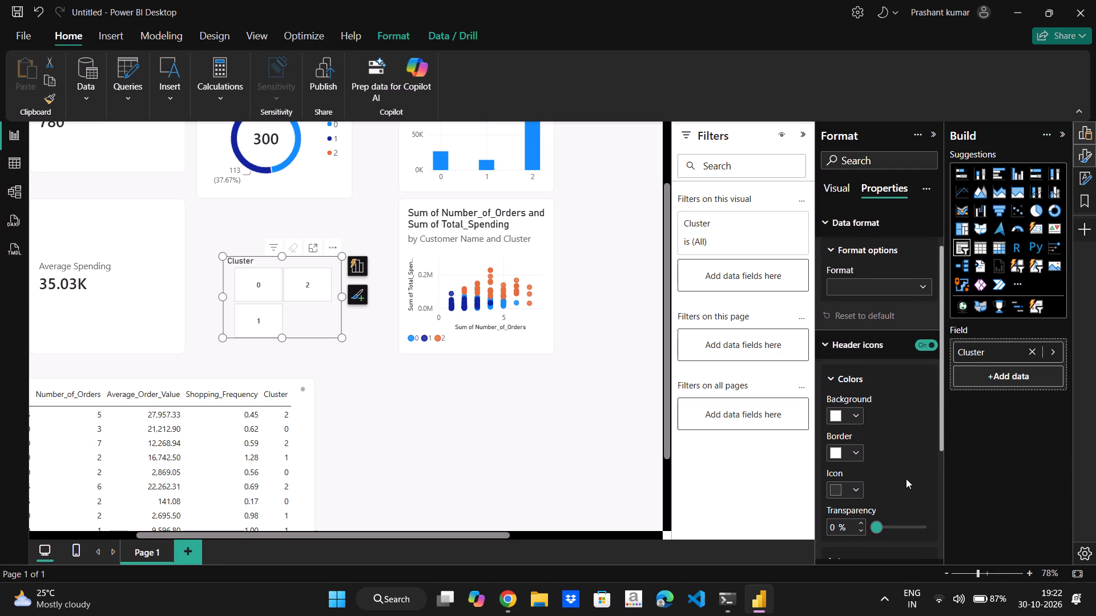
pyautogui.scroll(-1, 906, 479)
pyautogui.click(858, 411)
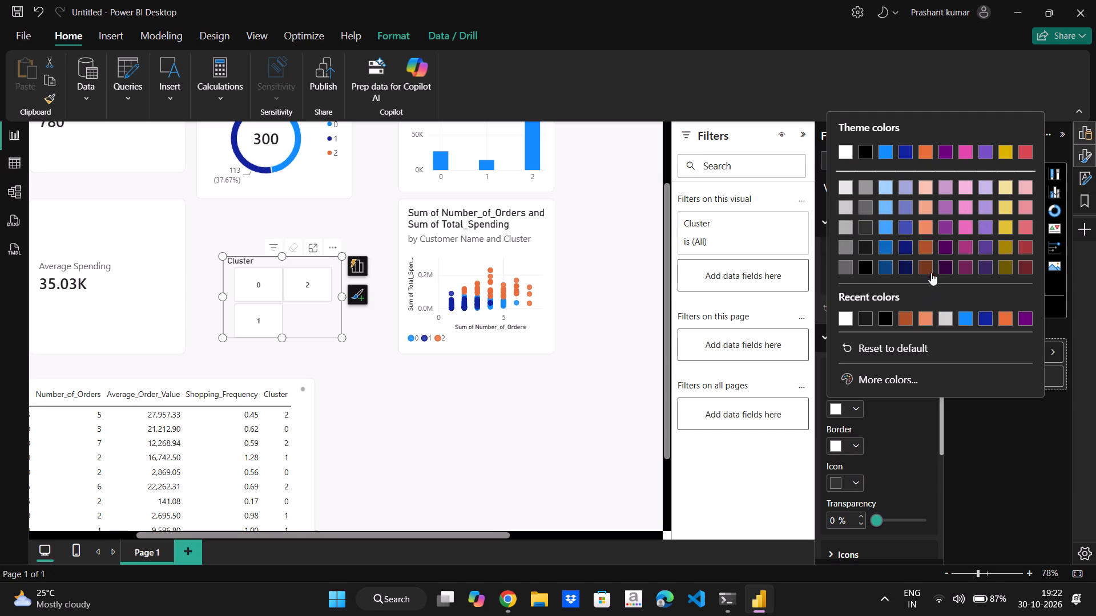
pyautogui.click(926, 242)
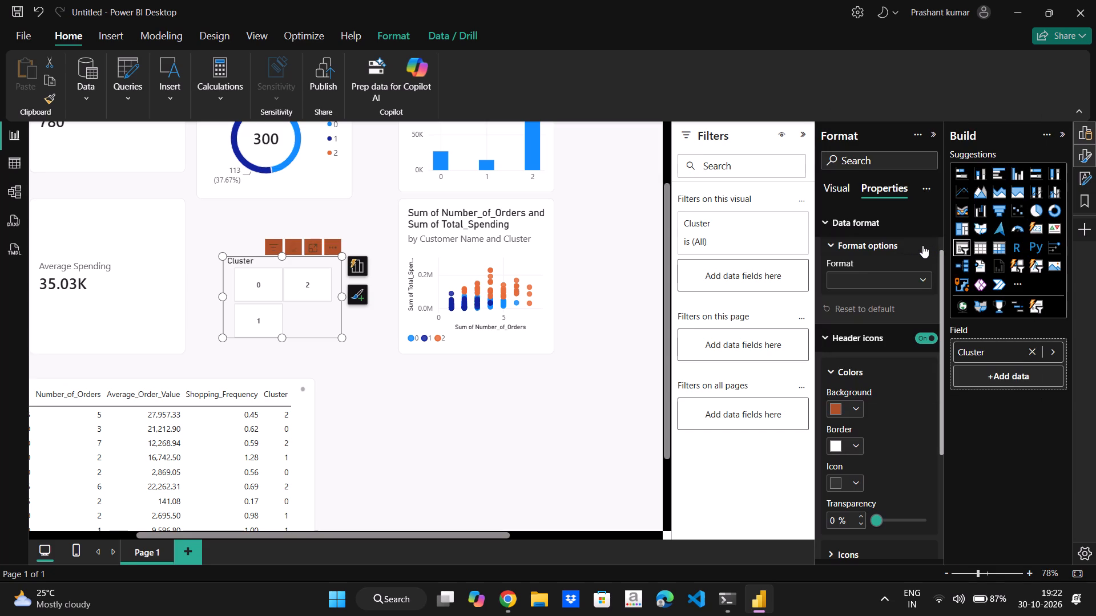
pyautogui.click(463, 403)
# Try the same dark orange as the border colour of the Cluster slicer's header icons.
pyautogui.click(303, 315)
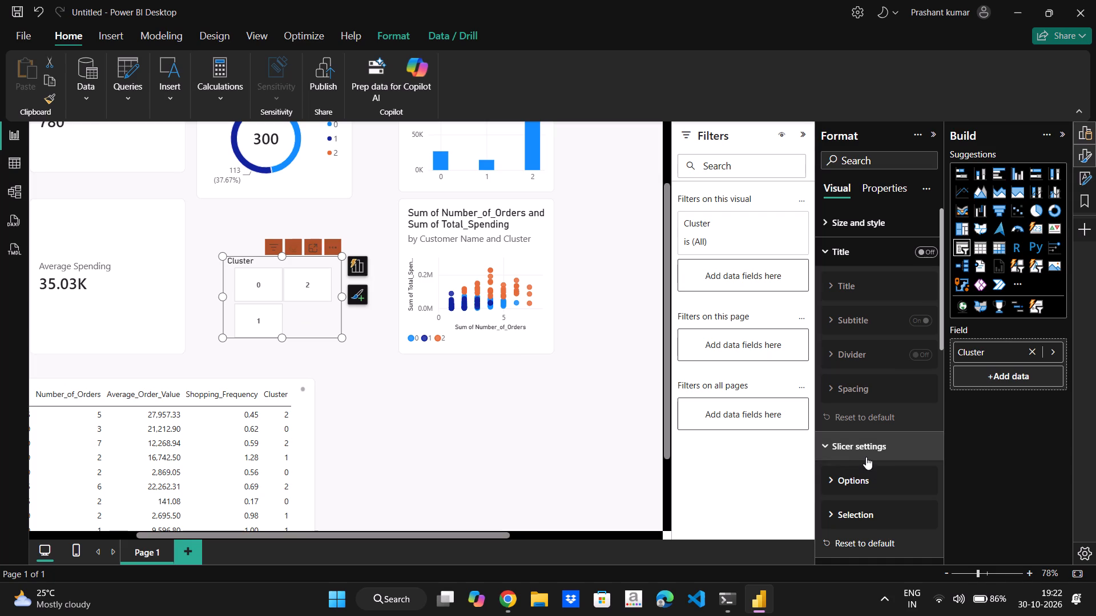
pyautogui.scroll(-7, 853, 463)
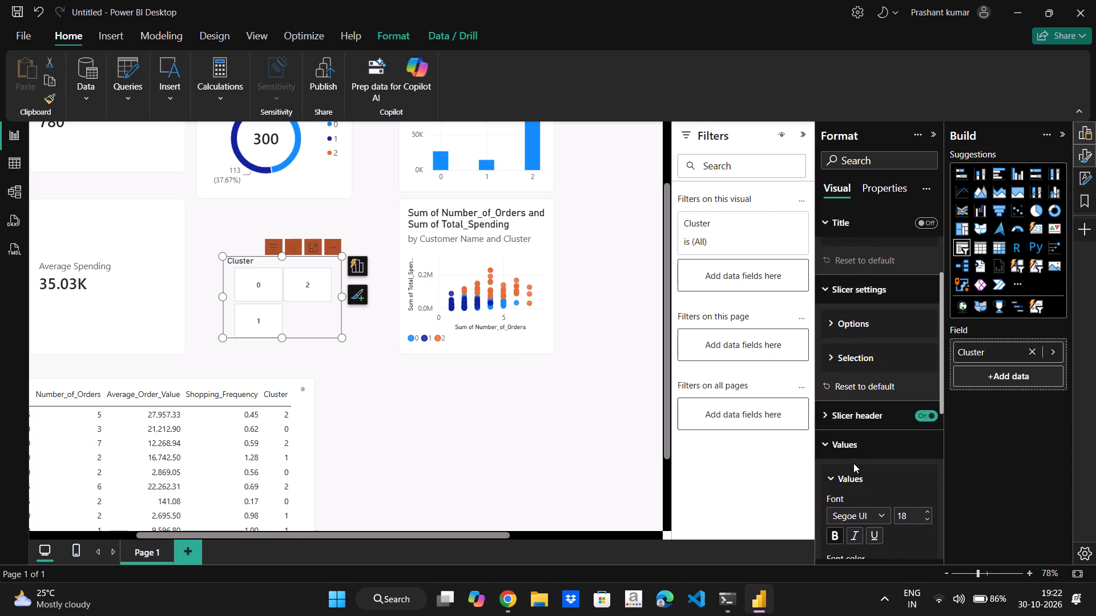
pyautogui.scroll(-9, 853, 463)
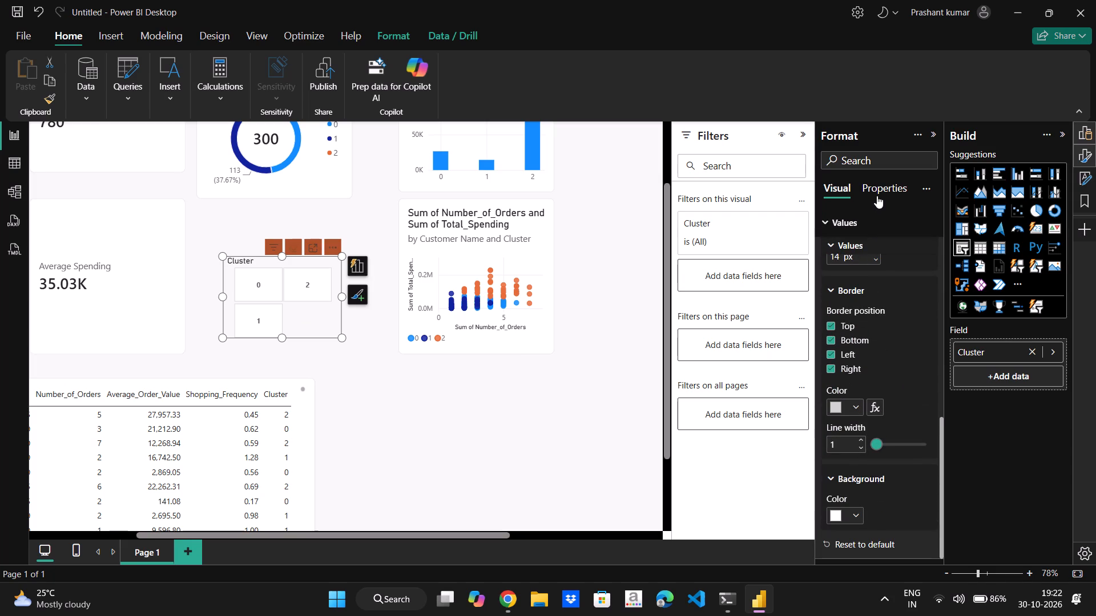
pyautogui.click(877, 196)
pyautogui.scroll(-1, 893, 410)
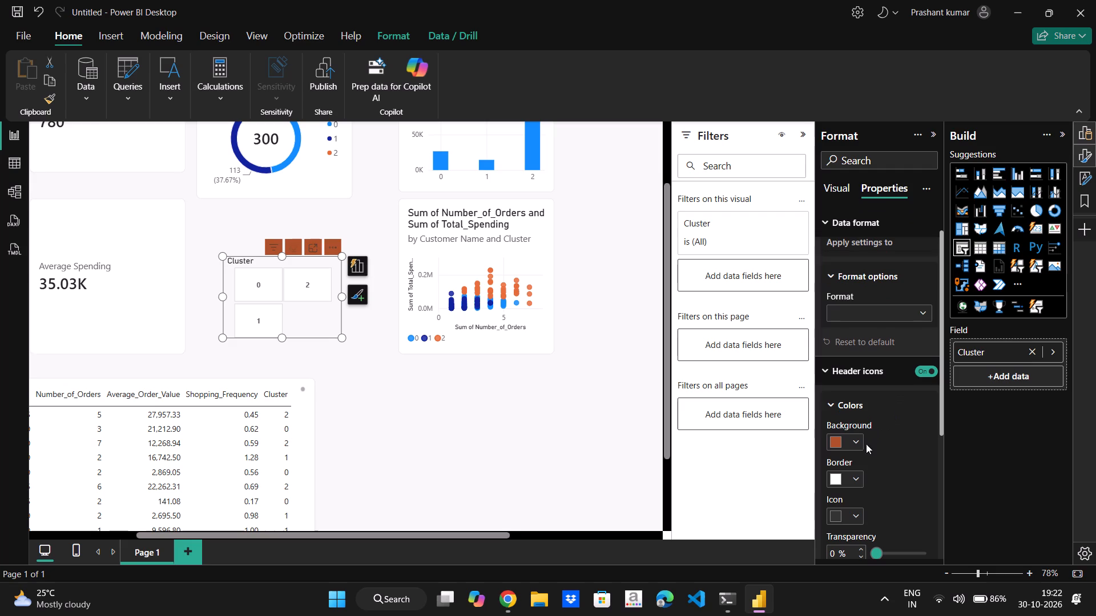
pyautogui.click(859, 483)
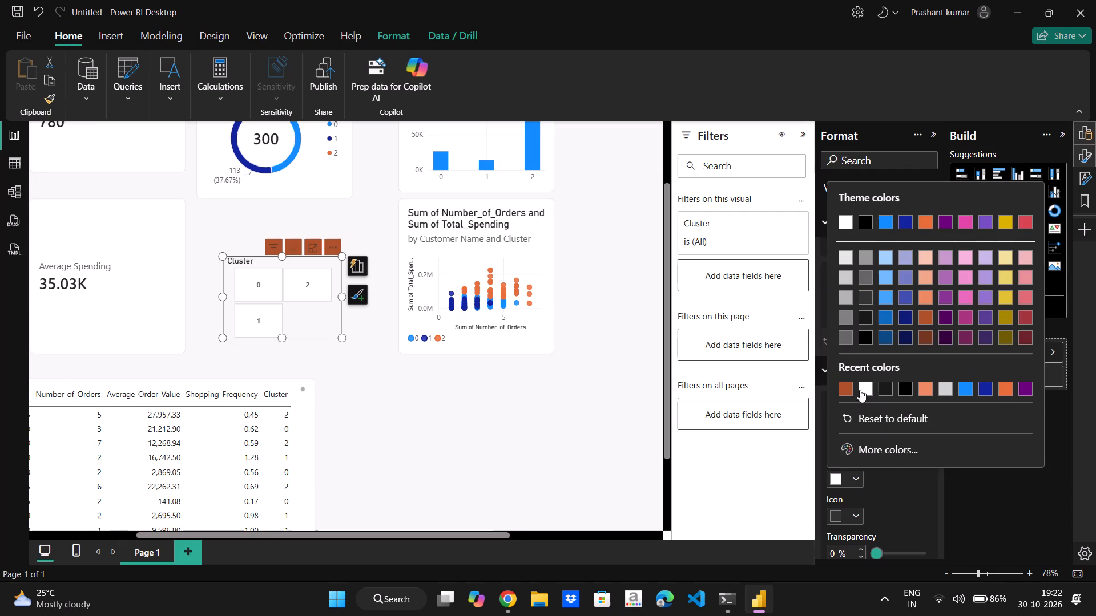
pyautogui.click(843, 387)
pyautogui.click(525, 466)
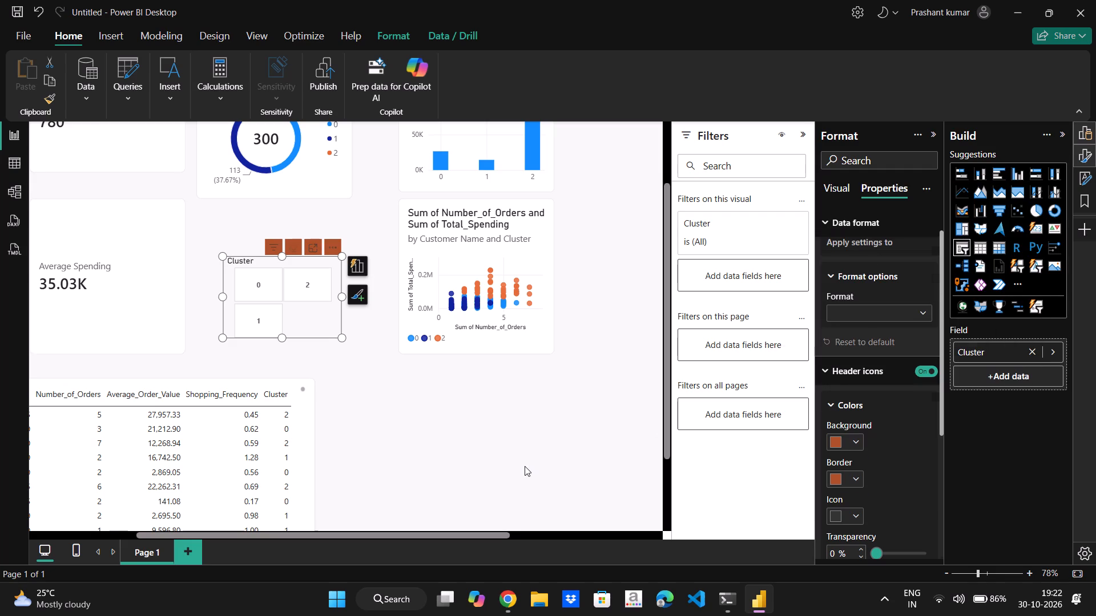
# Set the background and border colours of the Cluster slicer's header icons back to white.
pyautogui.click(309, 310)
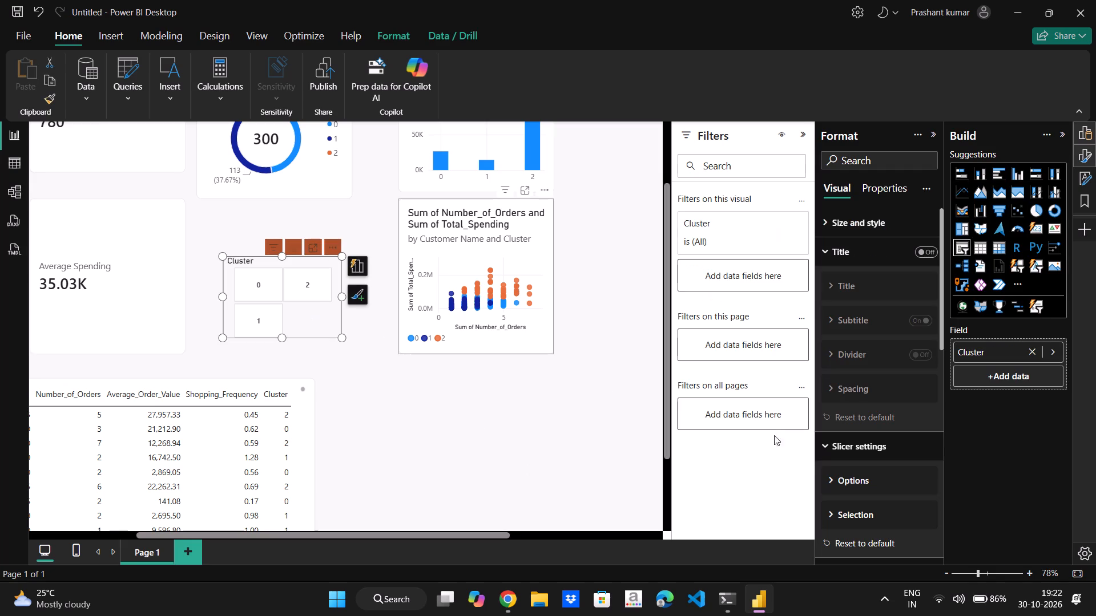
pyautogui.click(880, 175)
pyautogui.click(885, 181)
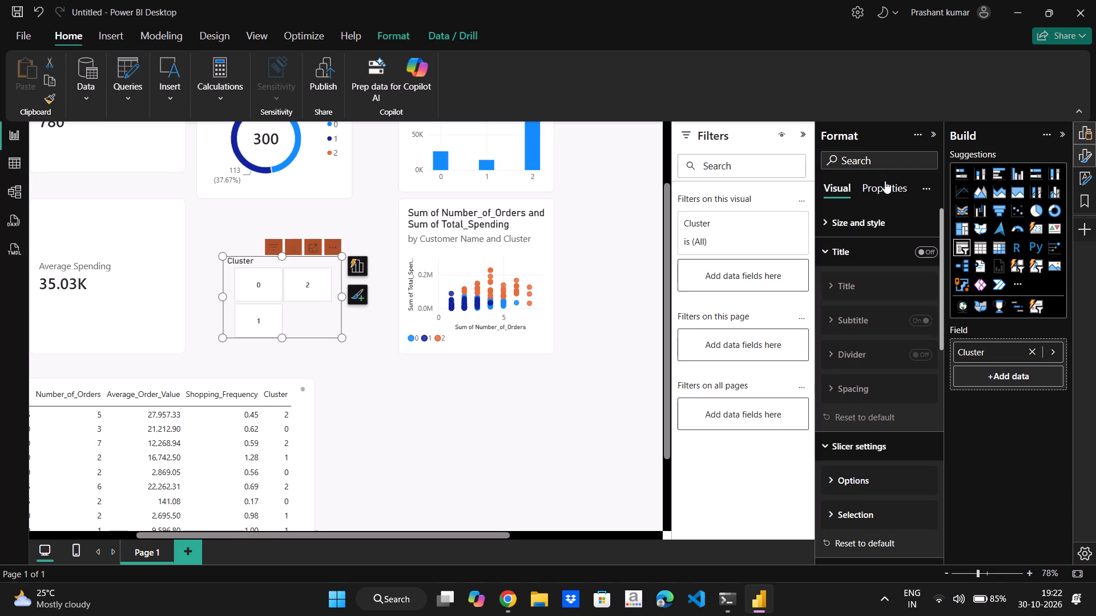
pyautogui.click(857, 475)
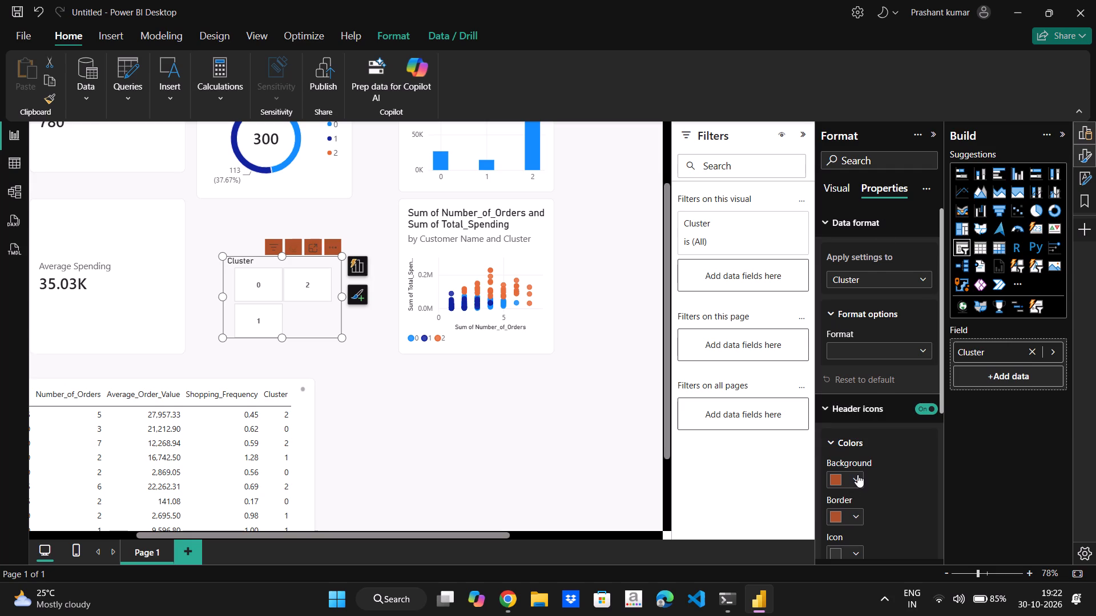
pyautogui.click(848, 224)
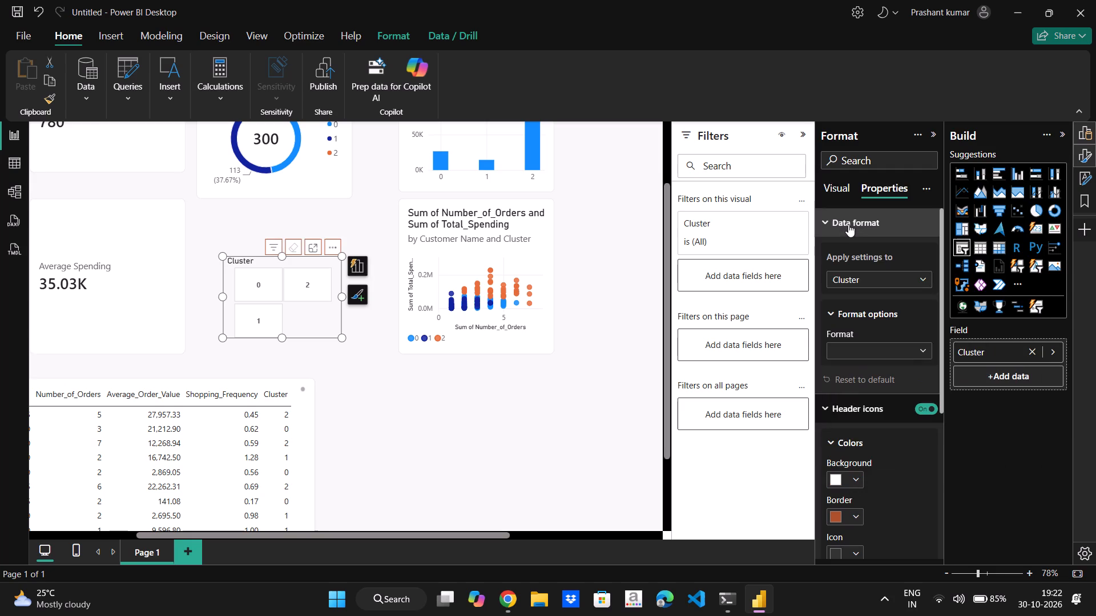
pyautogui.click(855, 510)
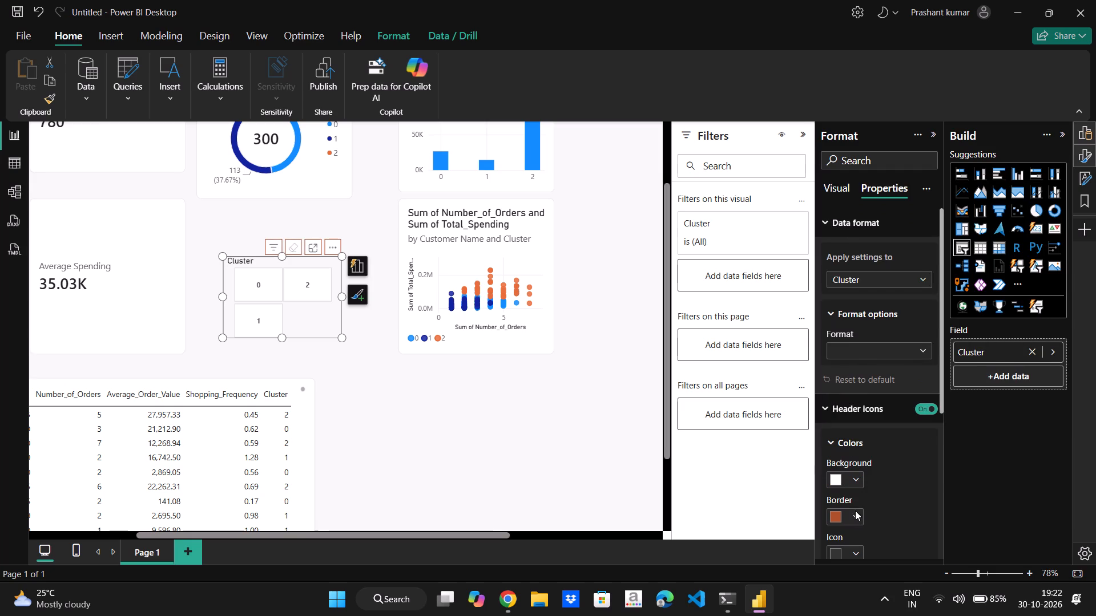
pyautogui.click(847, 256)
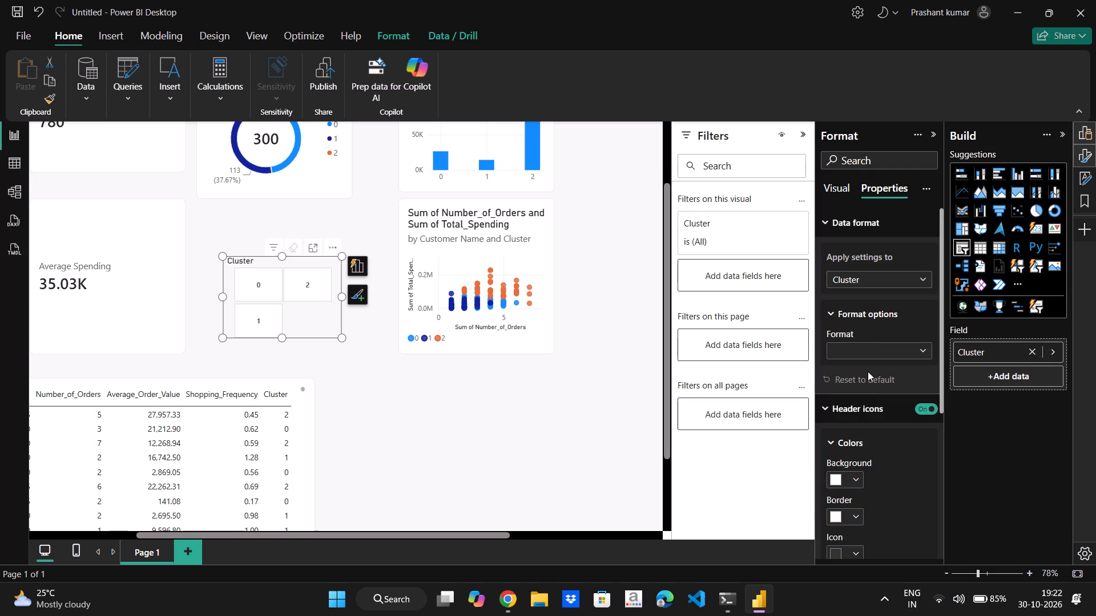
# Set the transparency of the Cluster slicer's header icons to 65%.
pyautogui.scroll(-2, 868, 371)
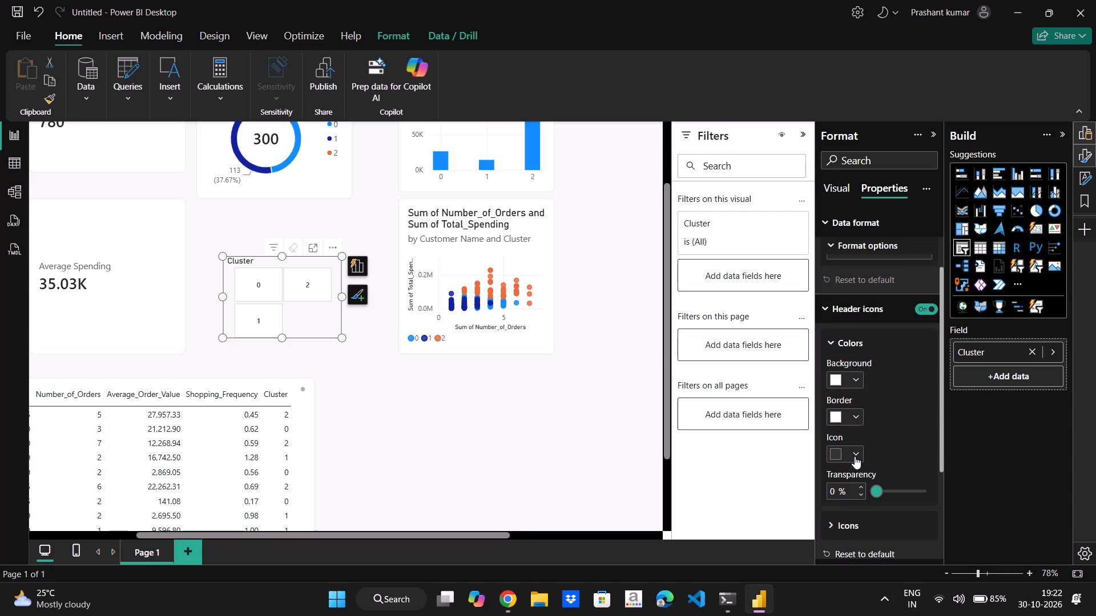
pyautogui.click(855, 456)
pyautogui.click(855, 456)
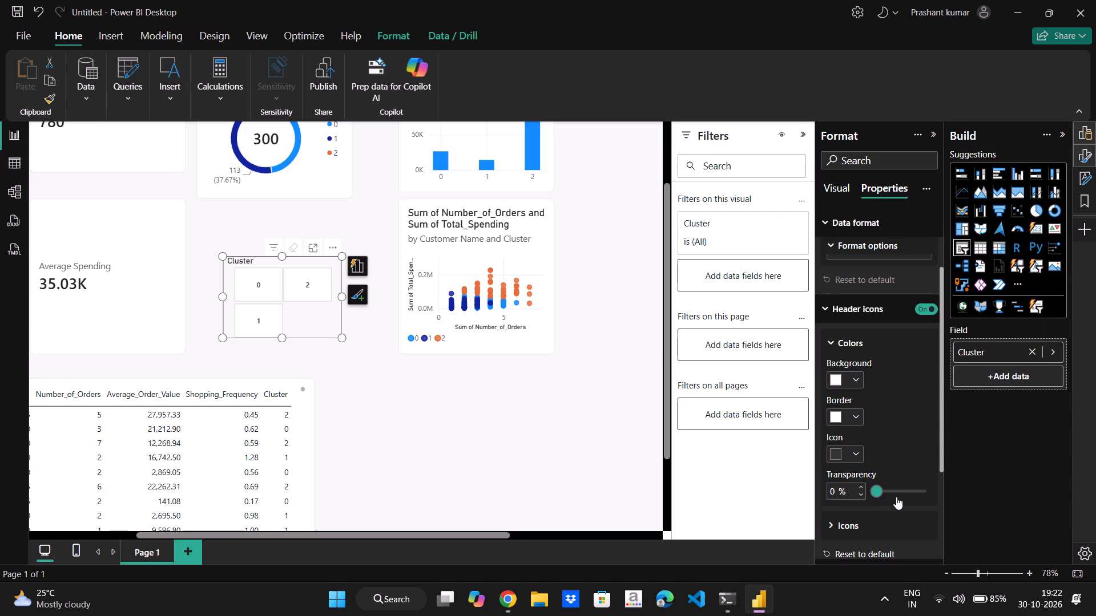
pyautogui.click(896, 497)
pyautogui.click(908, 496)
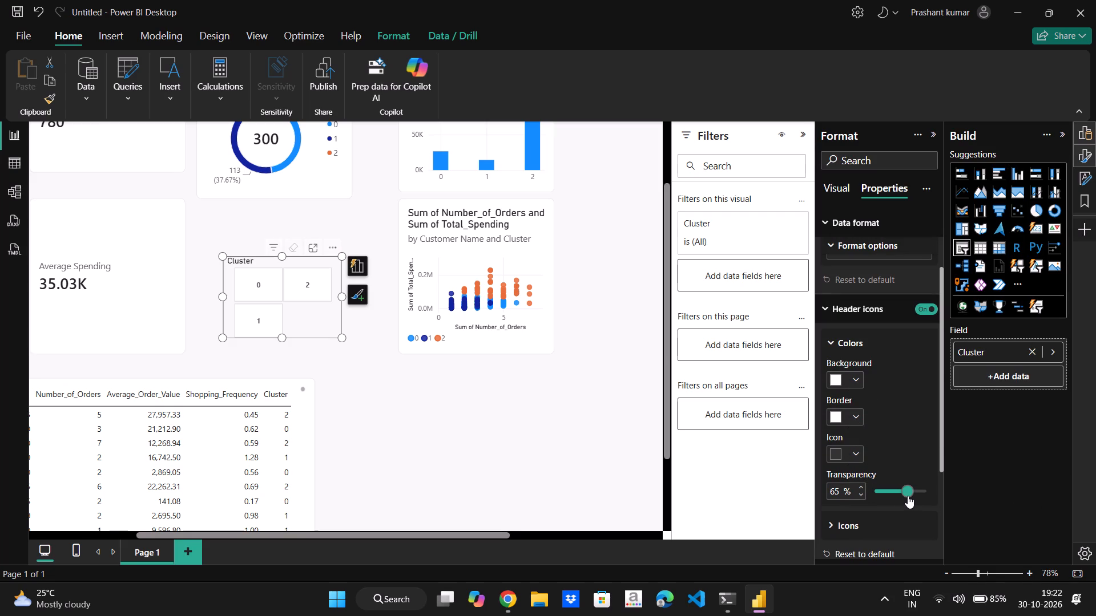
pyautogui.click(546, 452)
# Review the Cluster slicer's header icon settings and remaining general properties.
pyautogui.click(306, 318)
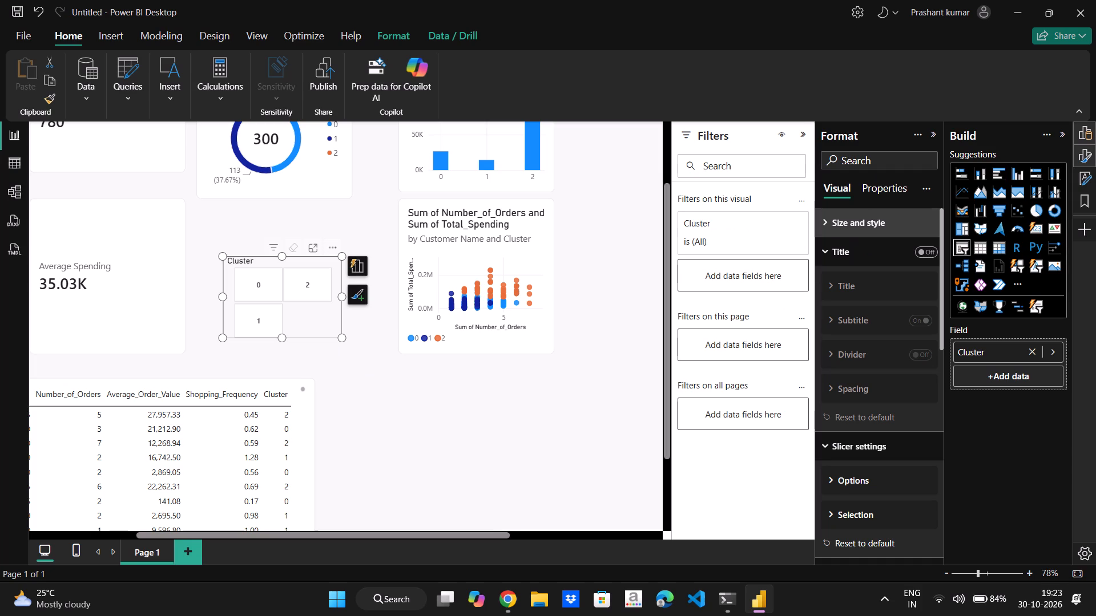
pyautogui.click(880, 194)
pyautogui.scroll(-1, 880, 403)
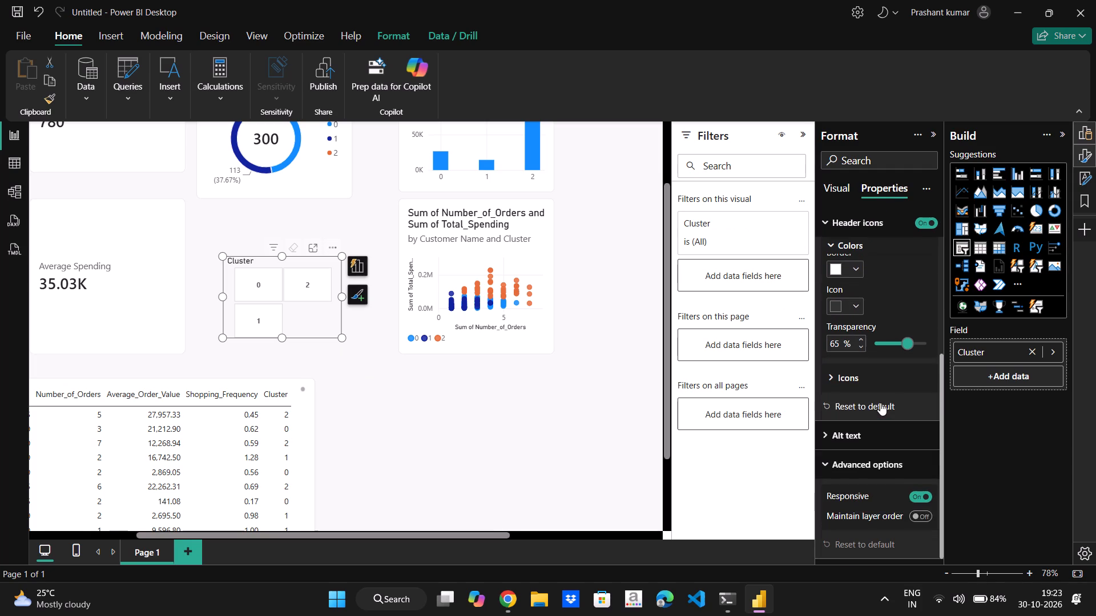
pyautogui.scroll(-2, 880, 403)
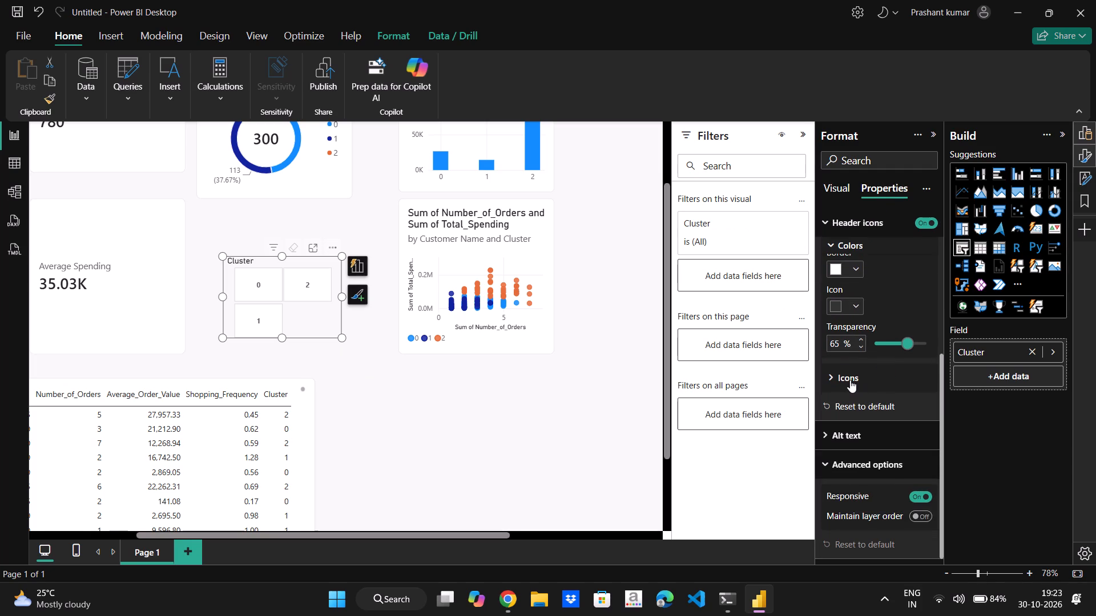
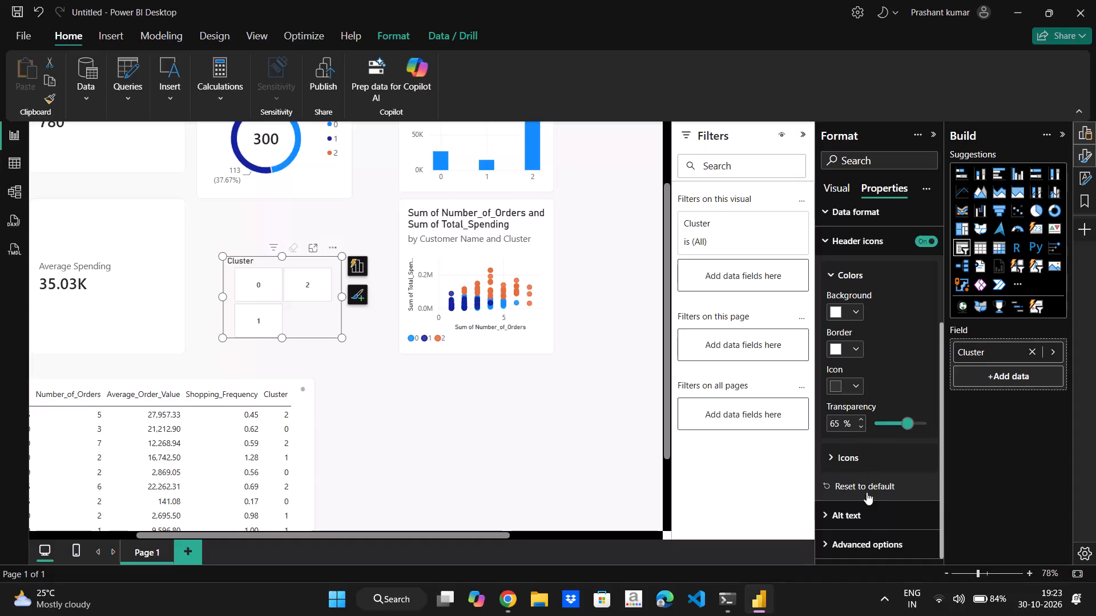
# Examine the Cluster slicer's advanced options, its data format choices and its header icon settings.
pyautogui.click(870, 543)
pyautogui.scroll(-2, 870, 543)
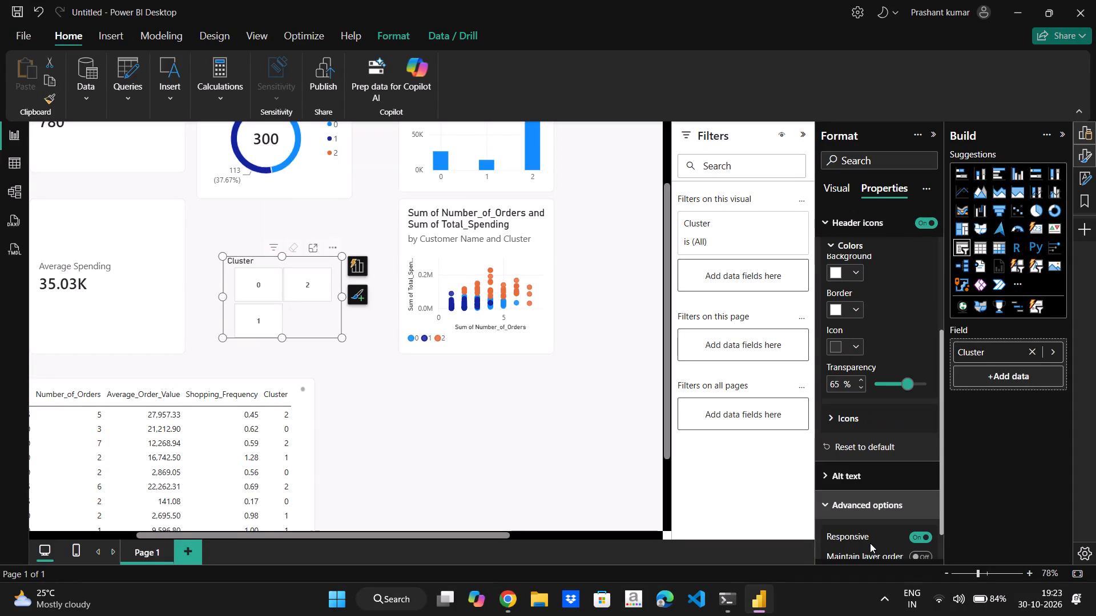
pyautogui.scroll(-1, 870, 543)
pyautogui.scroll(3, 876, 522)
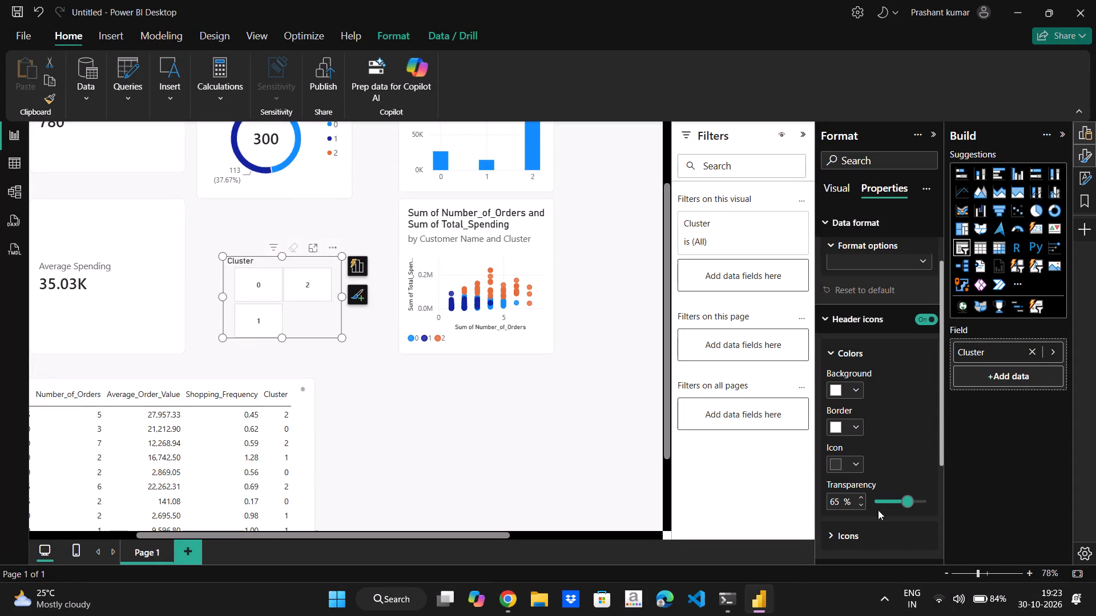
pyautogui.scroll(2, 885, 346)
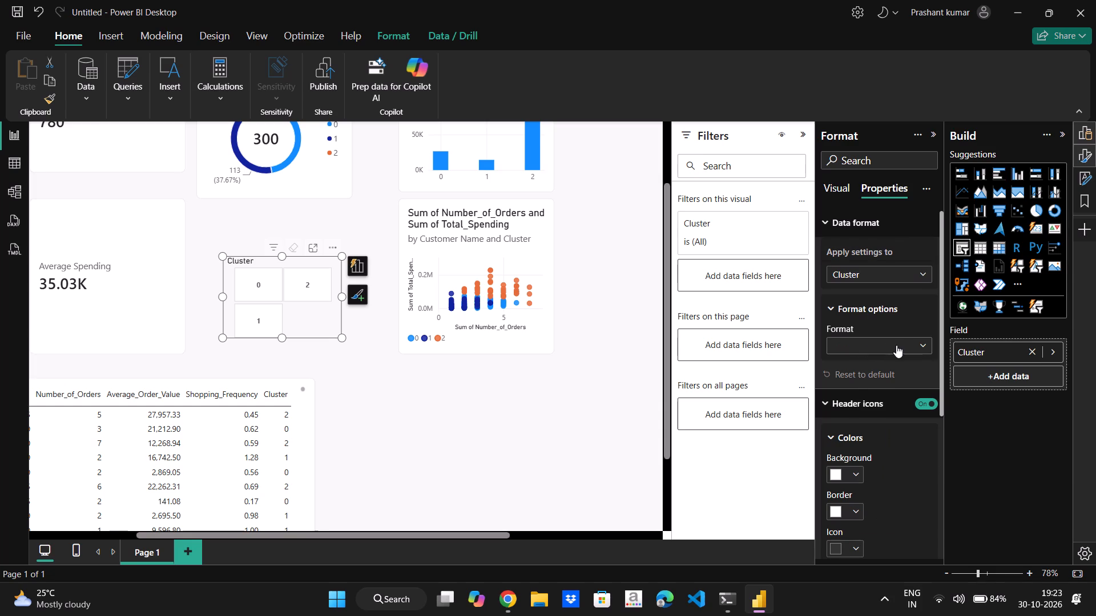
pyautogui.click(896, 345)
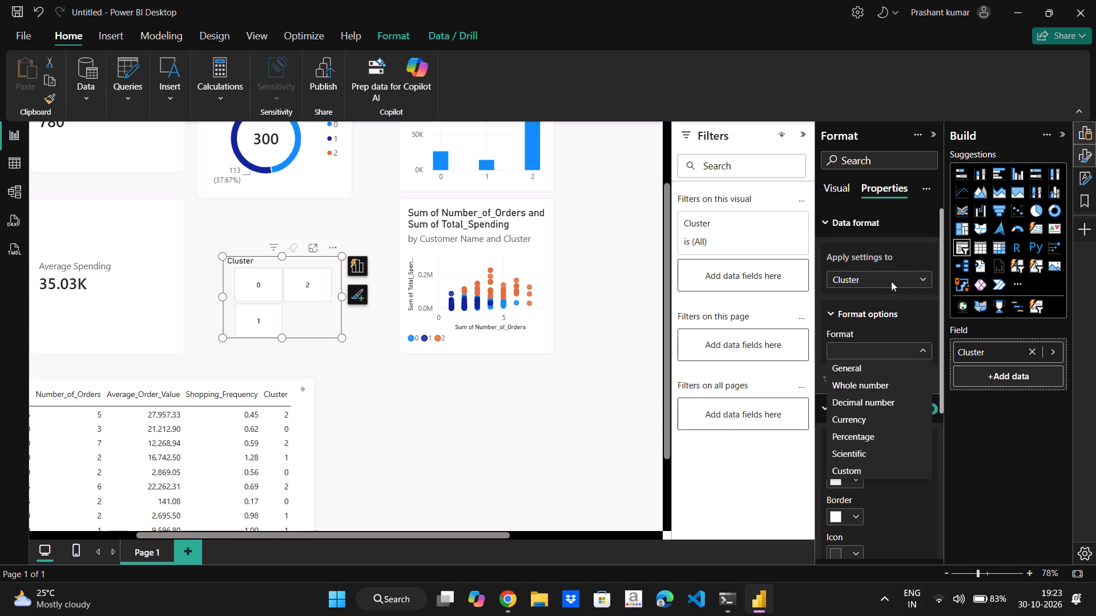
pyautogui.click(891, 281)
pyautogui.click(891, 281)
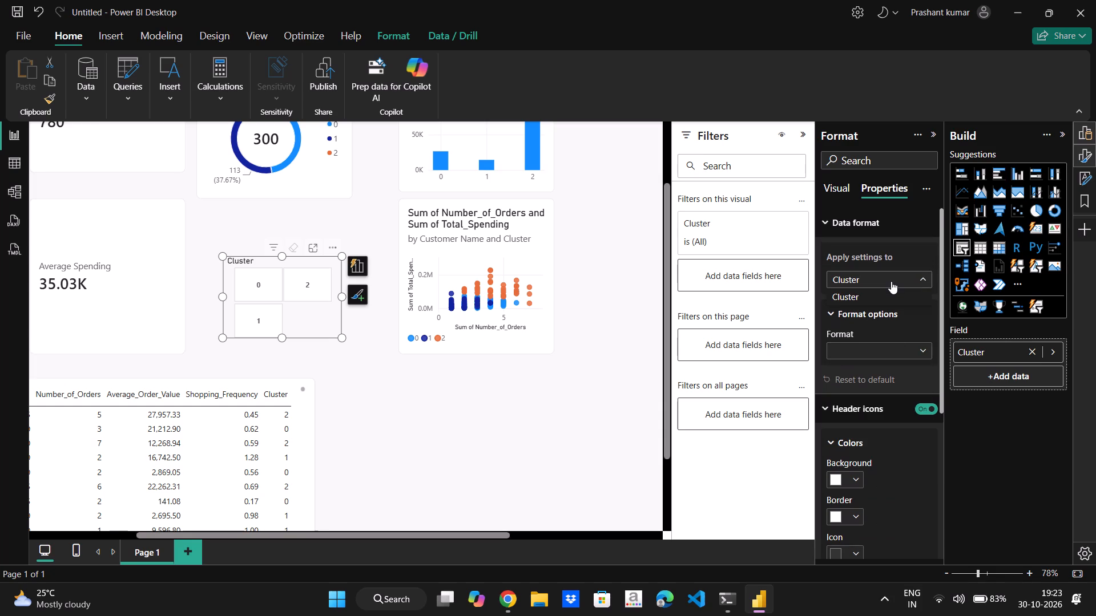
pyautogui.click(891, 281)
pyautogui.click(846, 221)
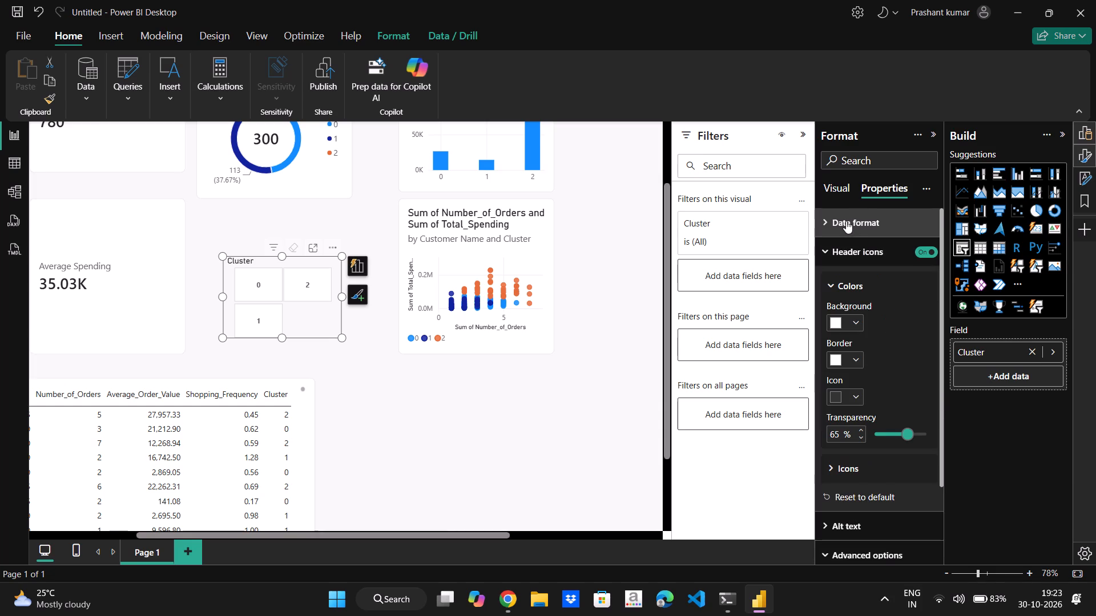
pyautogui.click(899, 302)
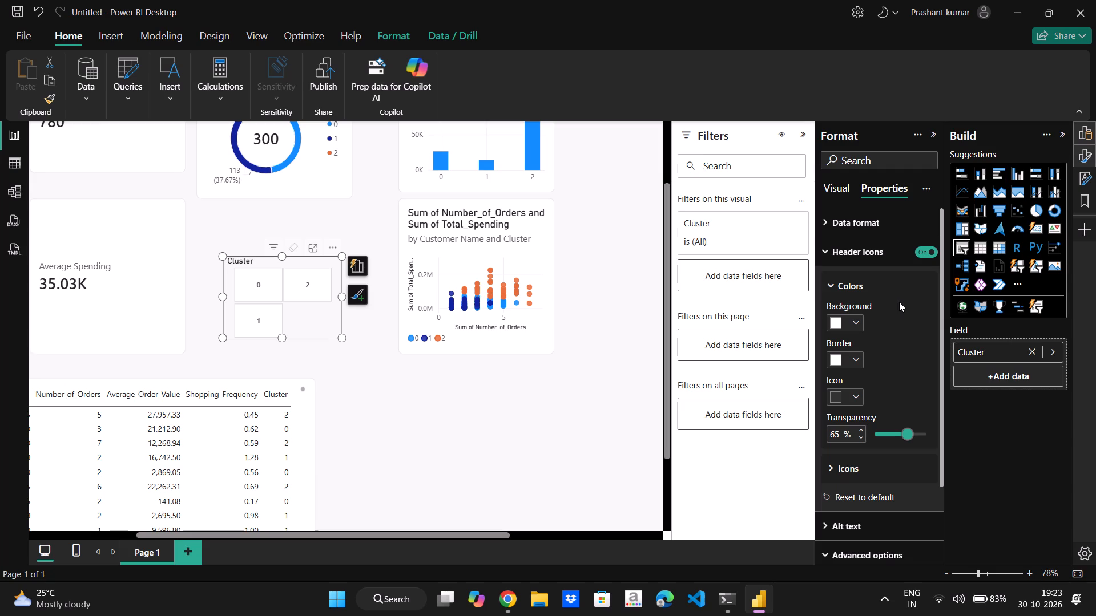
# Test the Cluster slicer by filtering the report on clusters 2, 0, 1, 2 and 0 in turn.
pyautogui.click(499, 448)
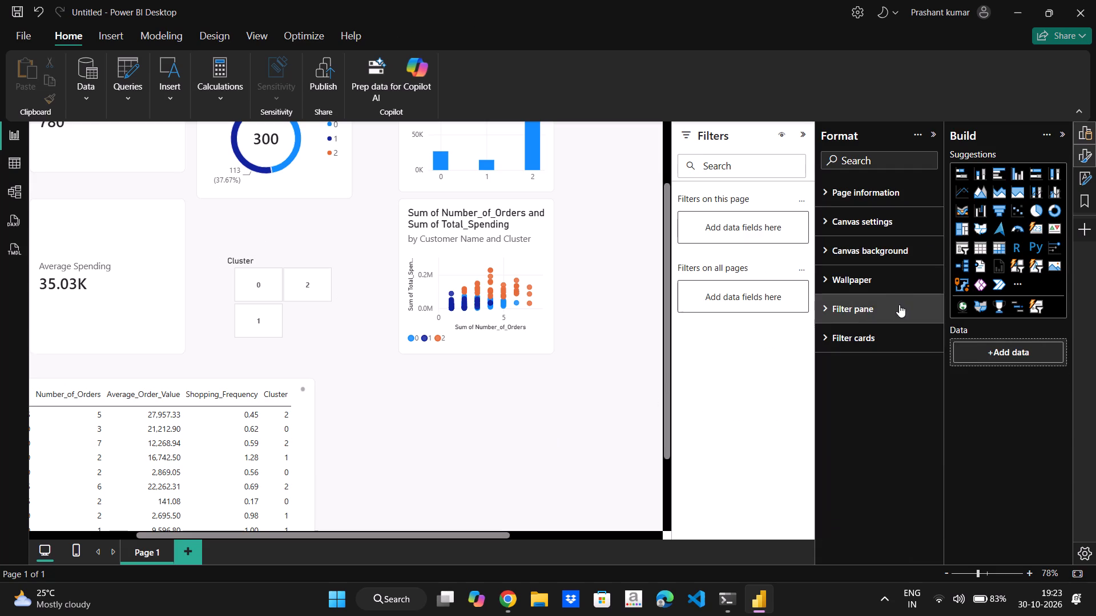
pyautogui.scroll(3, 573, 350)
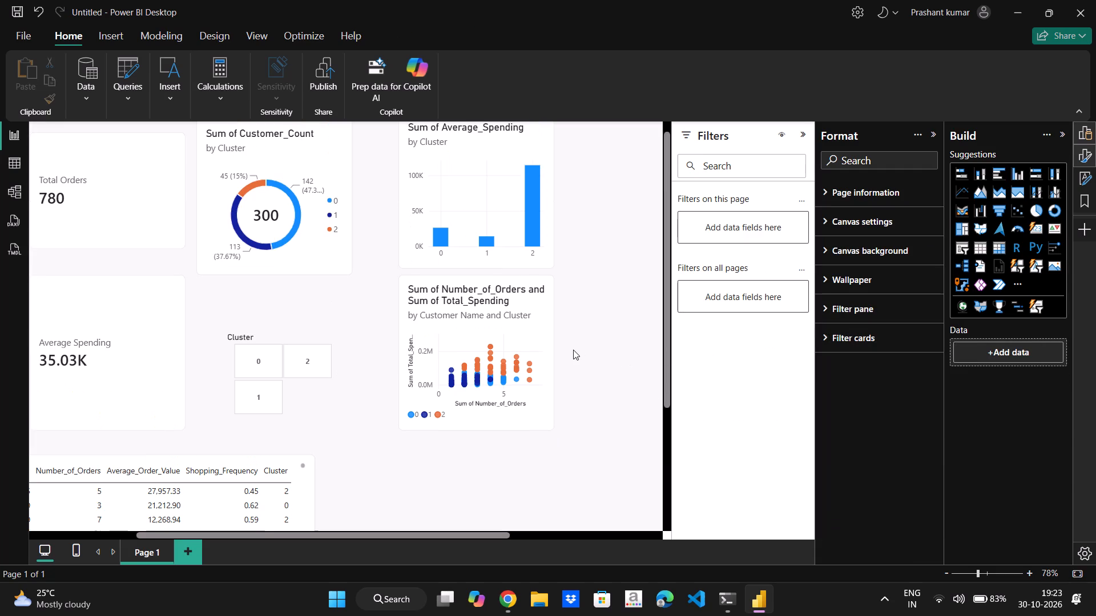
pyautogui.scroll(-3, 573, 350)
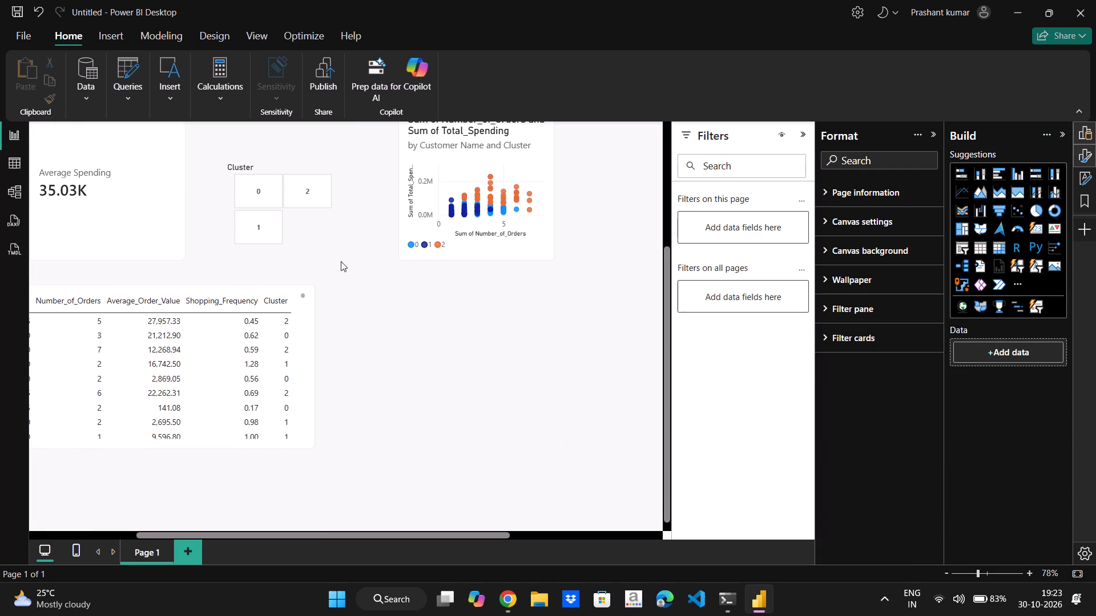
pyautogui.click(299, 196)
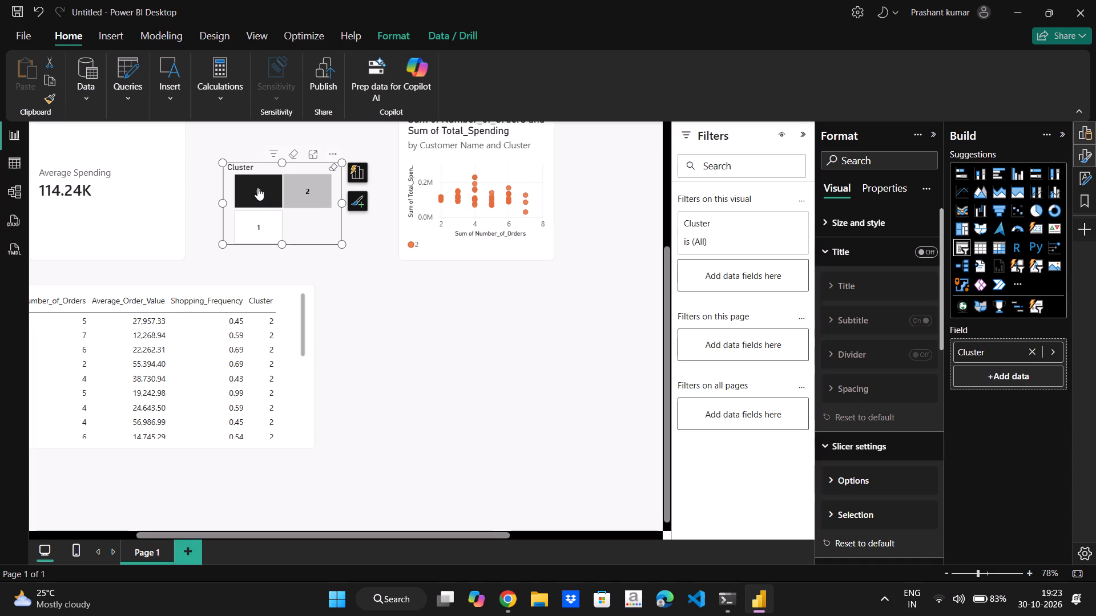
pyautogui.click(257, 188)
pyautogui.click(259, 222)
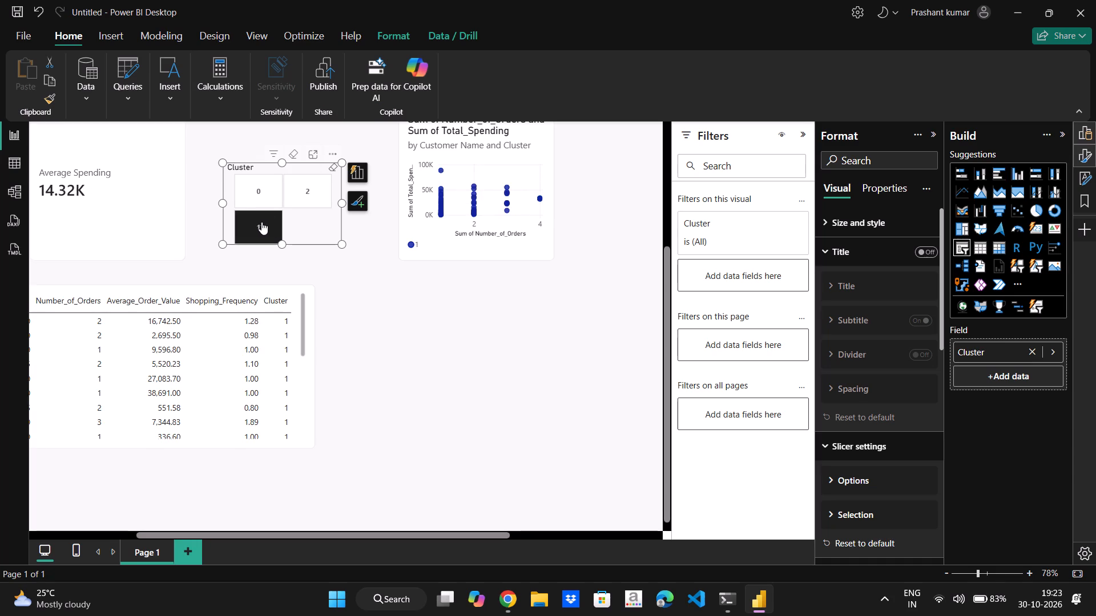
pyautogui.click(311, 198)
pyautogui.click(247, 198)
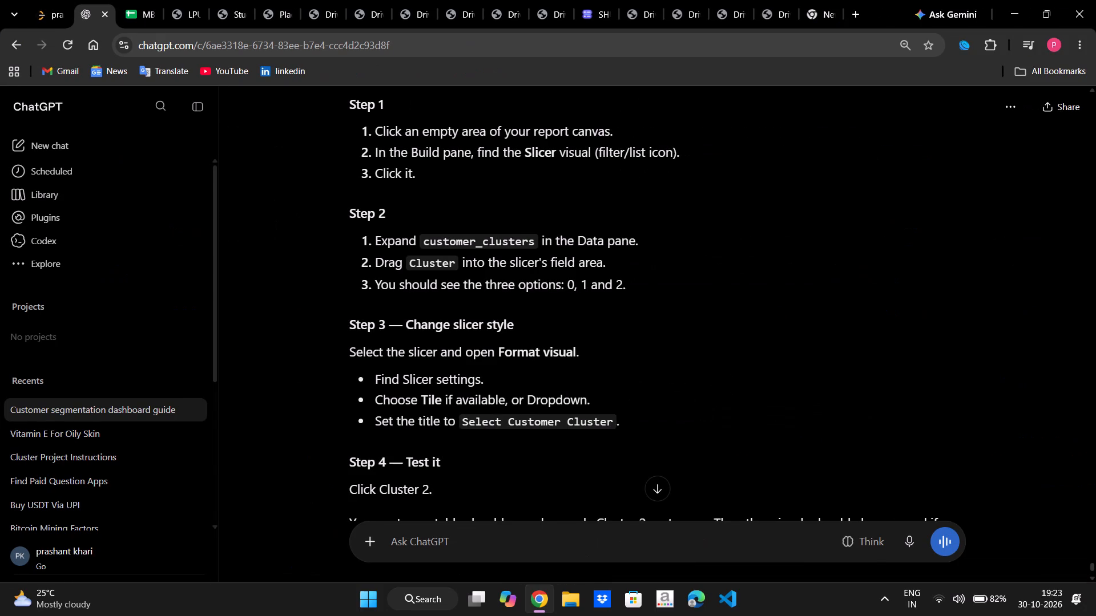
# Check ChatGPT's remaining slicer instructions in Chrome and add a blank second slicer in Power BI, narrowed and placed beneath the scatter chart.
pyautogui.scroll(-1, 557, 375)
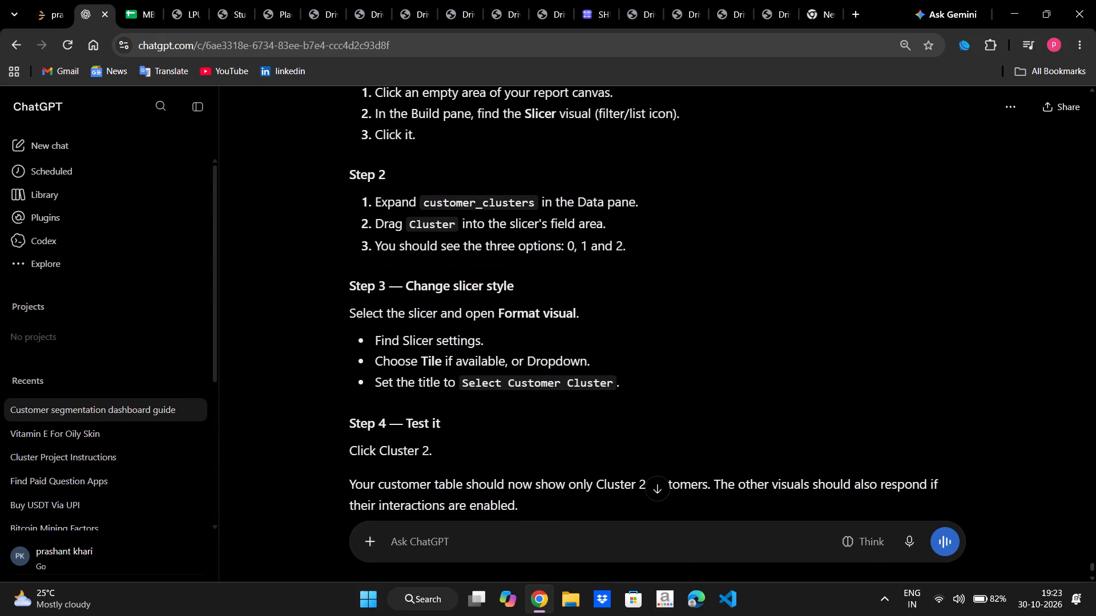
pyautogui.scroll(-3, 557, 375)
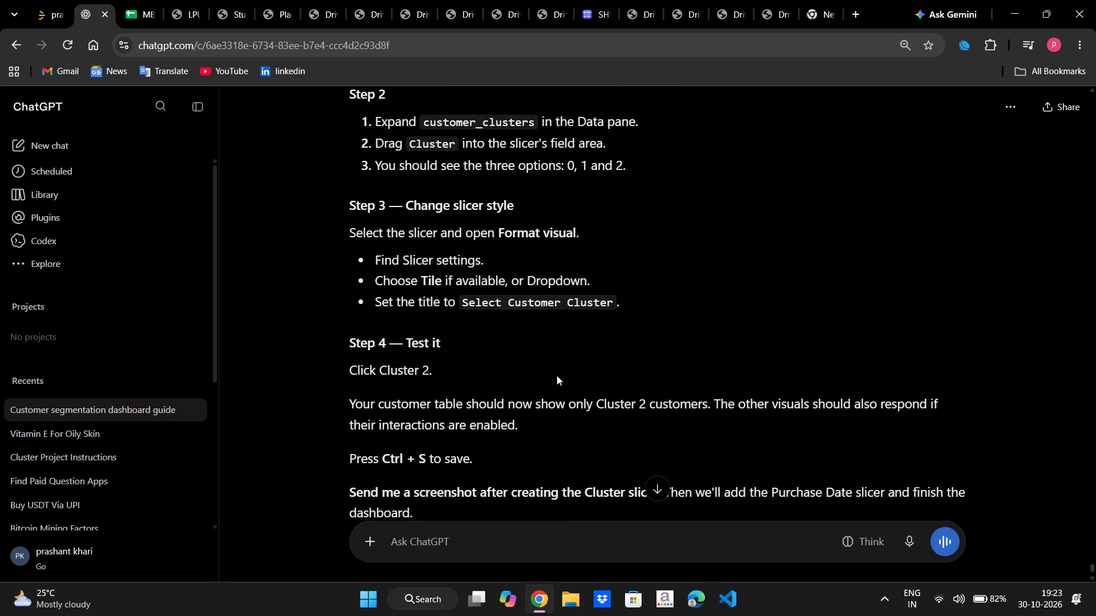
pyautogui.scroll(-1, 557, 375)
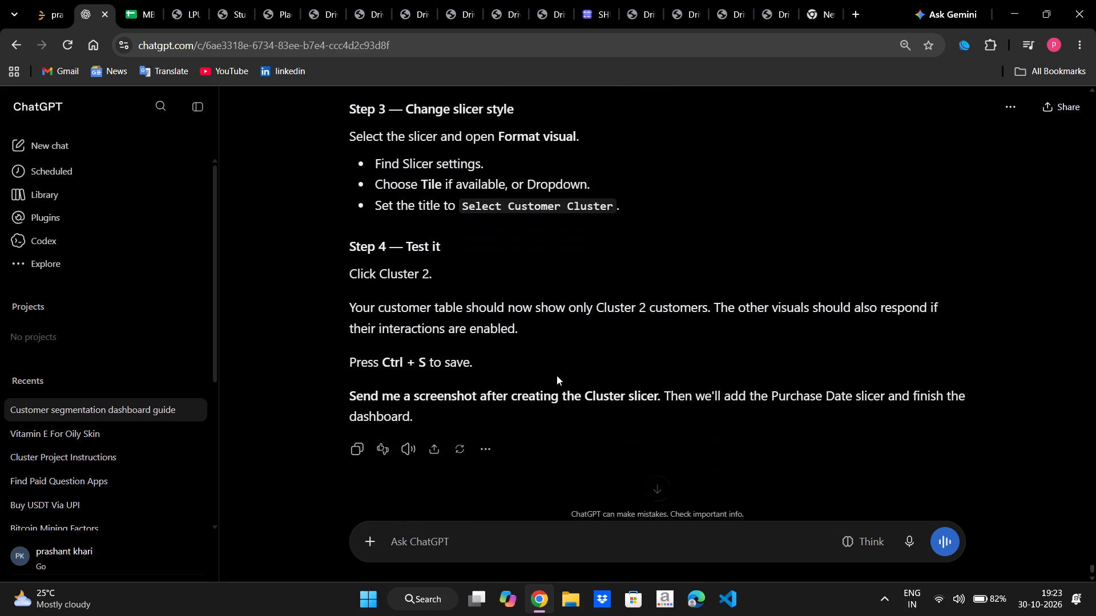
pyautogui.scroll(-1, 557, 375)
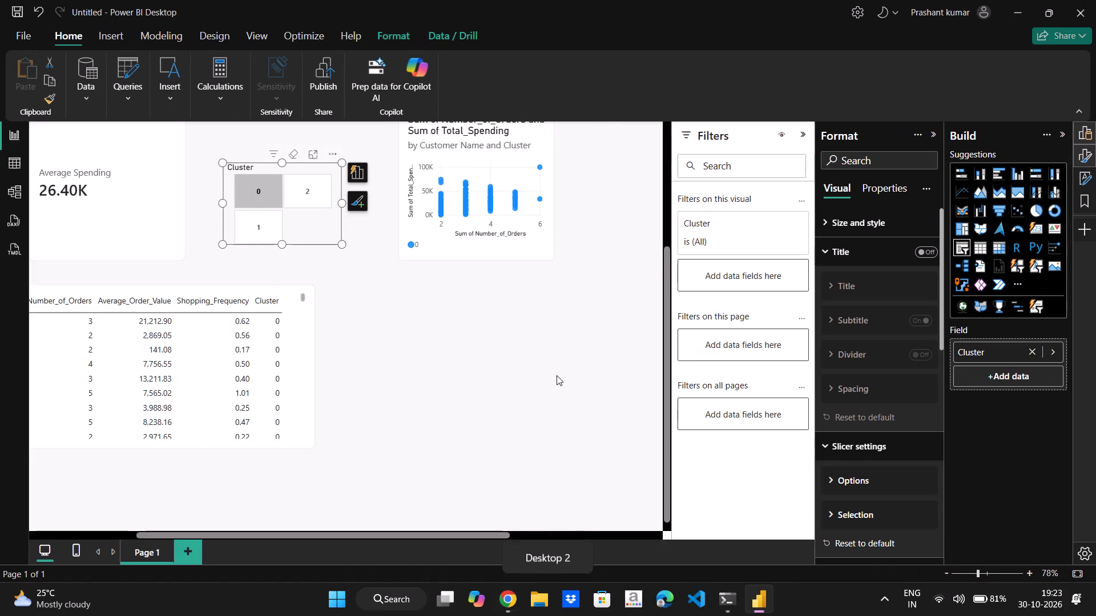
pyautogui.click(461, 375)
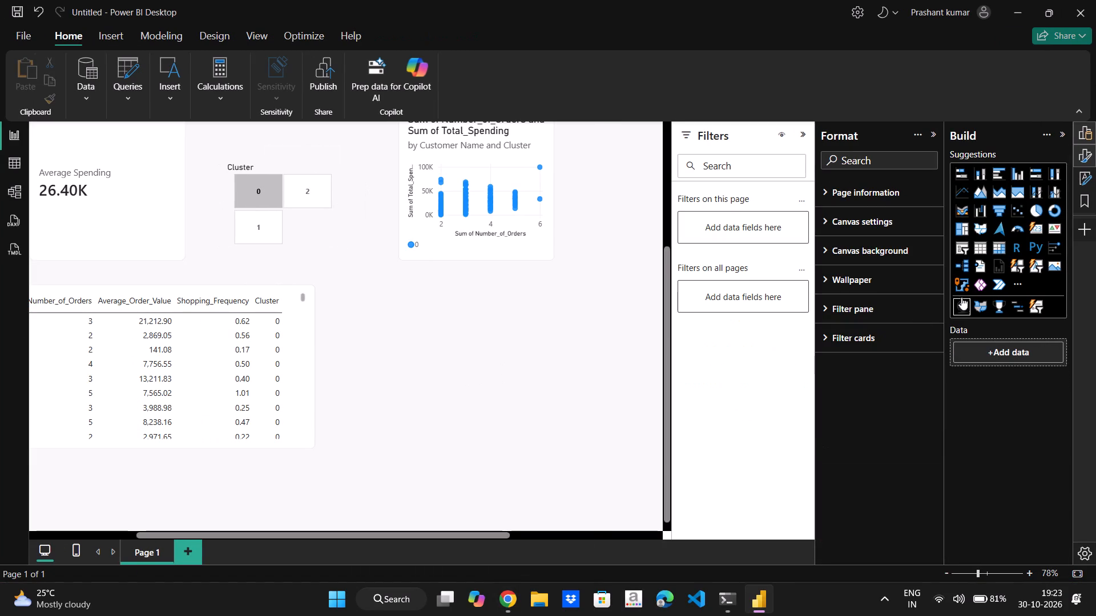
pyautogui.click(964, 250)
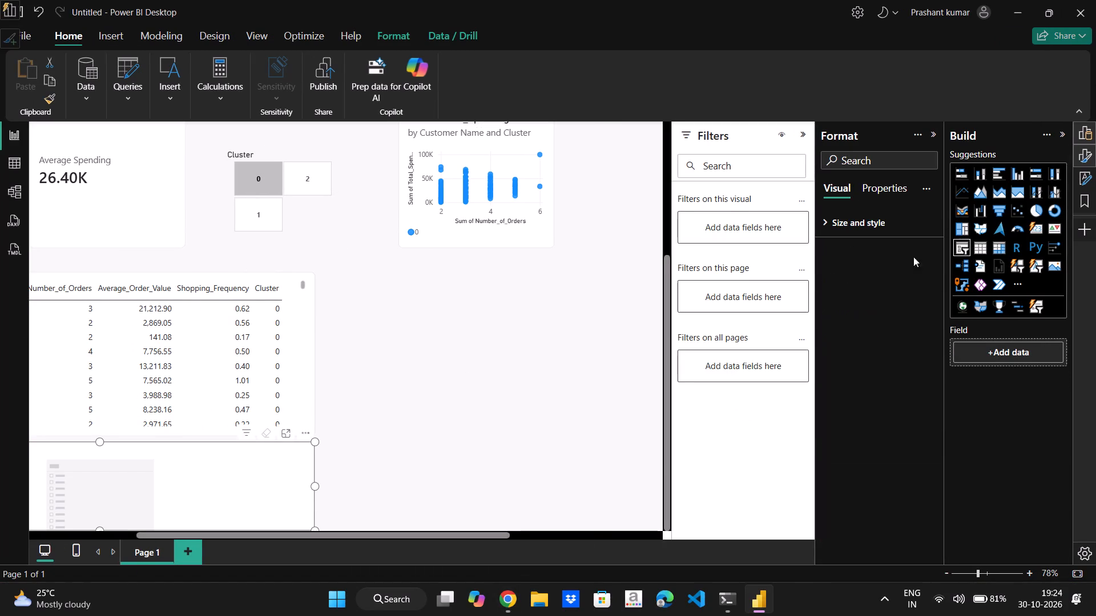
pyautogui.moveTo(223, 487); pyautogui.dragTo(585, 325)
pyautogui.moveTo(585, 325); pyautogui.dragTo(473, 324)
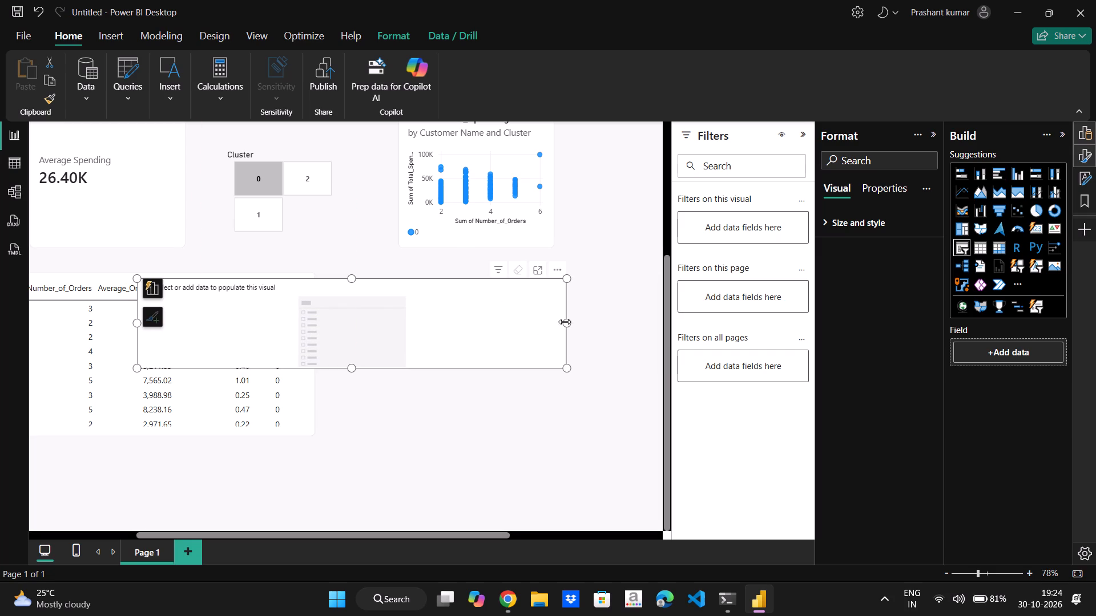
pyautogui.moveTo(565, 322); pyautogui.dragTo(308, 306)
pyautogui.moveTo(260, 291); pyautogui.dragTo(512, 282)
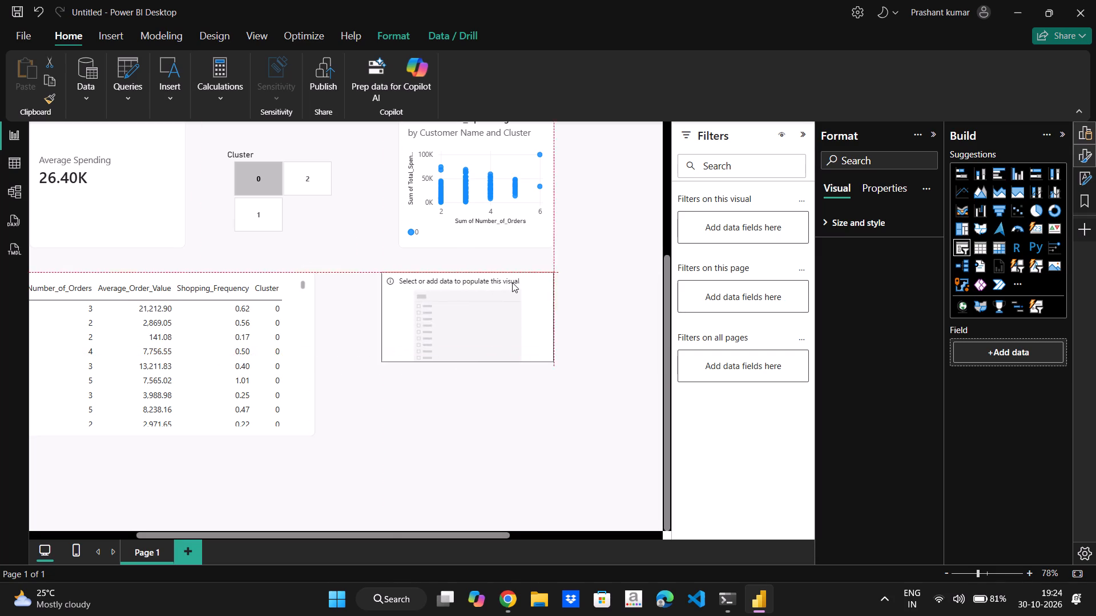
pyautogui.moveTo(512, 282); pyautogui.dragTo(514, 283)
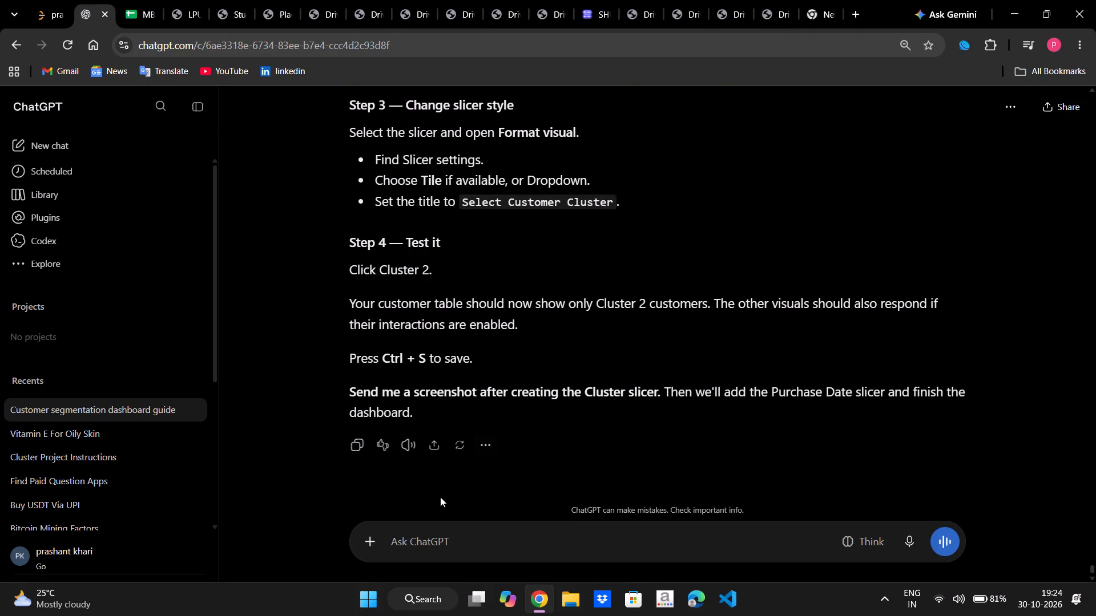
# Capture a screenshot of the Cluster slicer area in Power BI.
pyautogui.press('shift+super+s')
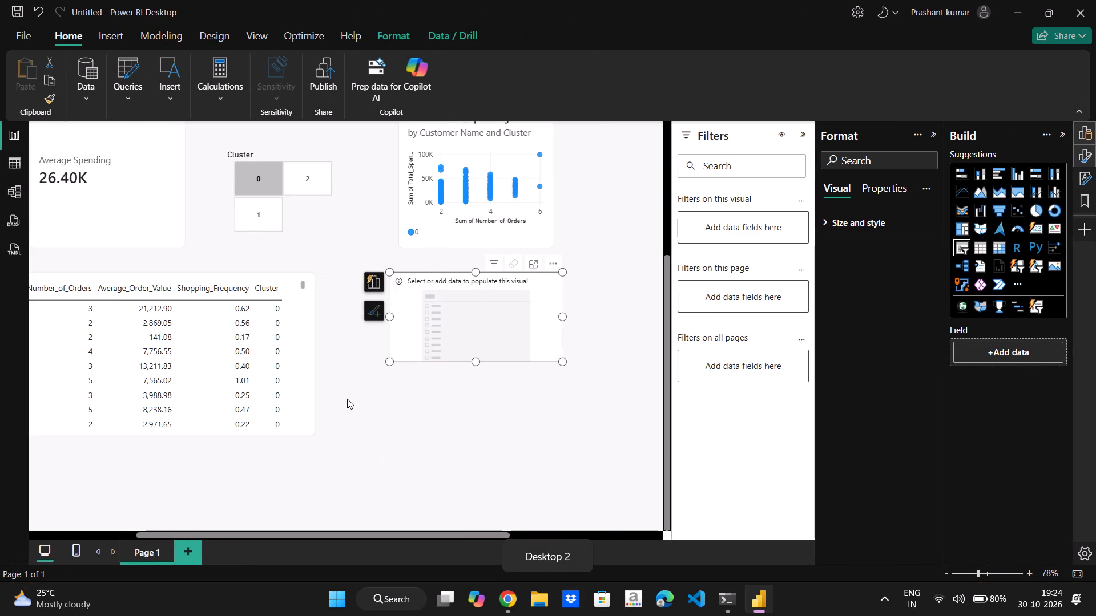
pyautogui.moveTo(178, 129); pyautogui.dragTo(389, 256)
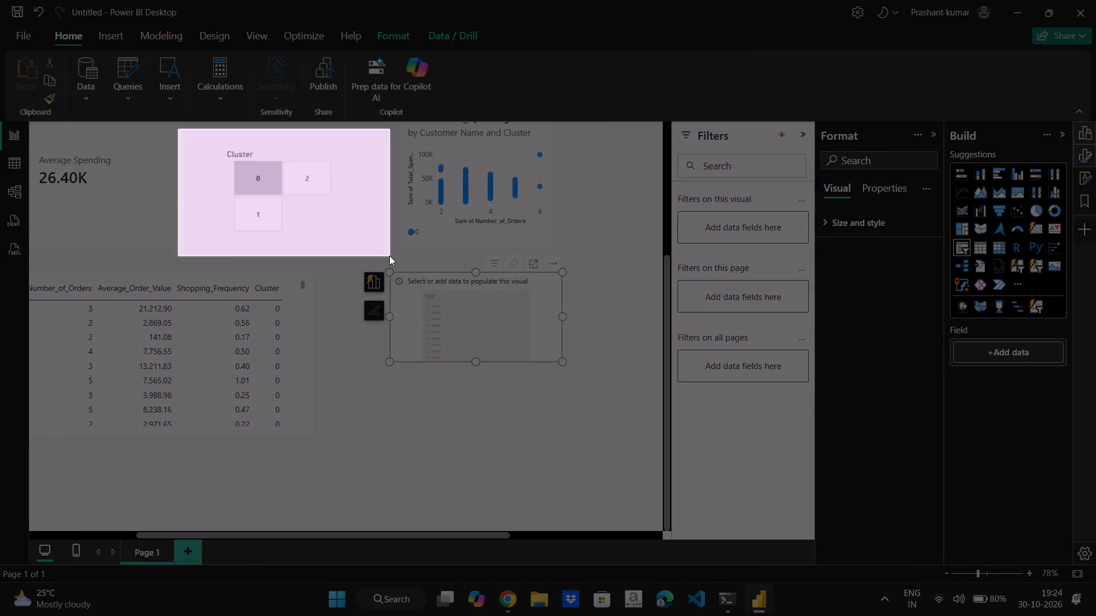
# Filter on cluster 2 briefly and clear the Cluster slicer's selection.
pyautogui.click(291, 177)
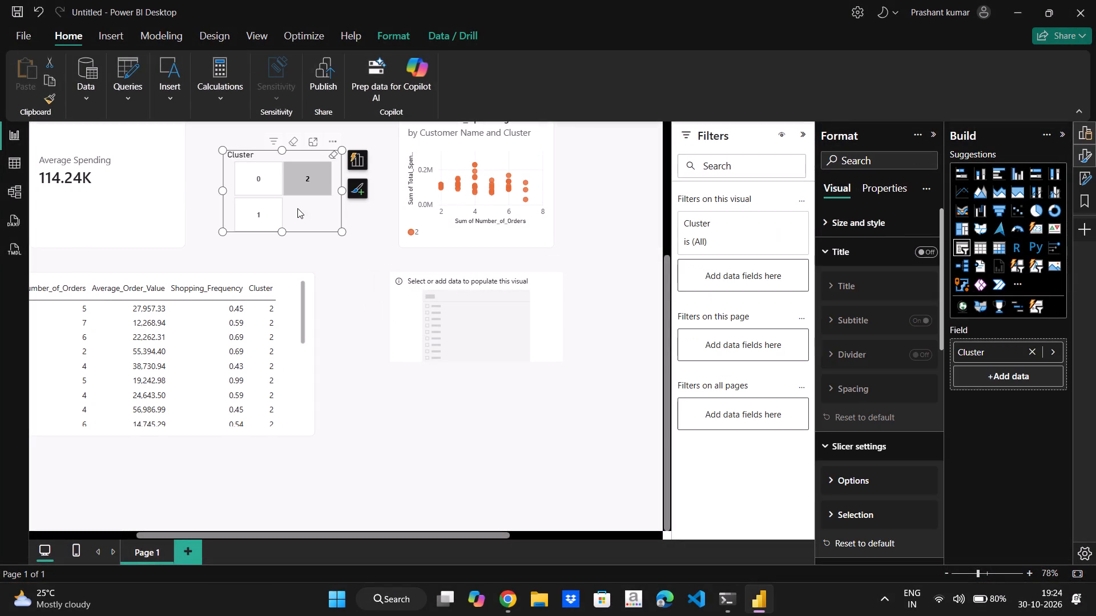
pyautogui.click(297, 208)
pyautogui.click(293, 140)
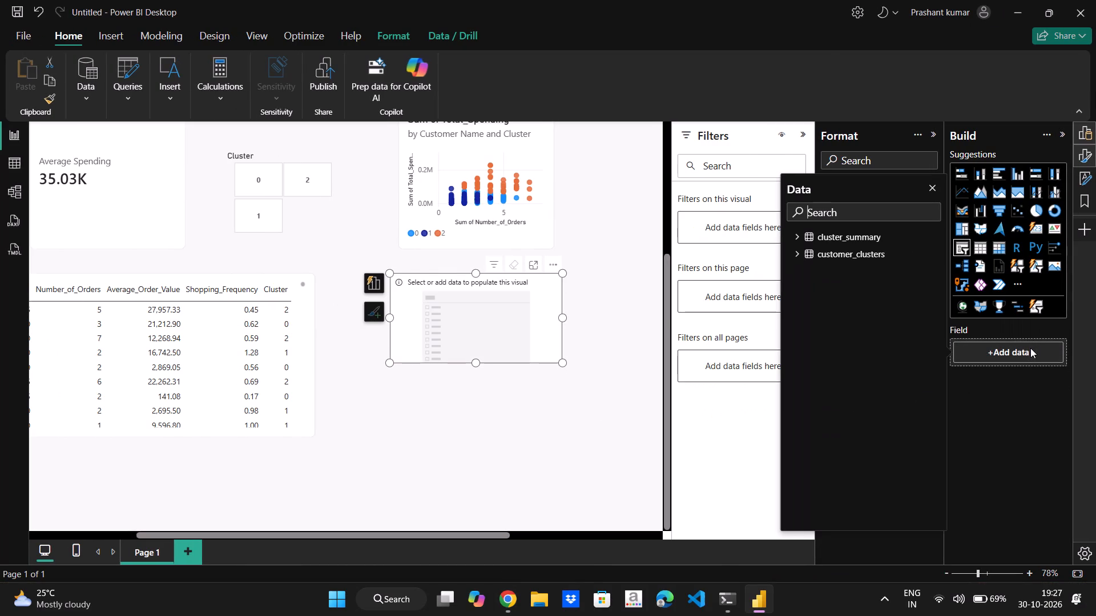
pyautogui.click(831, 261)
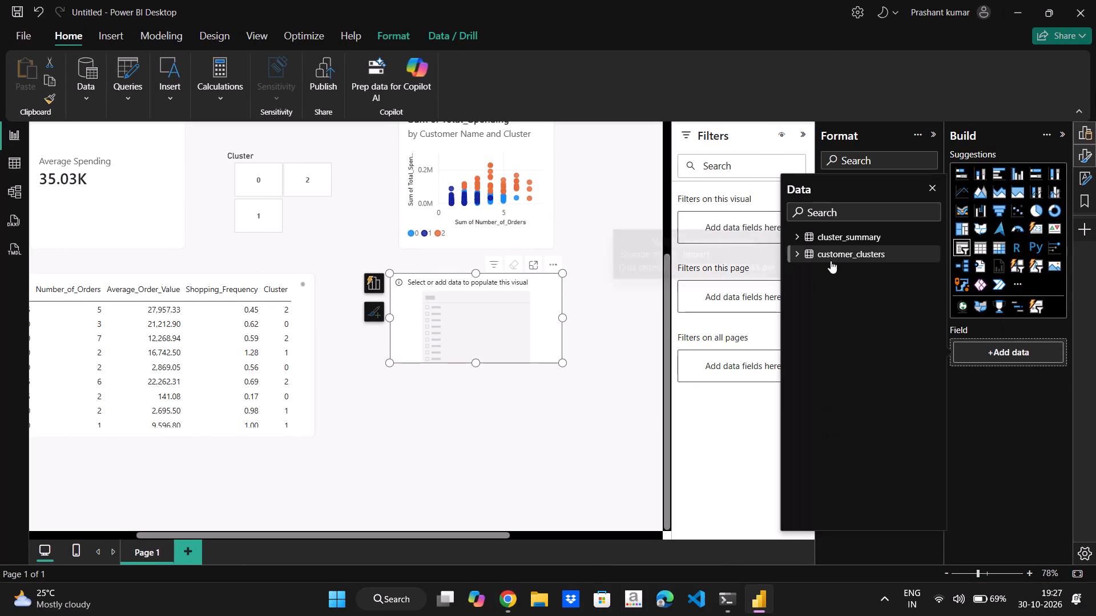
pyautogui.click(812, 253)
pyautogui.click(812, 253)
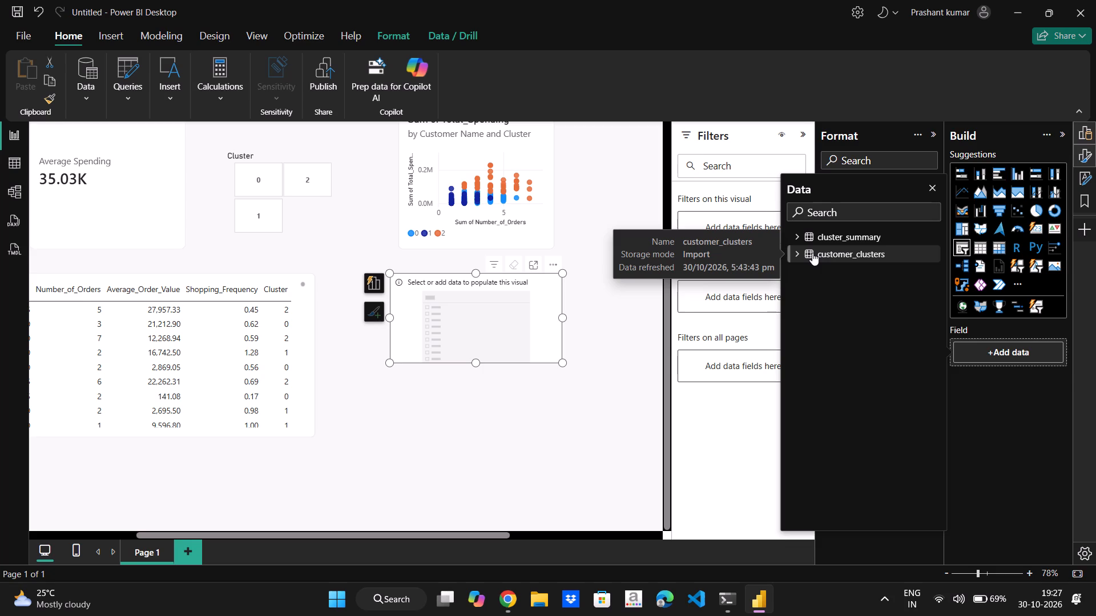
pyautogui.click(794, 253)
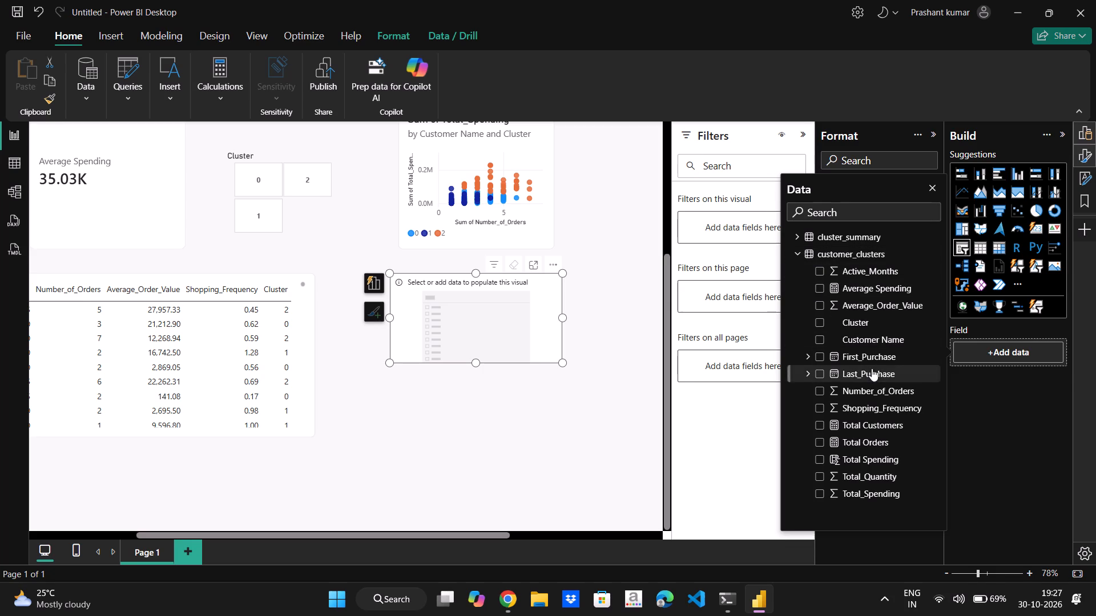
pyautogui.click(820, 356)
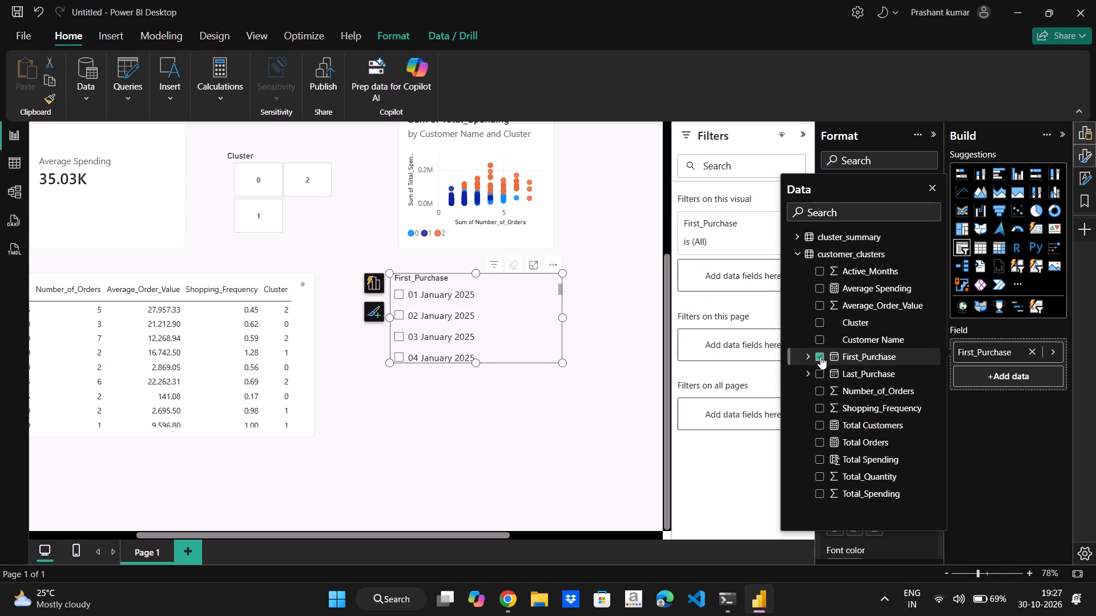
# Select 01 January 2025 in the First_Purchase slicer.
pyautogui.click(494, 291)
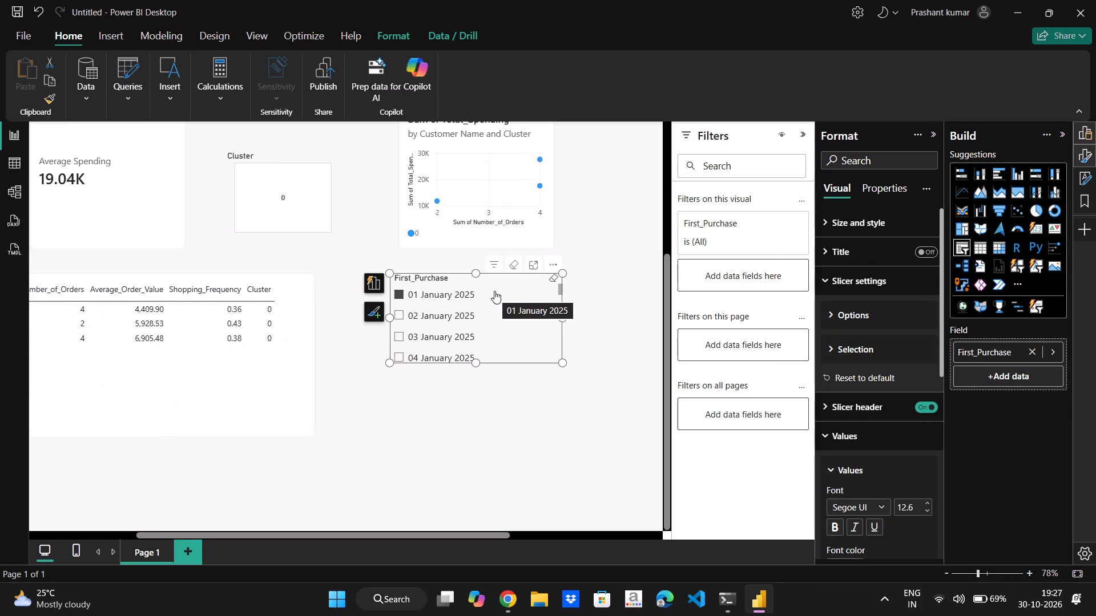
# Examine the First_Purchase slicer's formatting options, including size and style, title, slicer settings, slicer header, values and selection icon.
pyautogui.click(868, 222)
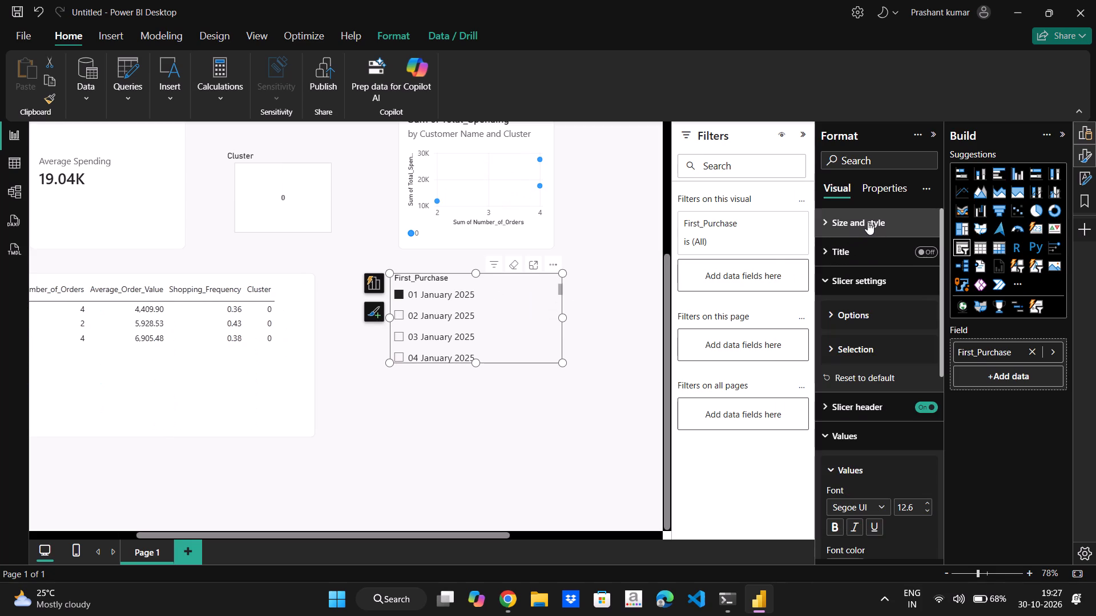
pyautogui.scroll(-3, 875, 323)
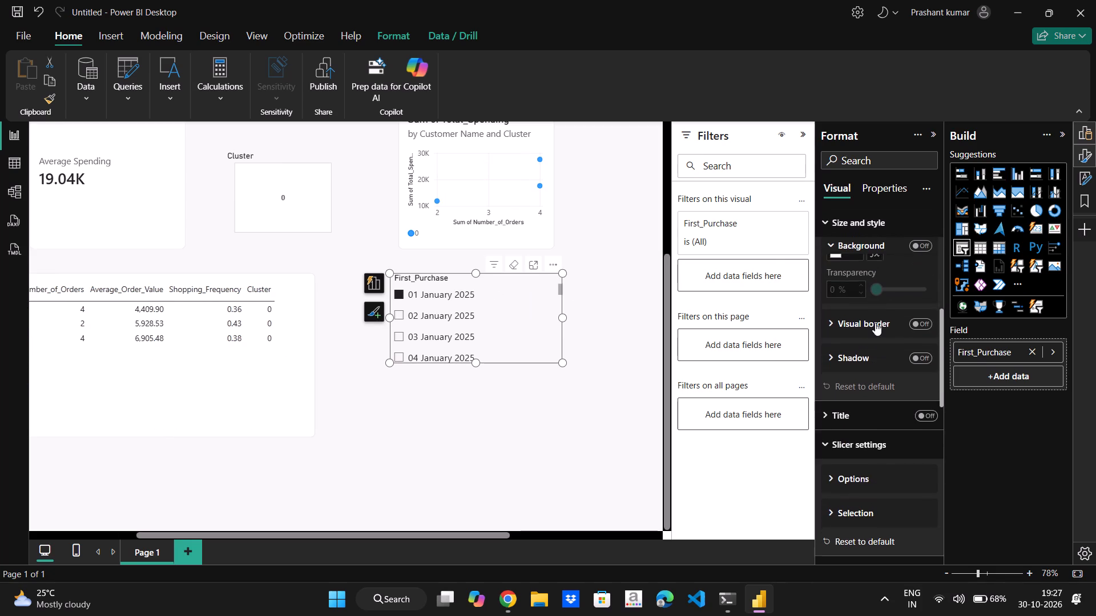
pyautogui.scroll(-1, 875, 323)
pyautogui.click(875, 323)
pyautogui.scroll(-4, 875, 323)
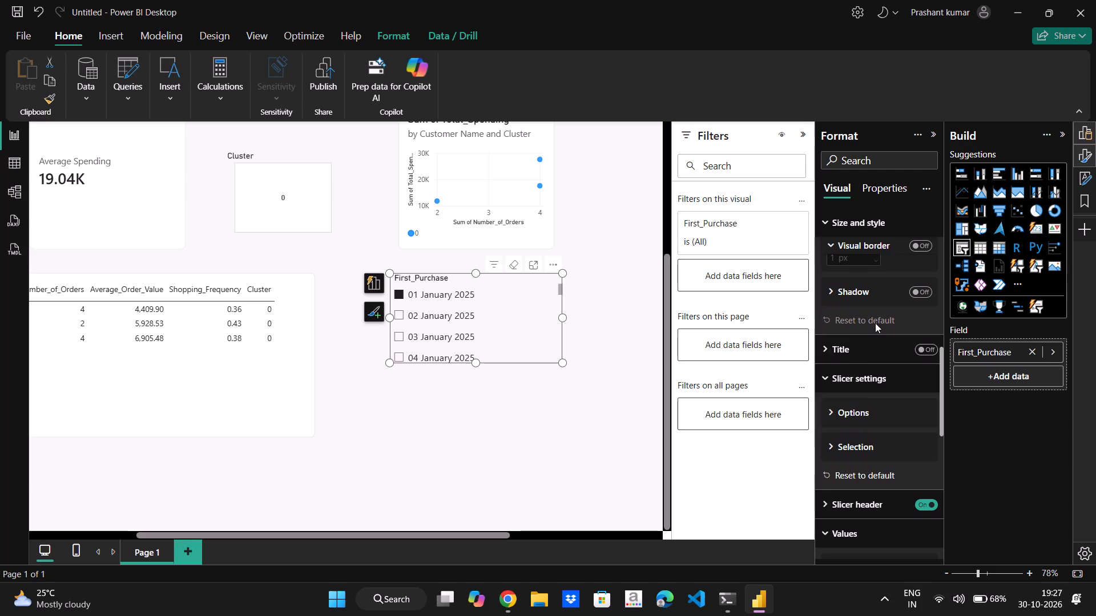
pyautogui.click(853, 355)
pyautogui.scroll(-3, 853, 355)
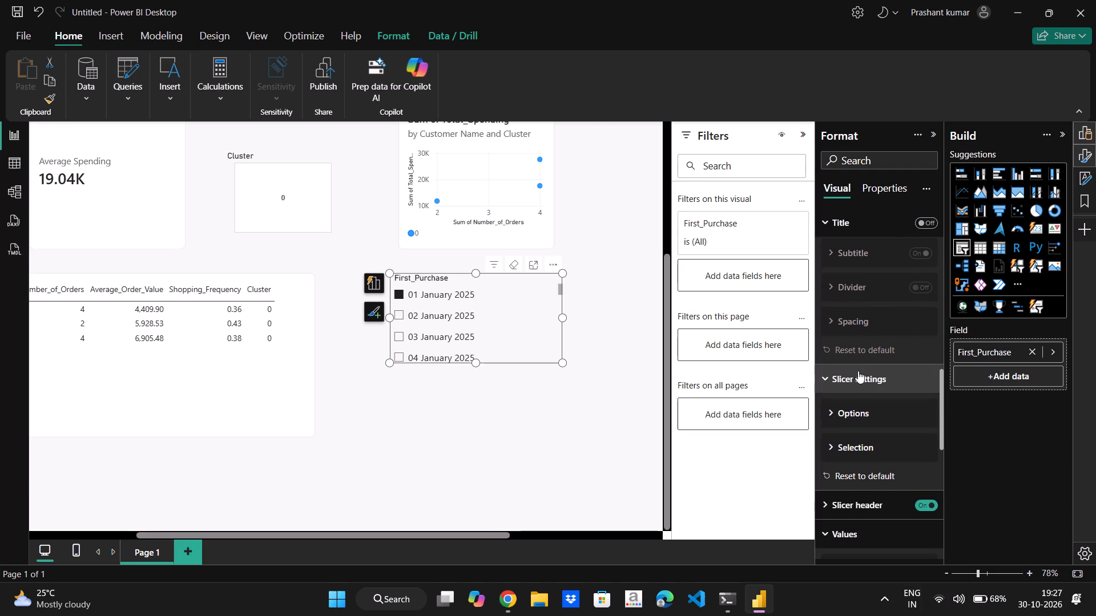
pyautogui.click(859, 376)
pyautogui.scroll(-4, 859, 376)
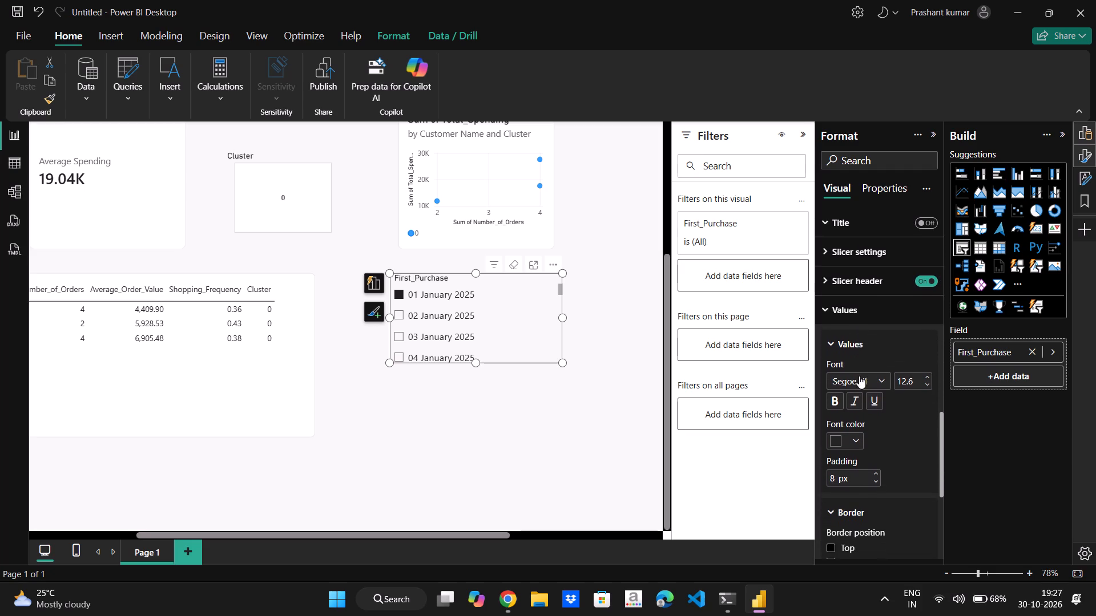
pyautogui.click(861, 285)
pyautogui.scroll(-1, 861, 285)
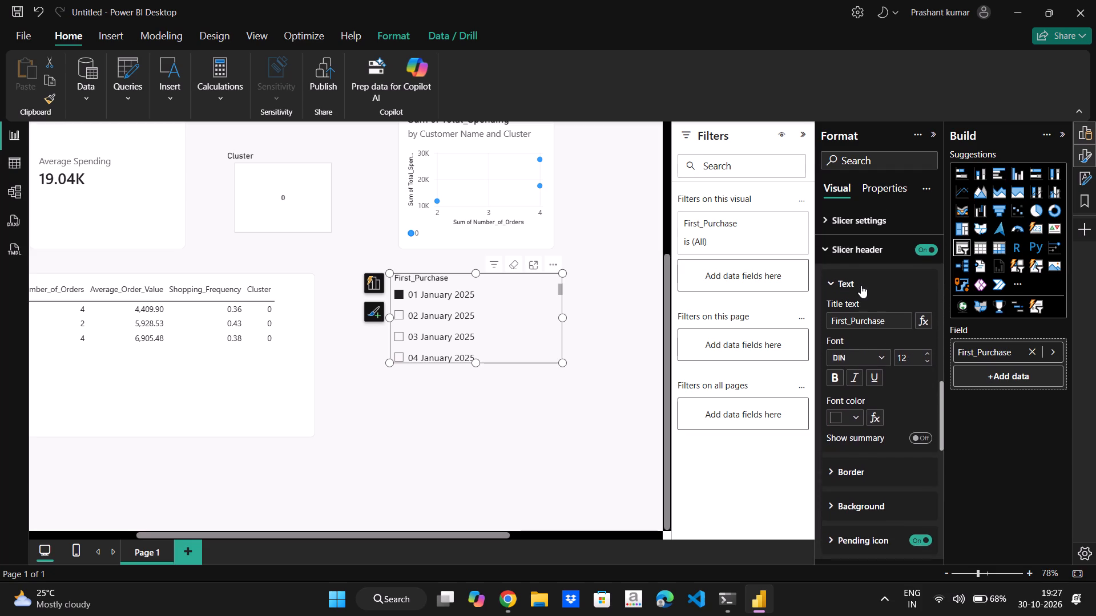
pyautogui.scroll(-3, 861, 285)
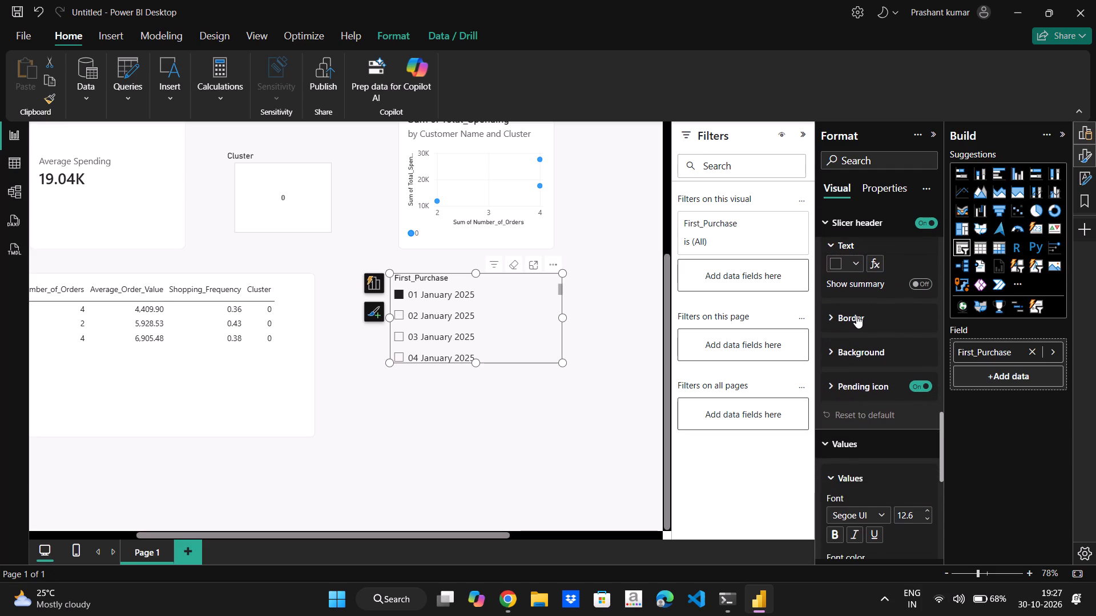
pyautogui.click(856, 315)
pyautogui.scroll(-4, 856, 315)
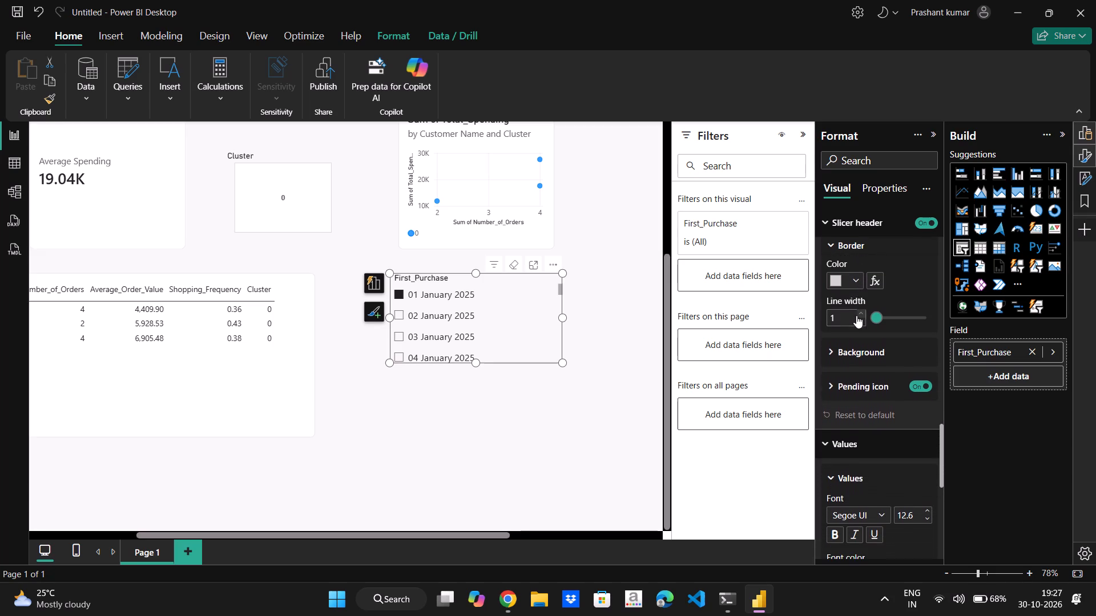
pyautogui.scroll(-1, 856, 315)
pyautogui.click(856, 329)
pyautogui.click(857, 335)
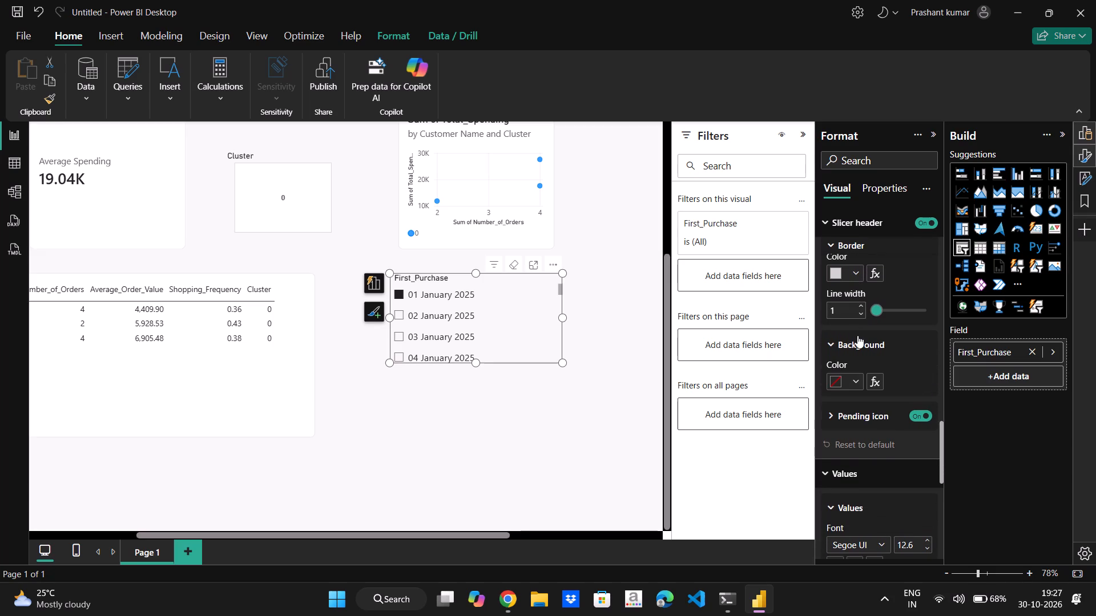
pyautogui.scroll(-4, 858, 342)
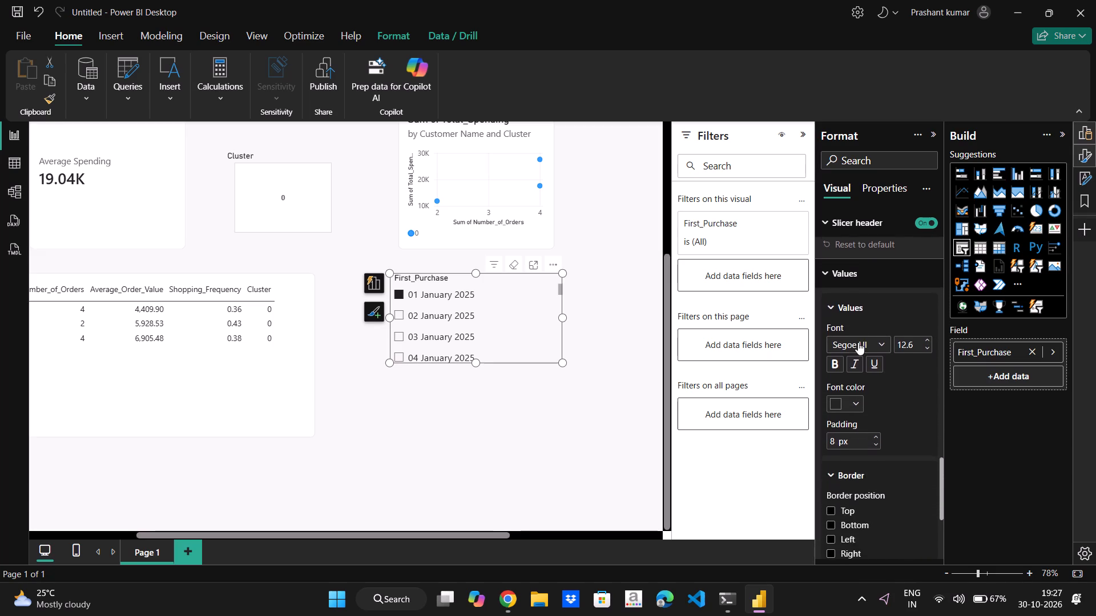
pyautogui.scroll(-6, 858, 342)
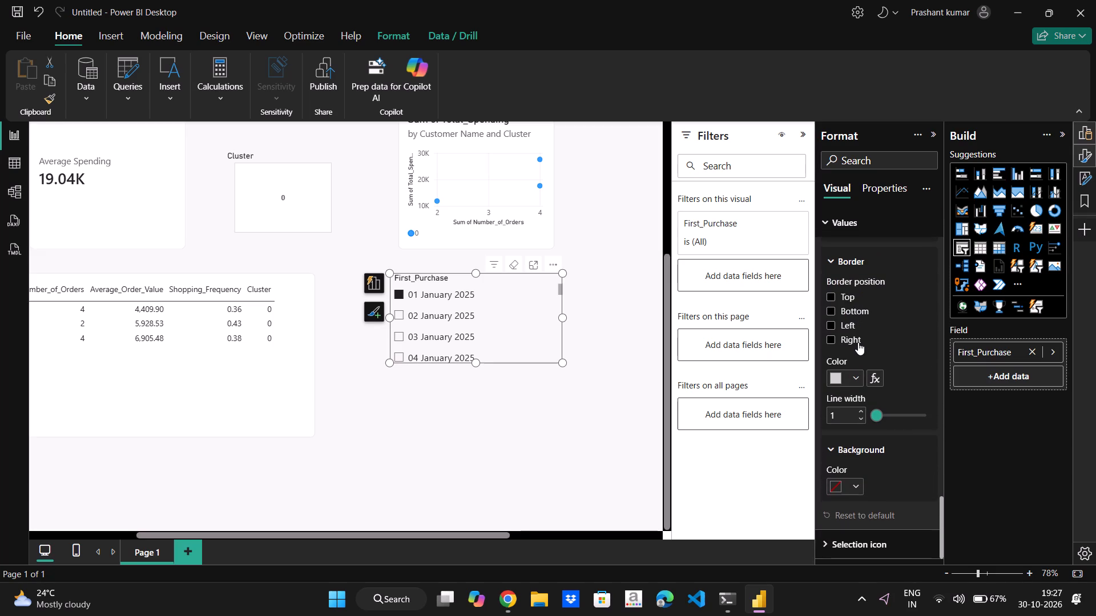
pyautogui.click(837, 538)
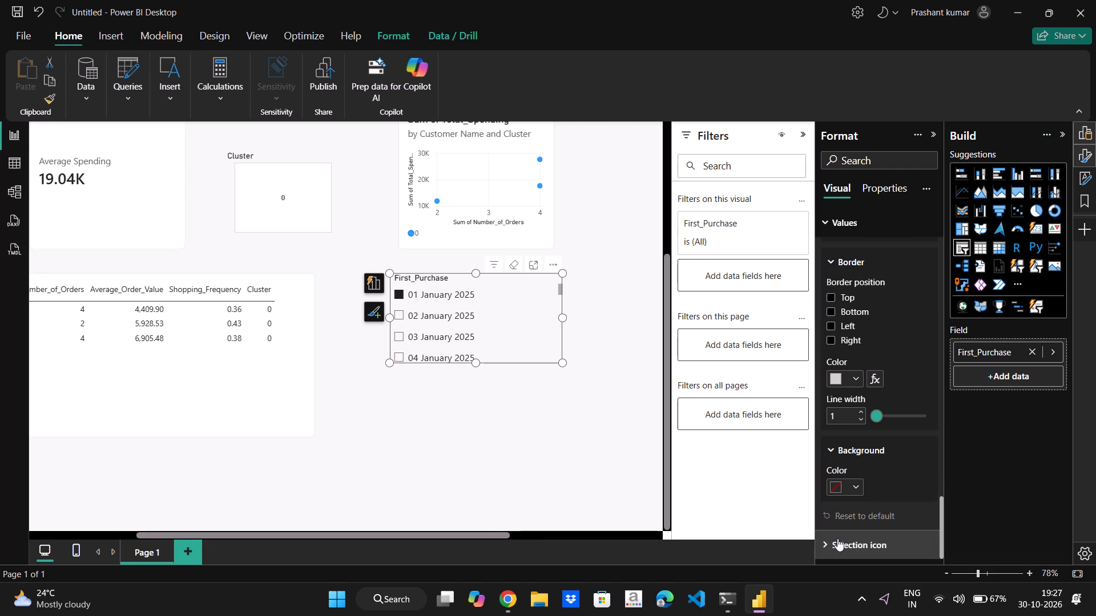
pyautogui.scroll(-4, 869, 457)
pyautogui.scroll(2, 869, 457)
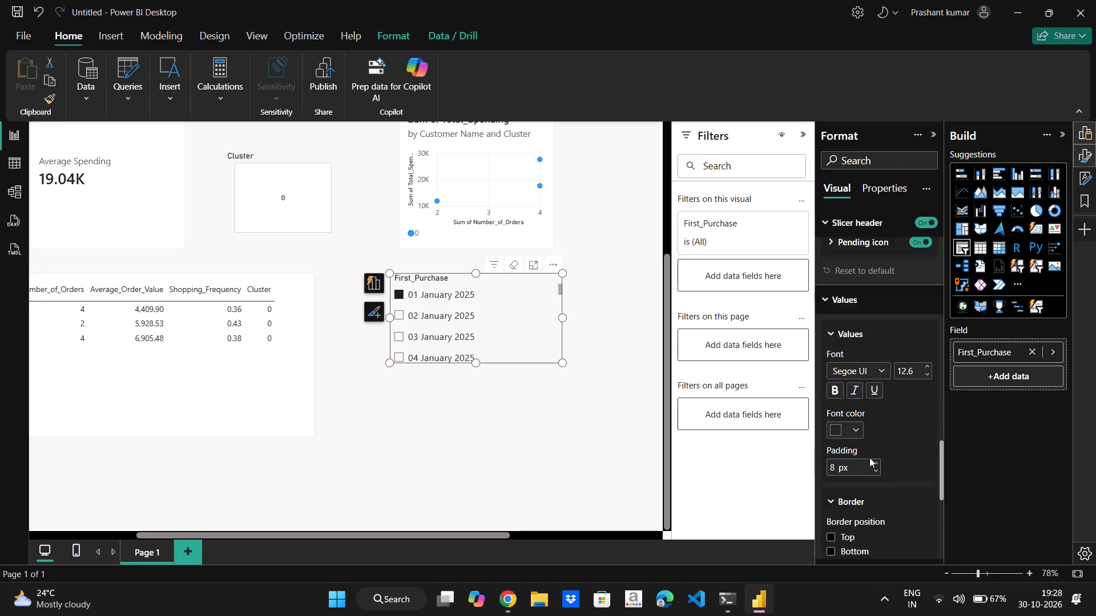
pyautogui.scroll(5, 869, 457)
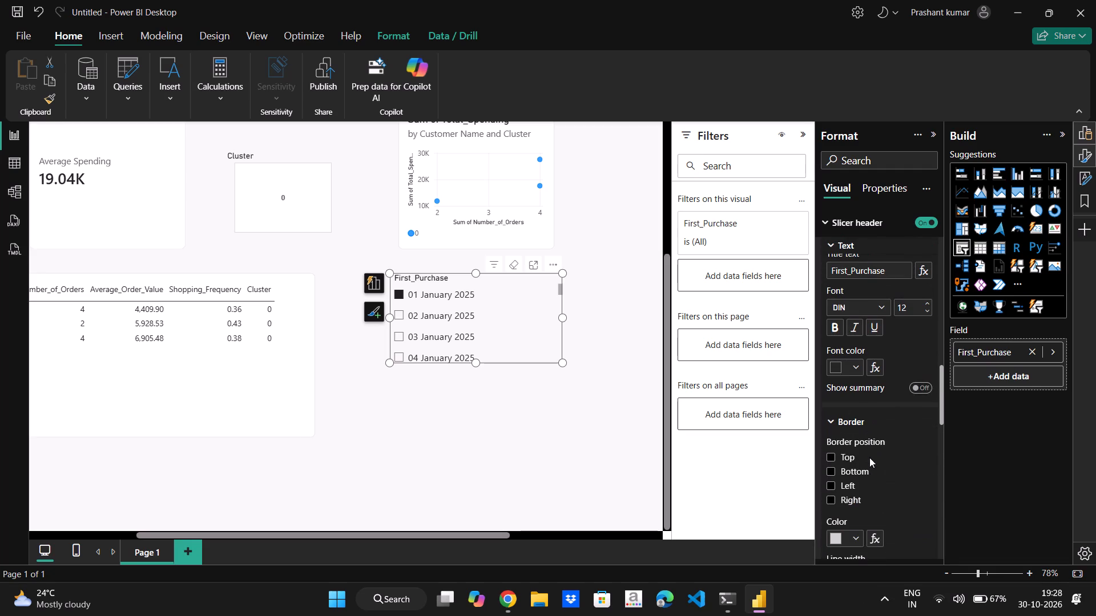
pyautogui.scroll(2, 885, 374)
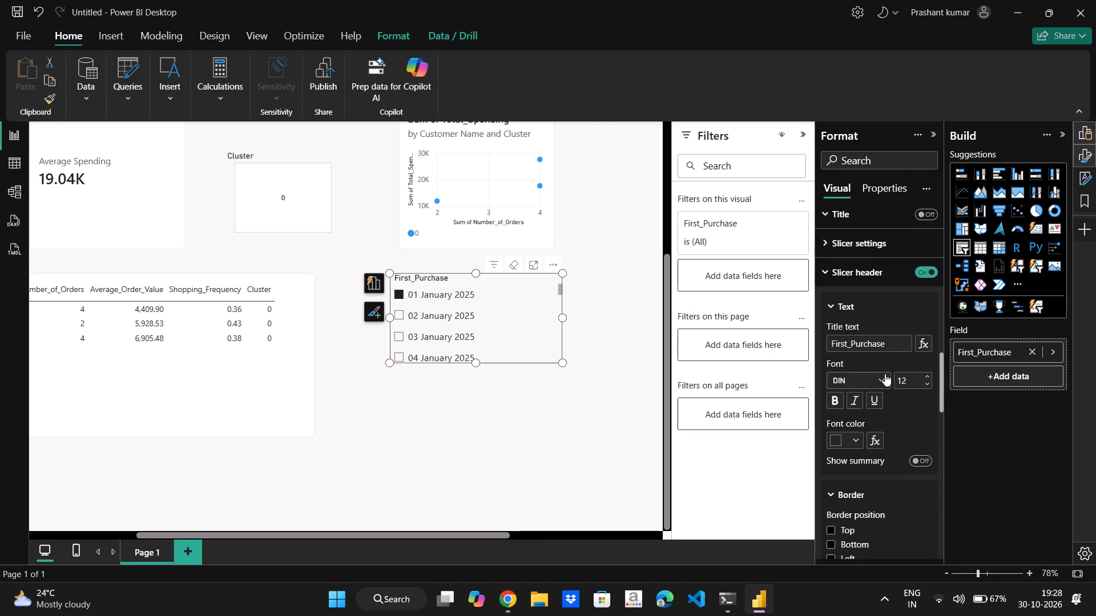
pyautogui.scroll(2, 885, 374)
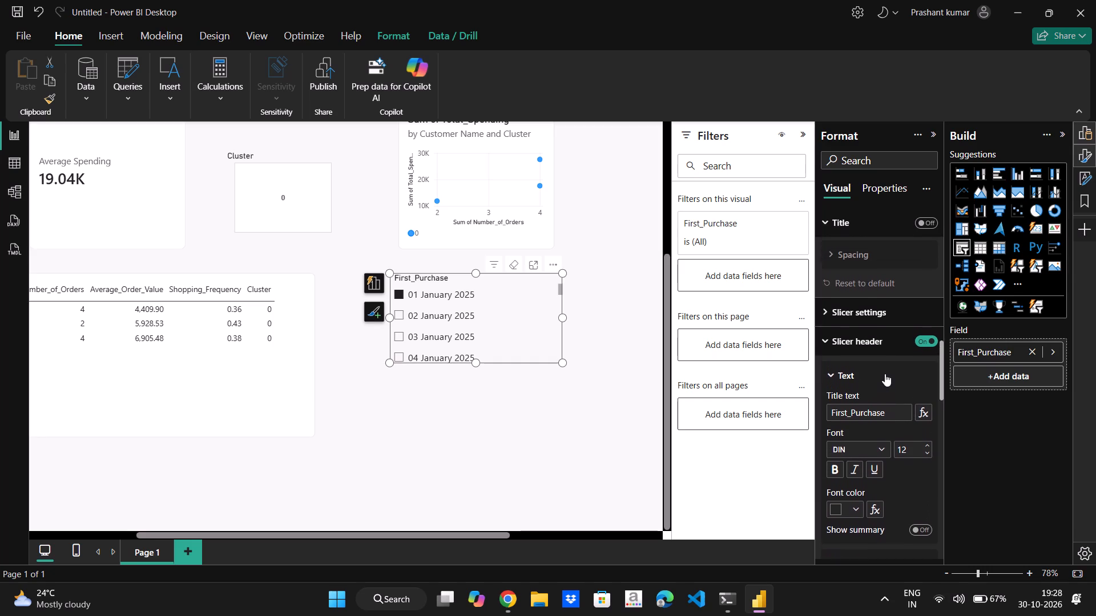
pyautogui.scroll(1, 885, 374)
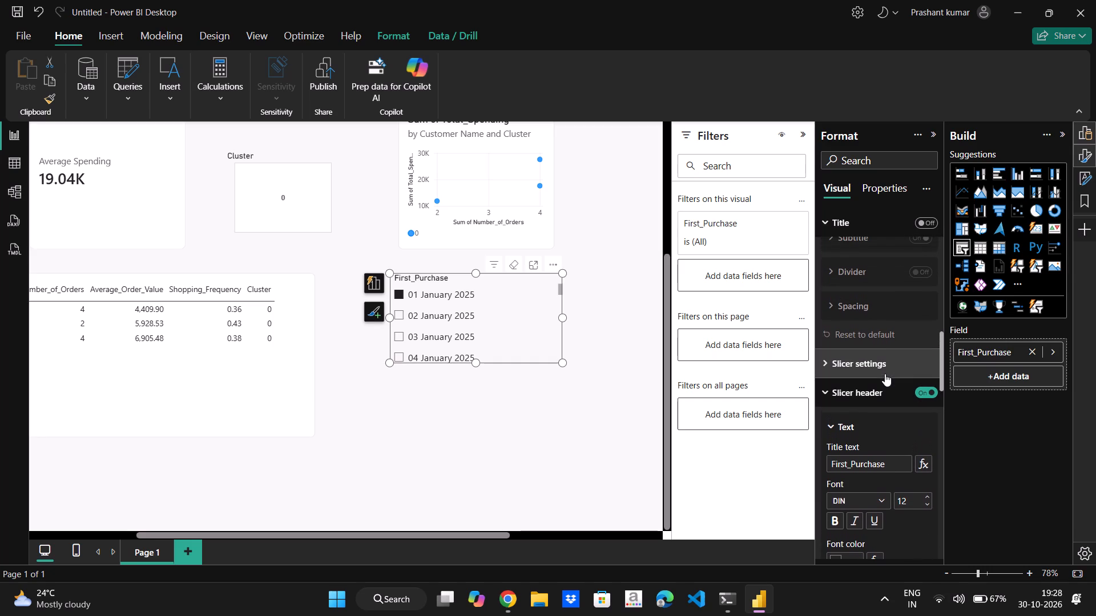
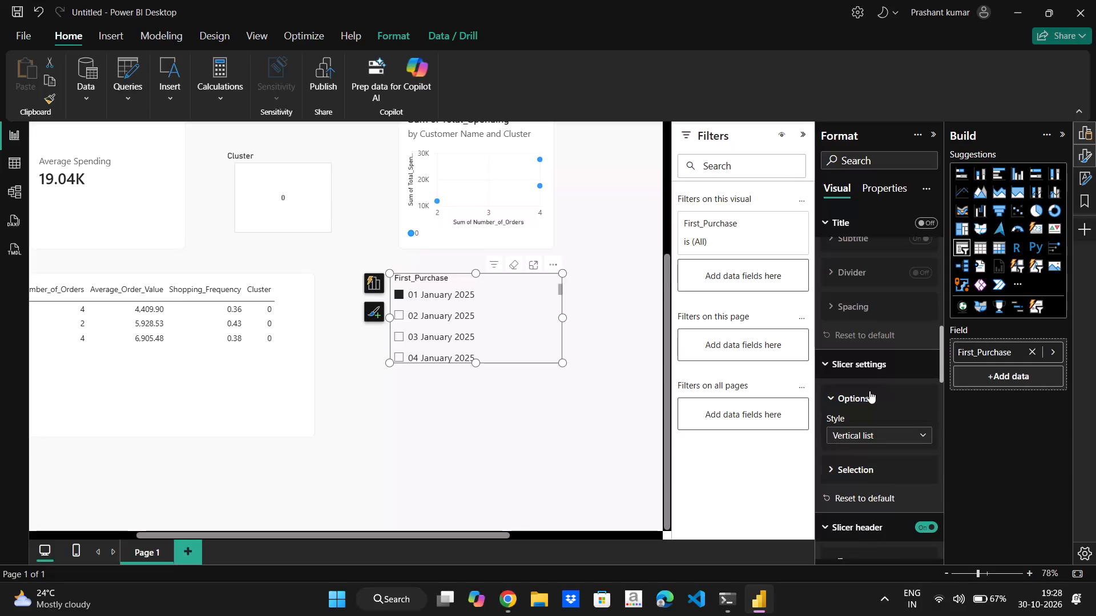
# Set the First_Purchase slicer's style to Between.
pyautogui.scroll(-1, 869, 391)
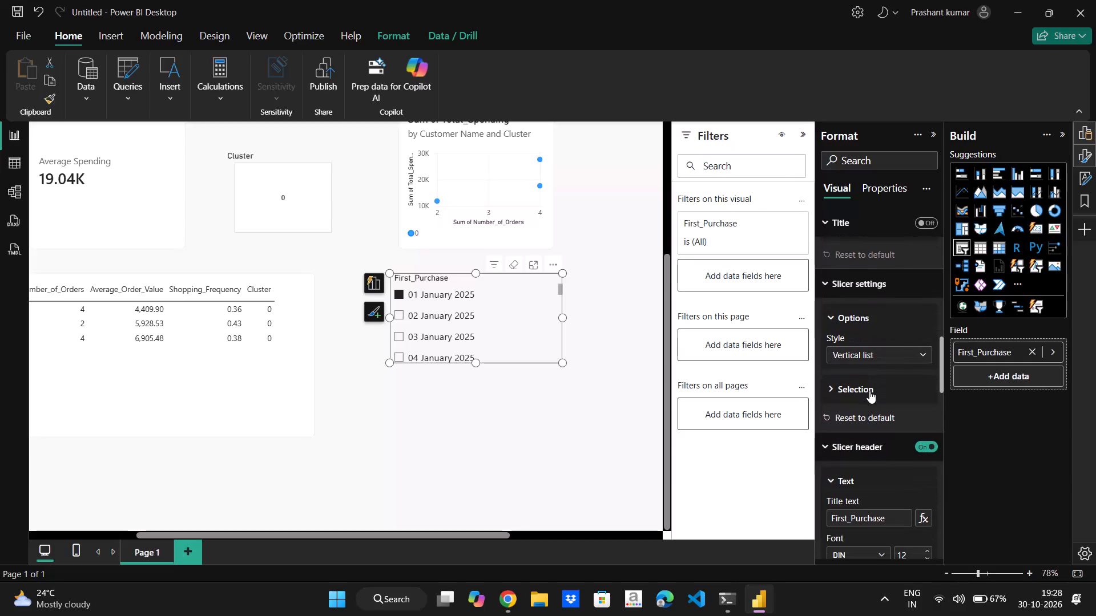
pyautogui.click(908, 343)
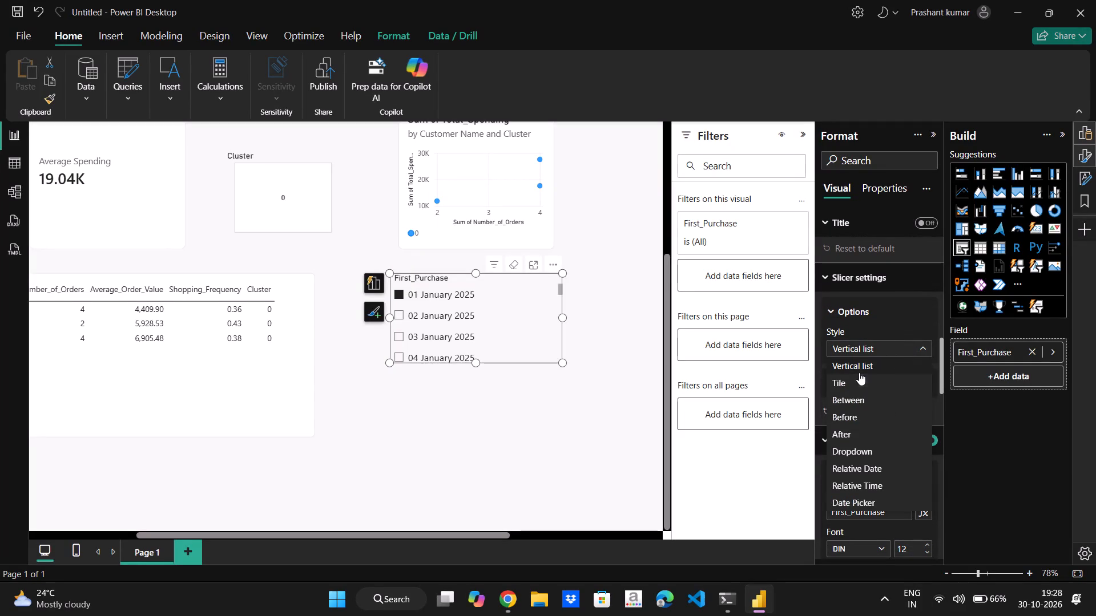
pyautogui.click(852, 394)
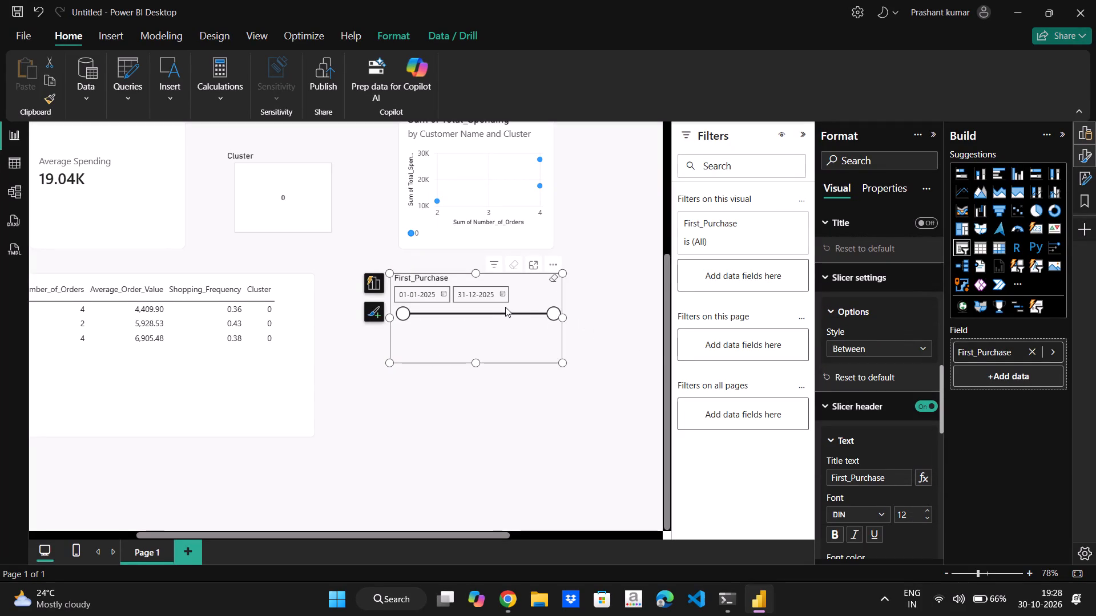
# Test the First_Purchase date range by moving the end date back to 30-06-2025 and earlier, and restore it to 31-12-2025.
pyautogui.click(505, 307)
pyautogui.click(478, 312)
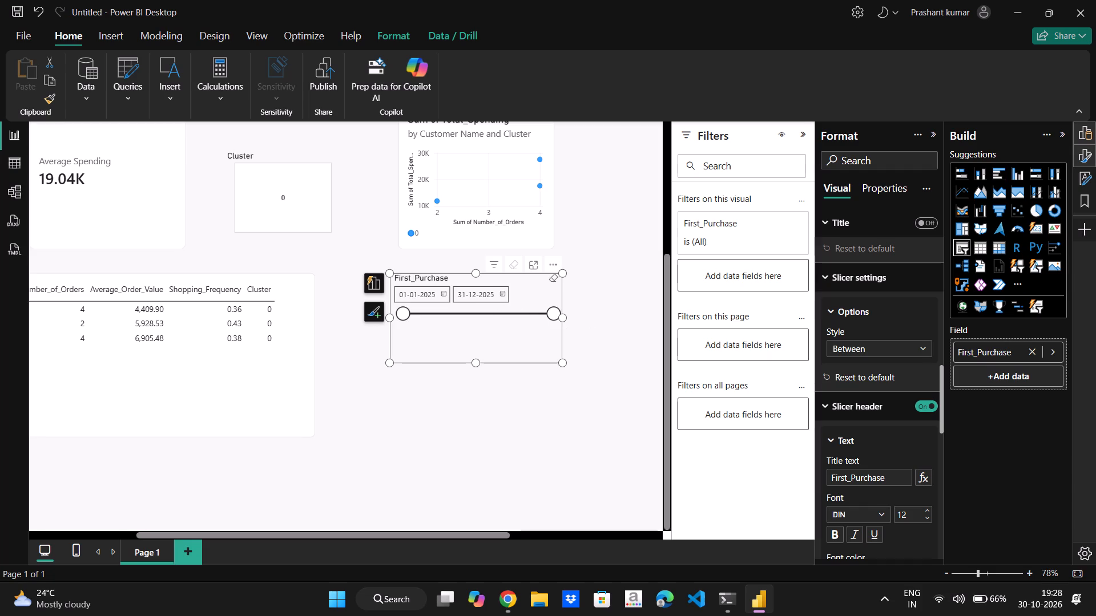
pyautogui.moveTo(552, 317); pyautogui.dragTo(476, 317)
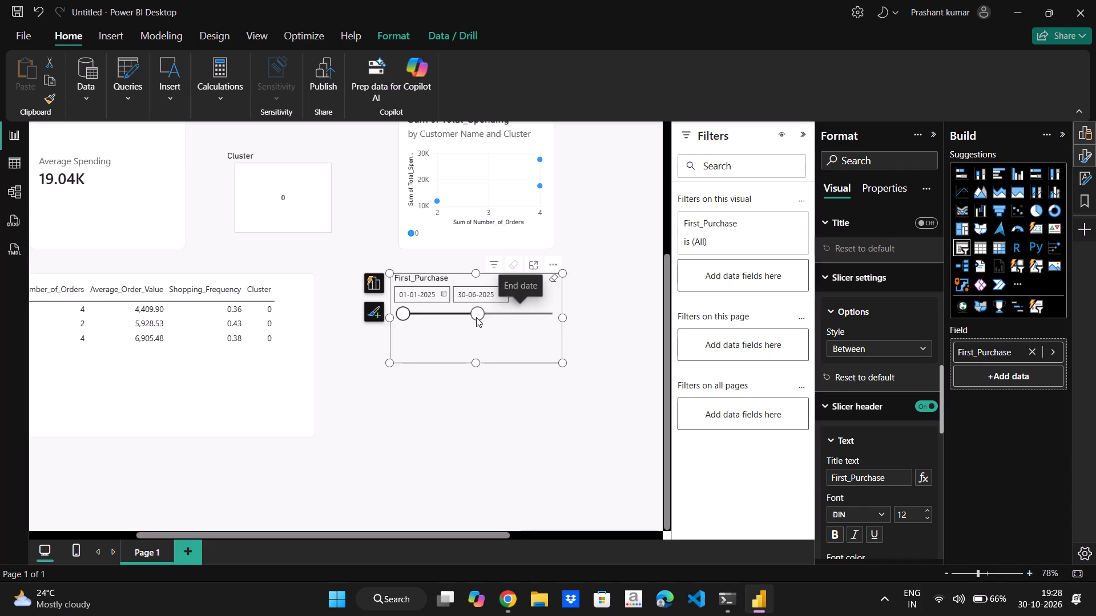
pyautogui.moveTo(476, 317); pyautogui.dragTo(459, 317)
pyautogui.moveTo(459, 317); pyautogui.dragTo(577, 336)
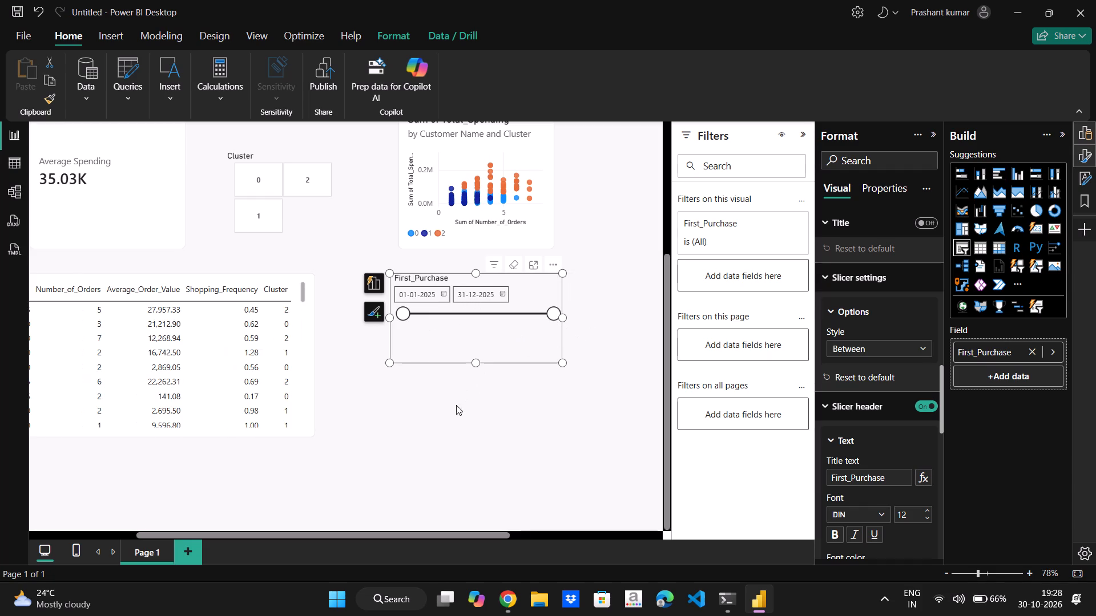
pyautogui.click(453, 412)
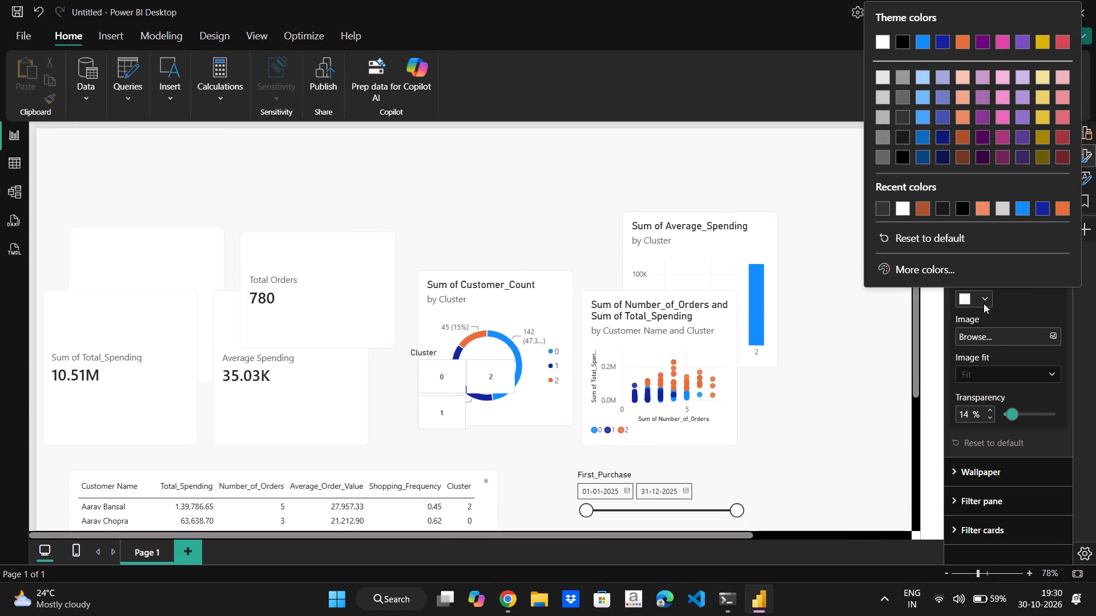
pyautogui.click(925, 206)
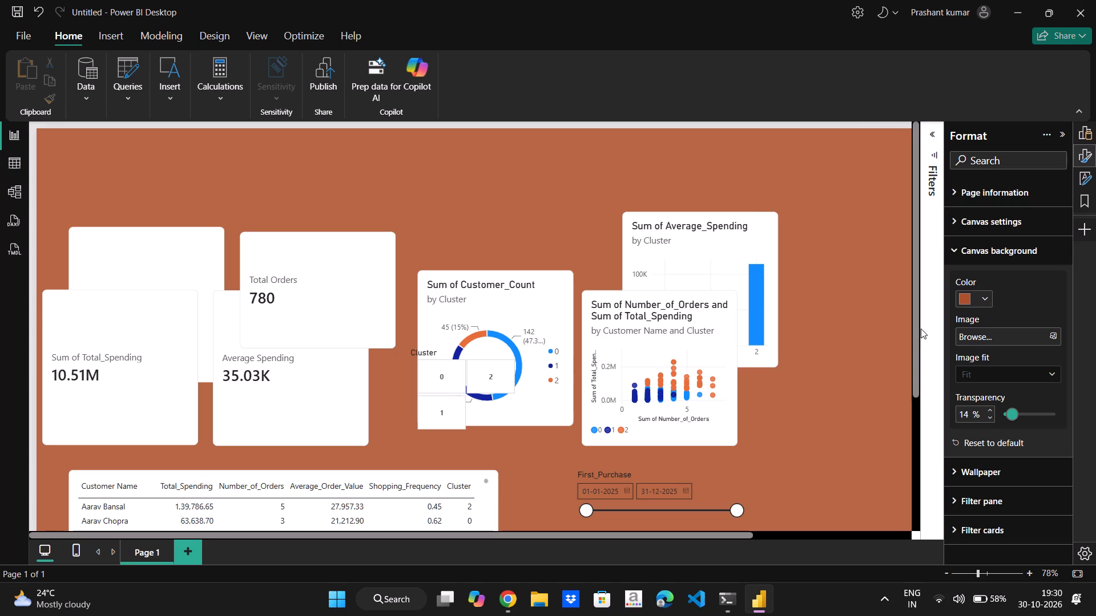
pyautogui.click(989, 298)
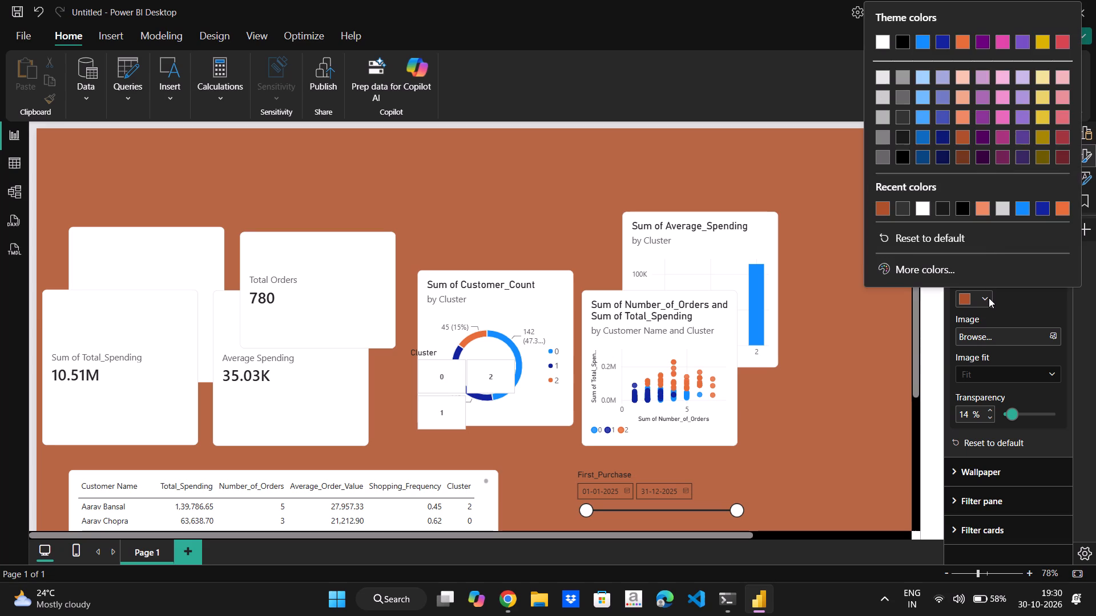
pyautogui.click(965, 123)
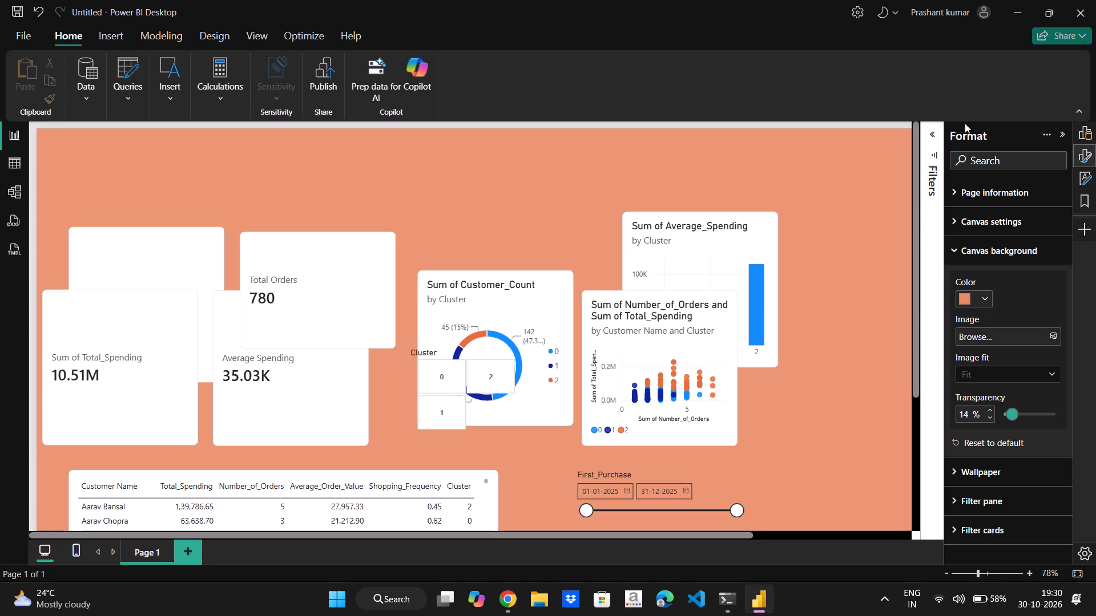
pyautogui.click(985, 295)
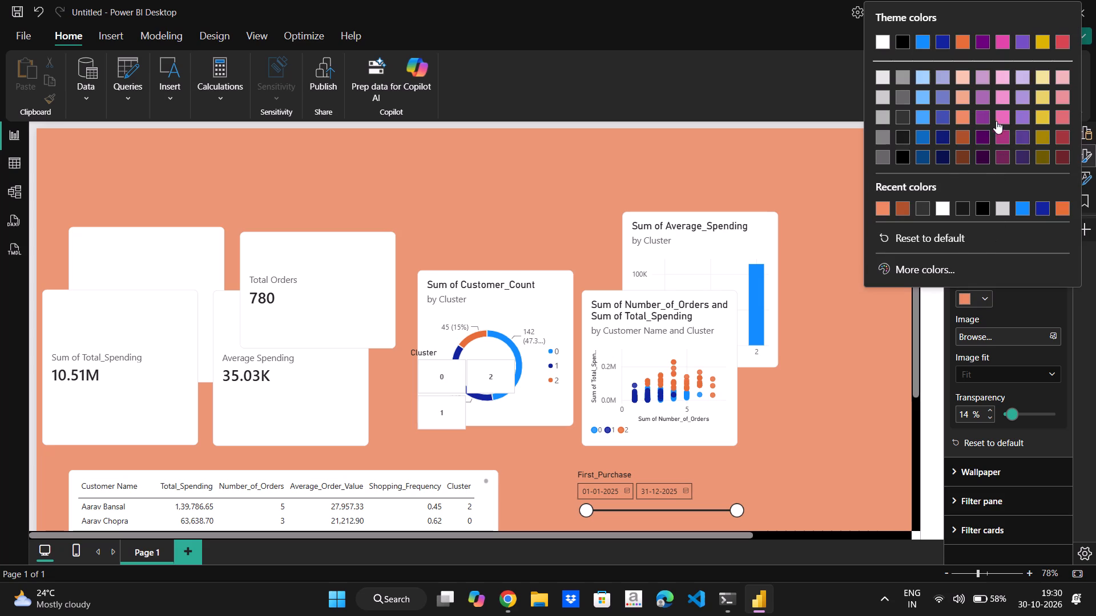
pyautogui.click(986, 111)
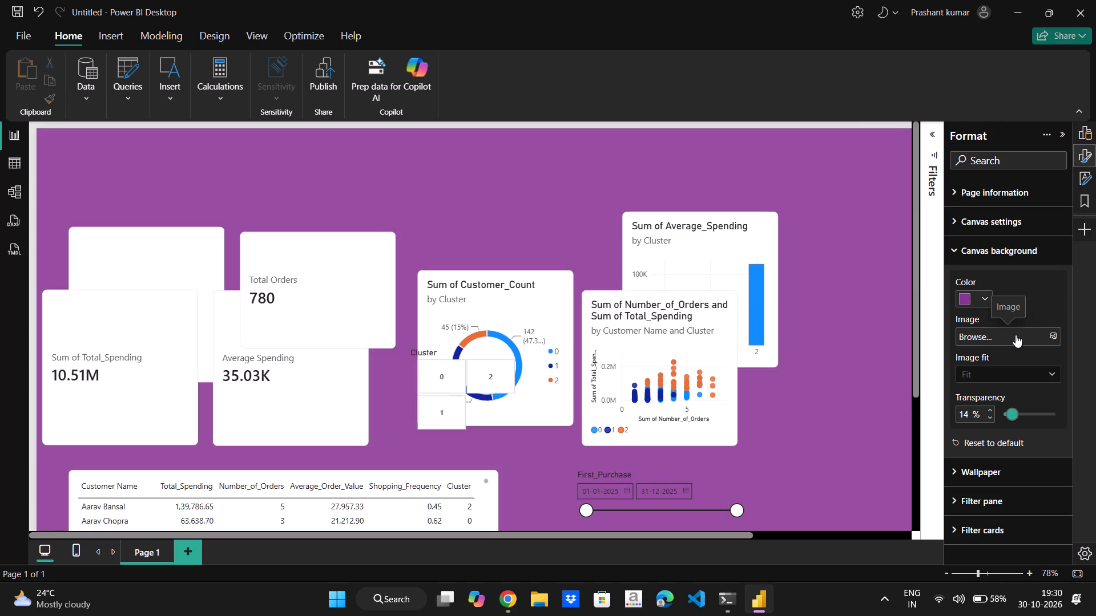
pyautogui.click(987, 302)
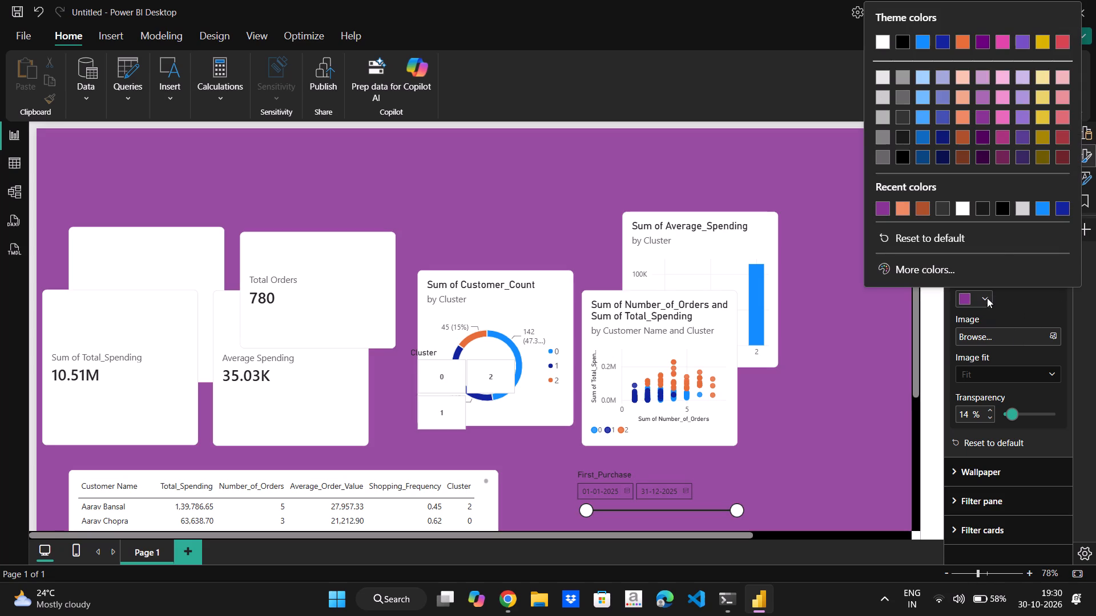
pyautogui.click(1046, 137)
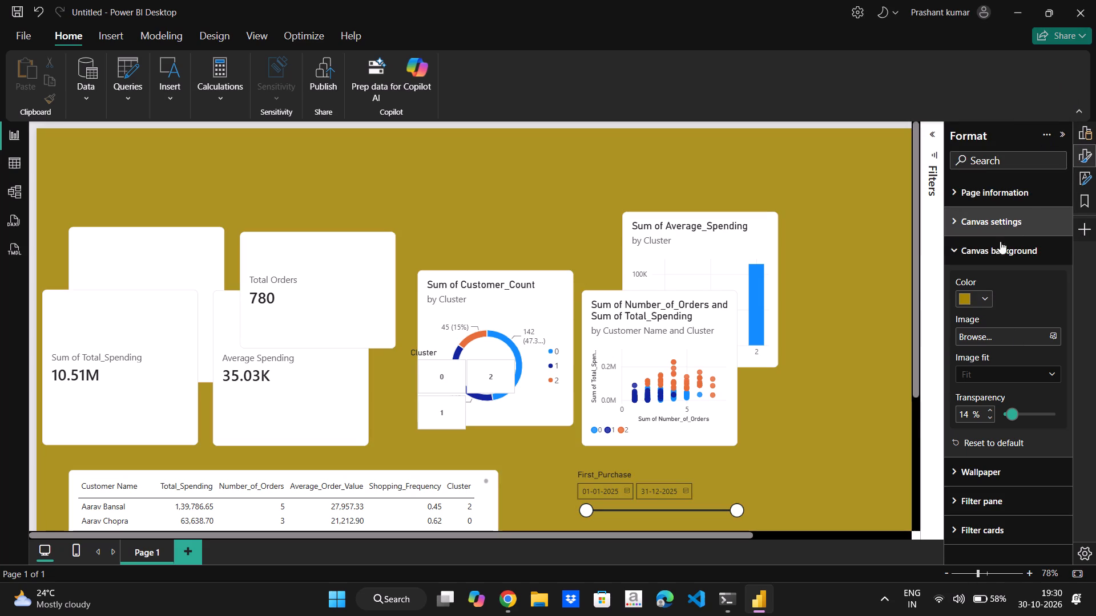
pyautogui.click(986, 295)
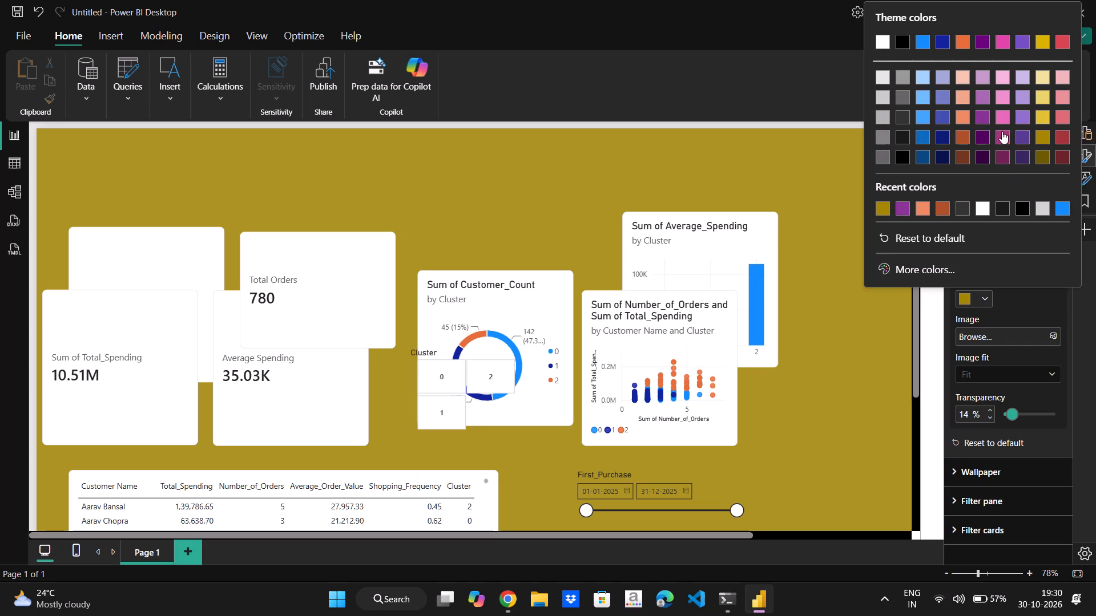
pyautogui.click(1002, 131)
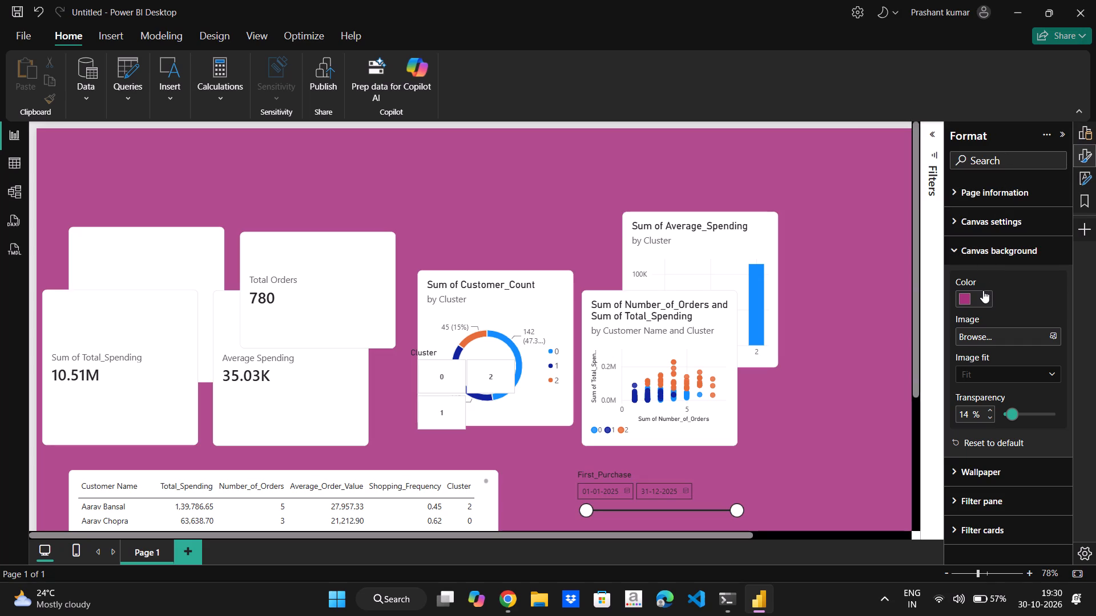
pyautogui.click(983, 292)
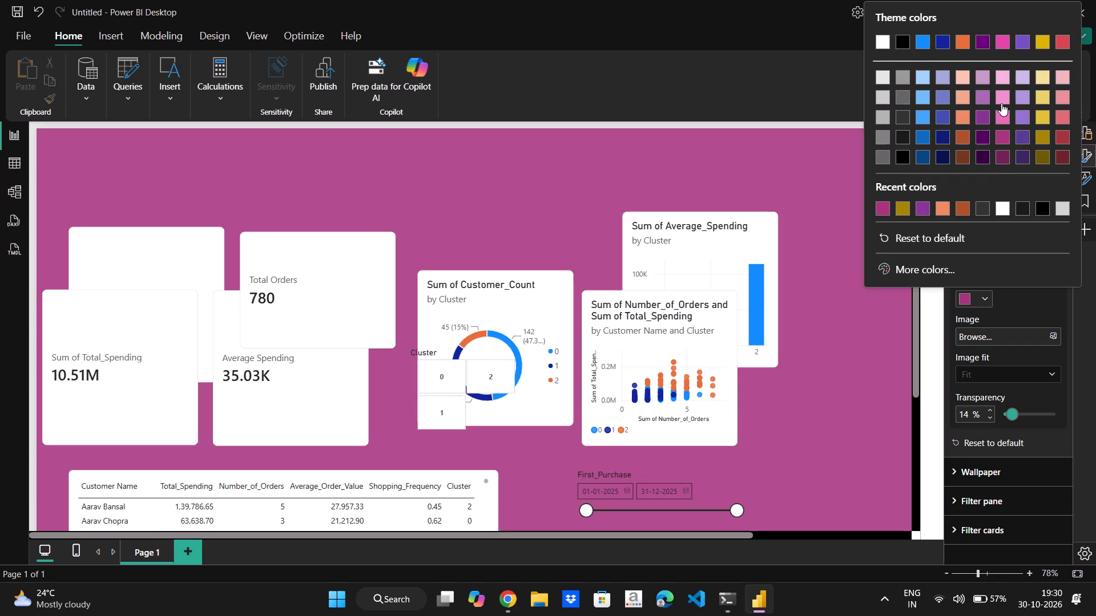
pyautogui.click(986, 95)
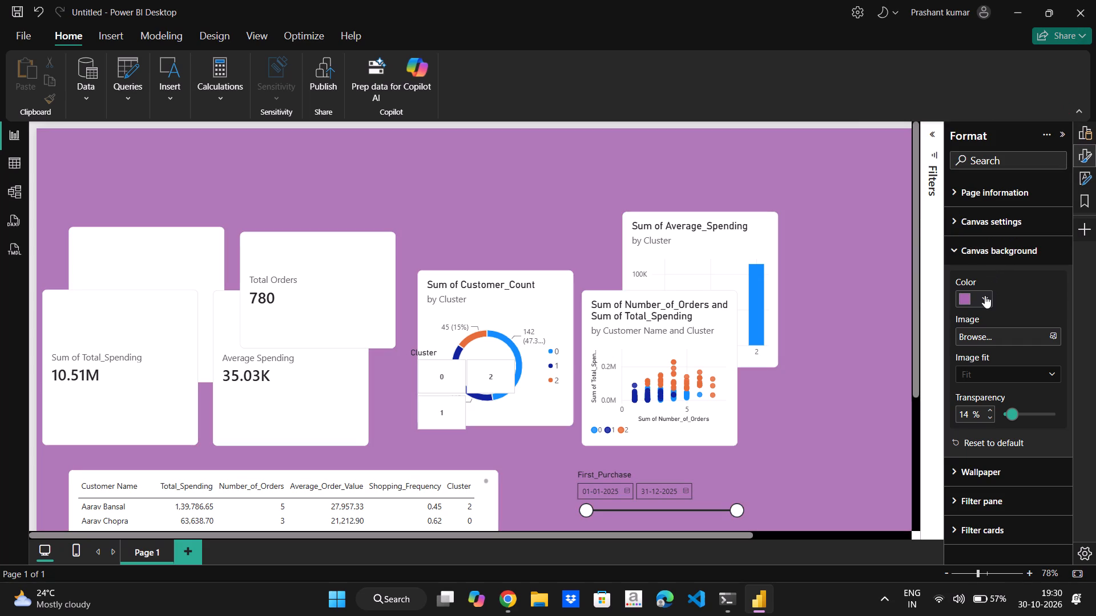
# Set the canvas background colour to the light lavender-blue theme shade.
pyautogui.click(983, 297)
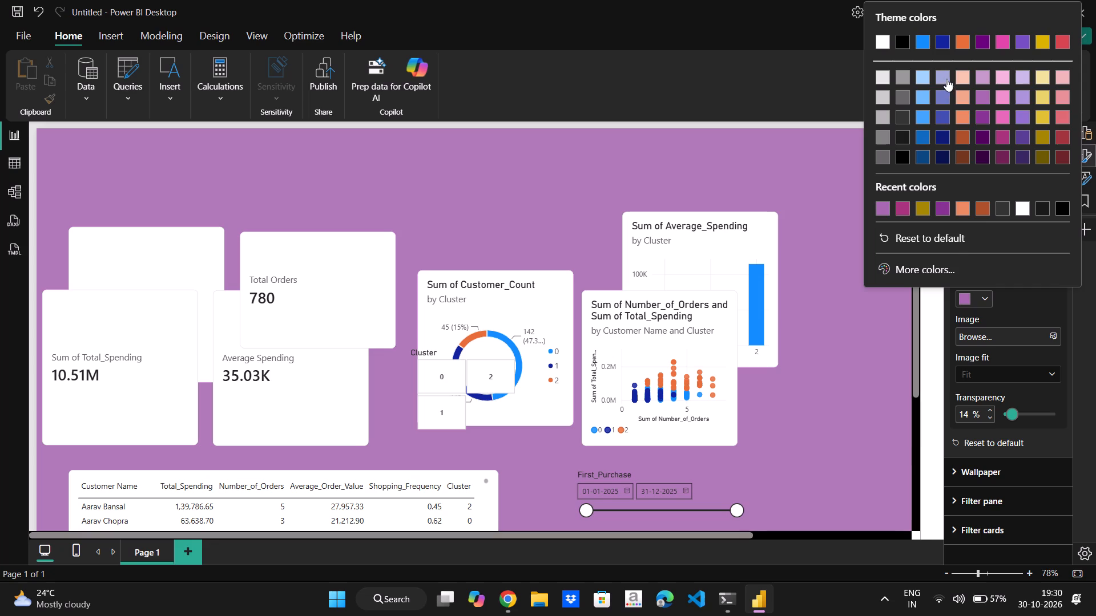
pyautogui.click(945, 79)
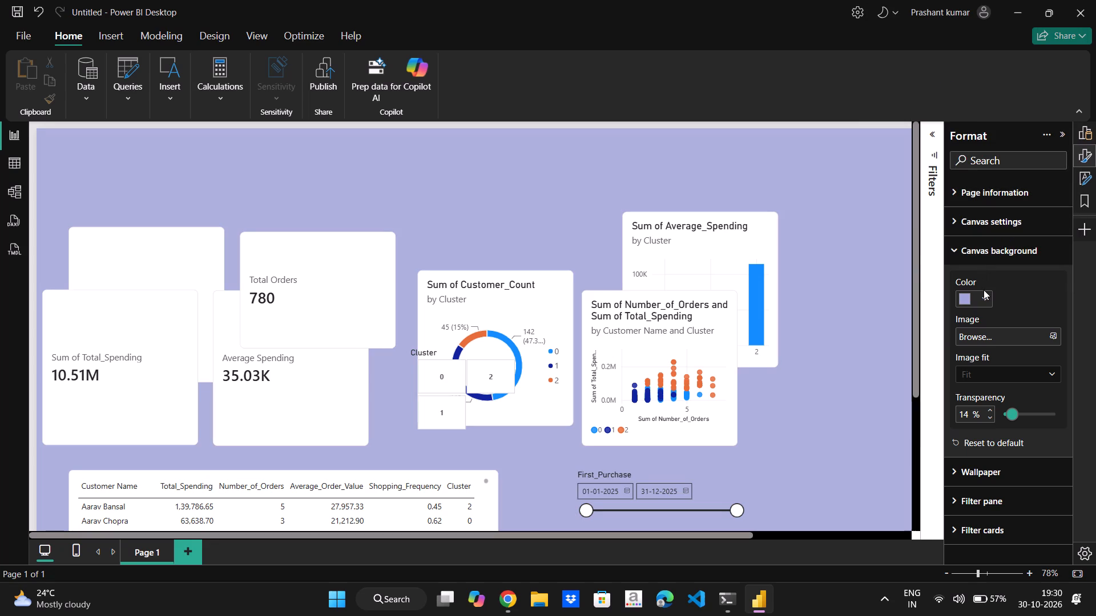
# Move the Total Customers card up into the cleared top area and shrink it to a small, compact rectangle around its value.
pyautogui.moveTo(186, 246); pyautogui.dragTo(207, 193)
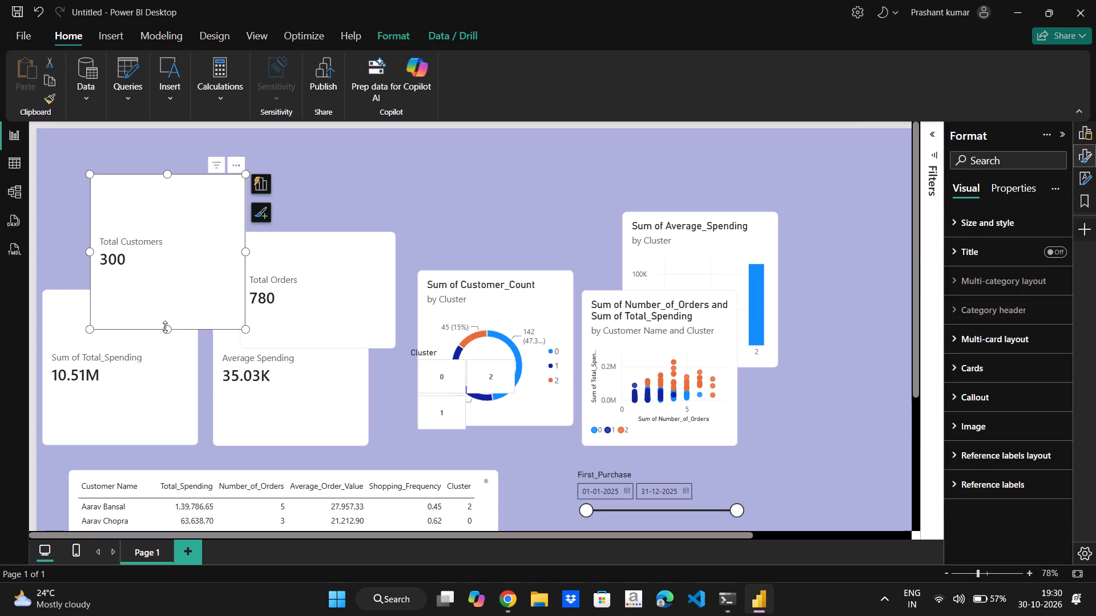
pyautogui.moveTo(165, 327); pyautogui.dragTo(167, 211)
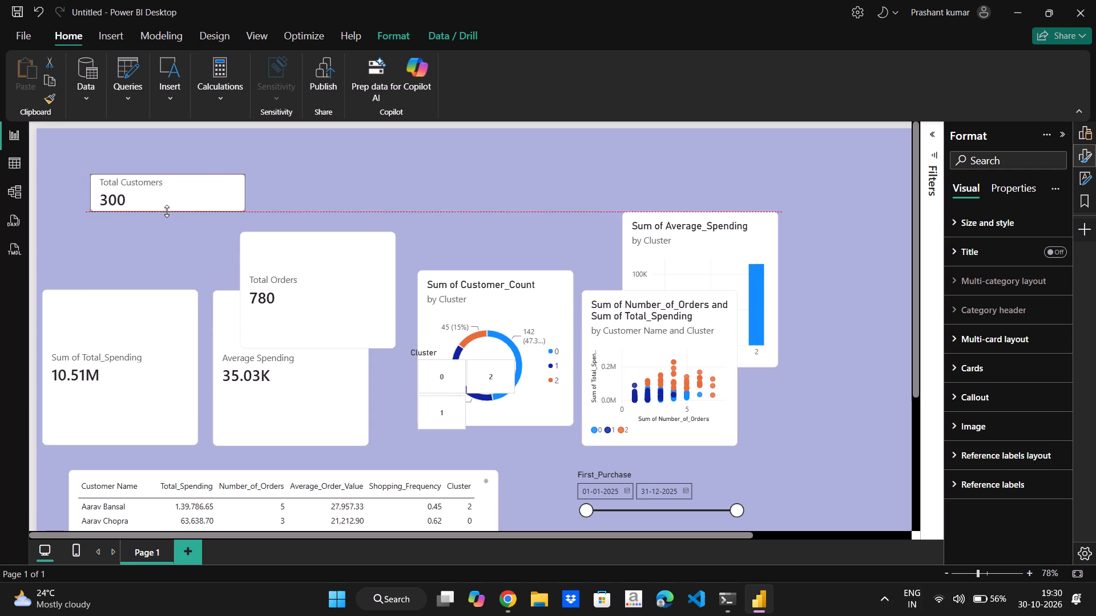
pyautogui.moveTo(244, 190); pyautogui.dragTo(203, 184)
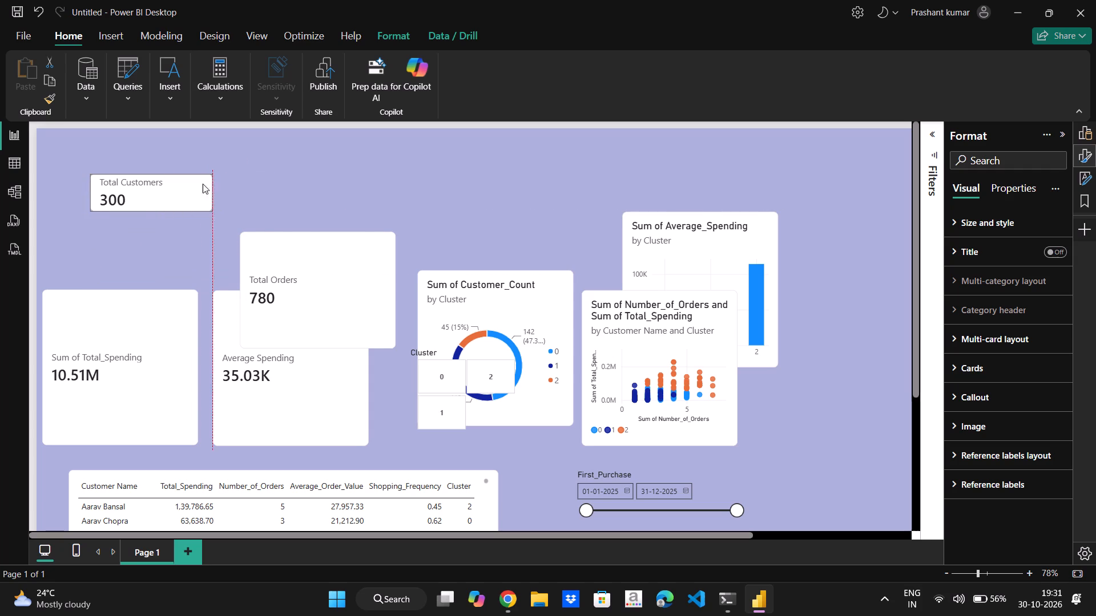
pyautogui.moveTo(203, 184); pyautogui.dragTo(198, 183)
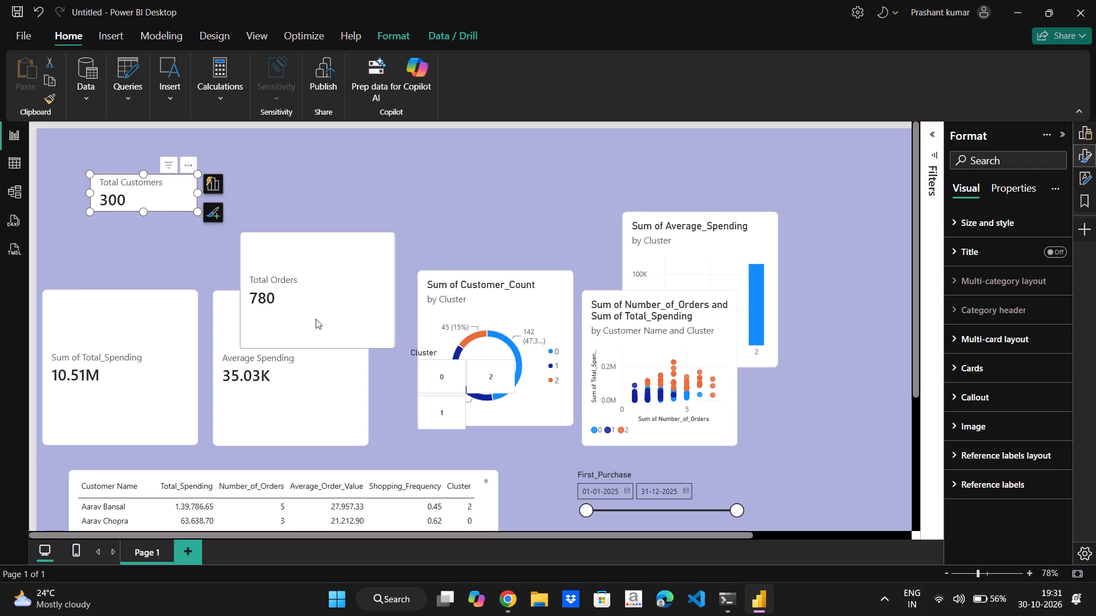
# Shrink the Total Orders card to a compact size and place it just right of Total Customers, with their top edges aligned.
pyautogui.click(324, 268)
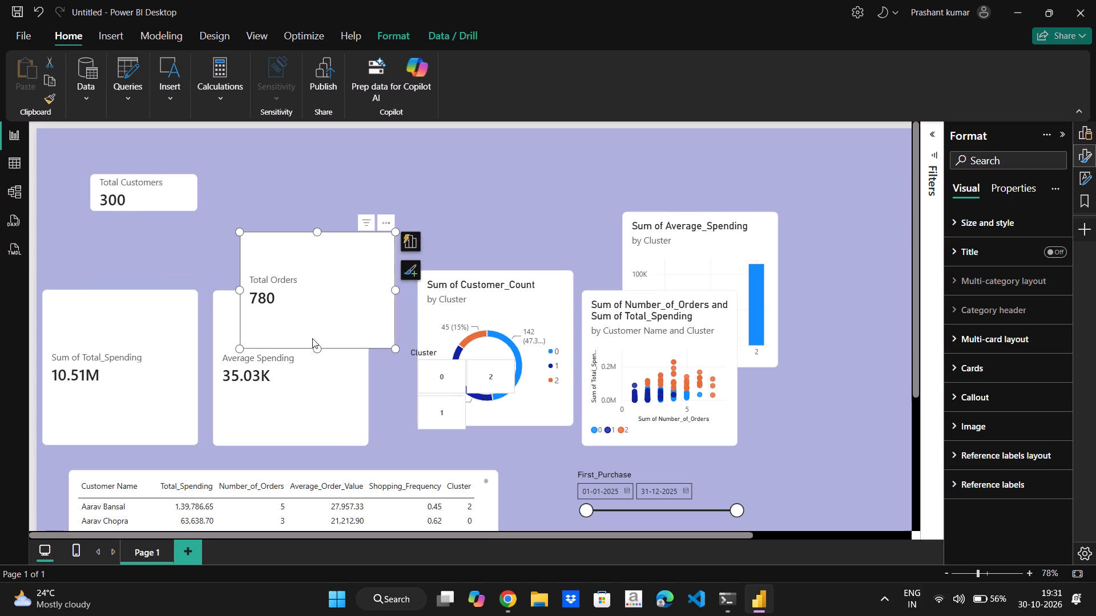
pyautogui.moveTo(316, 347); pyautogui.dragTo(317, 261)
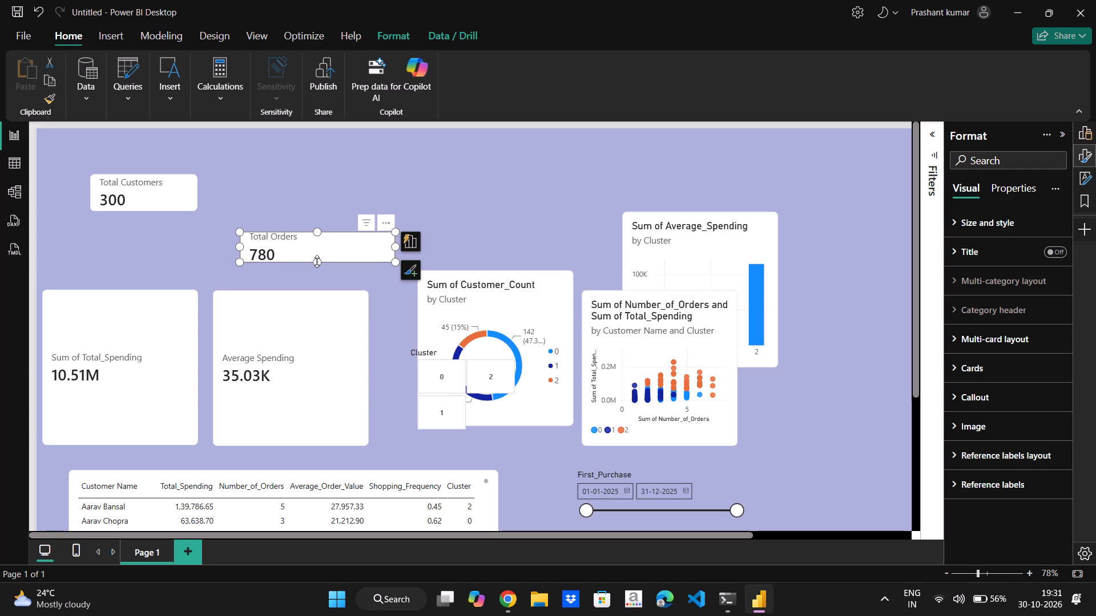
pyautogui.moveTo(394, 244); pyautogui.dragTo(338, 242)
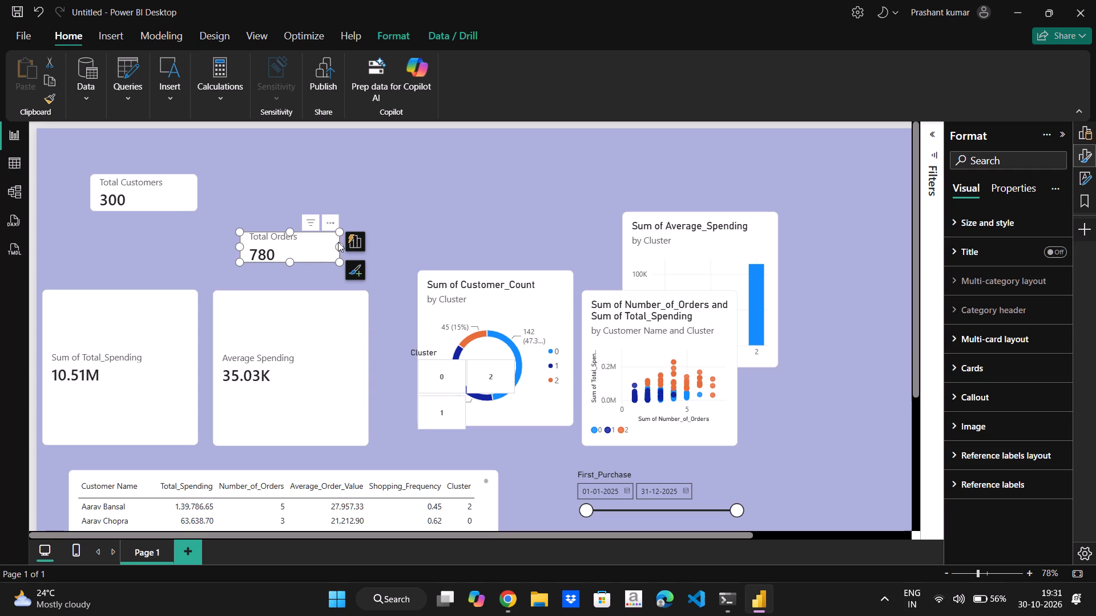
pyautogui.moveTo(315, 242); pyautogui.dragTo(288, 188)
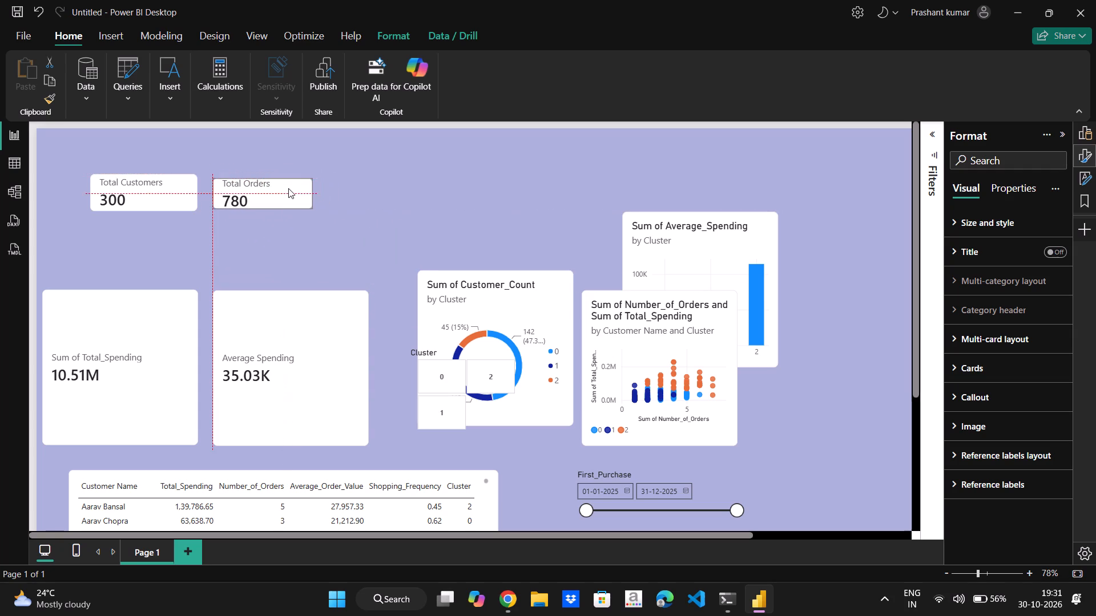
pyautogui.moveTo(288, 188); pyautogui.dragTo(288, 185)
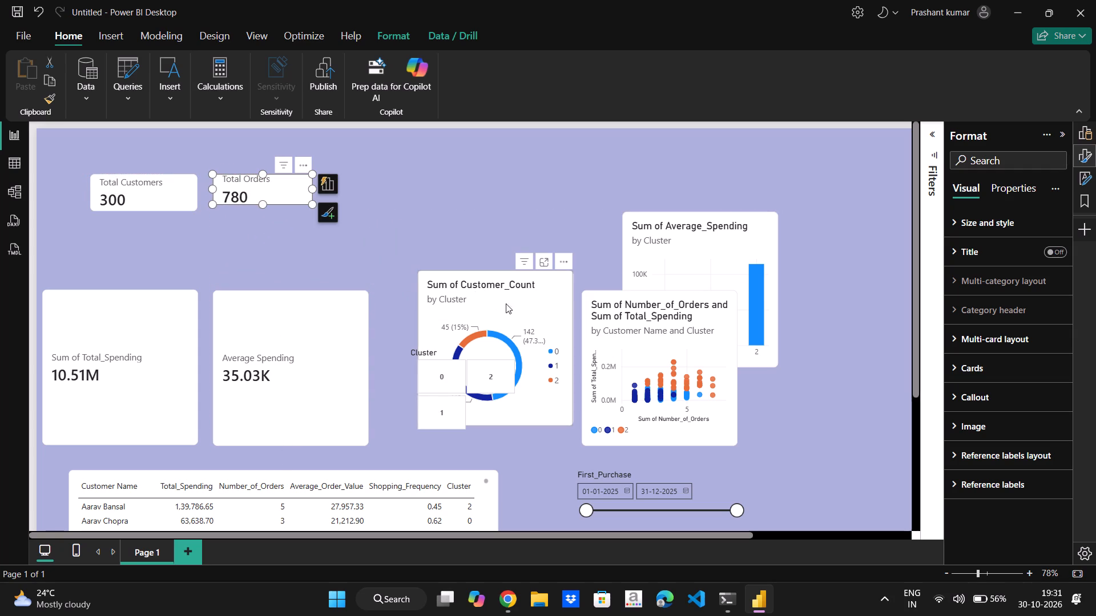
# Move the Sum of Total_Spending card into the top row right of Total Orders and reduce its height to a compact strip.
pyautogui.moveTo(158, 321); pyautogui.dragTo(502, 214)
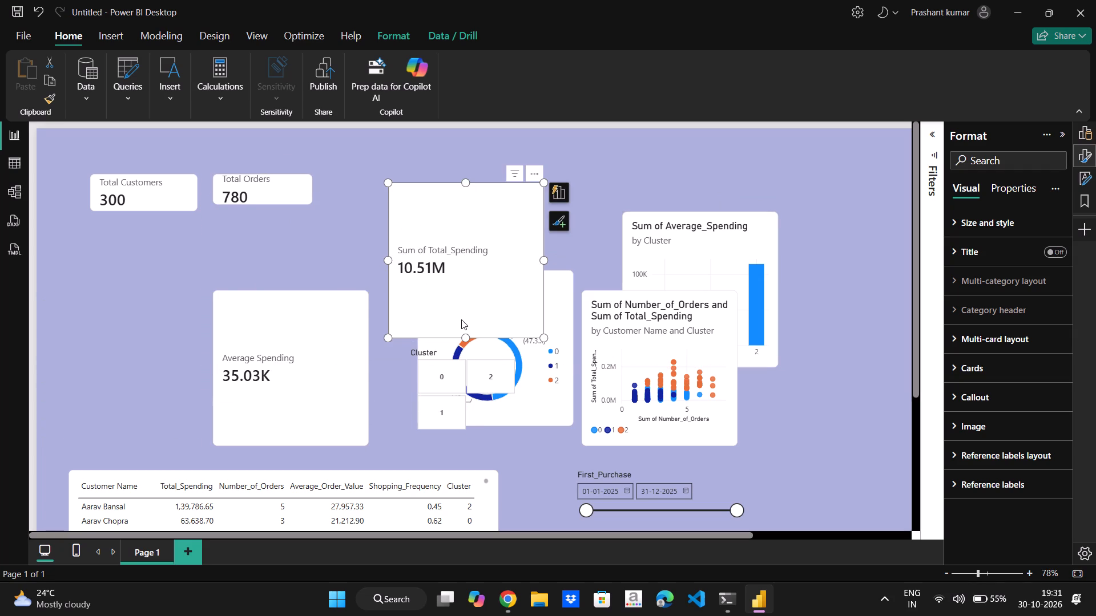
pyautogui.moveTo(464, 334); pyautogui.dragTo(468, 244)
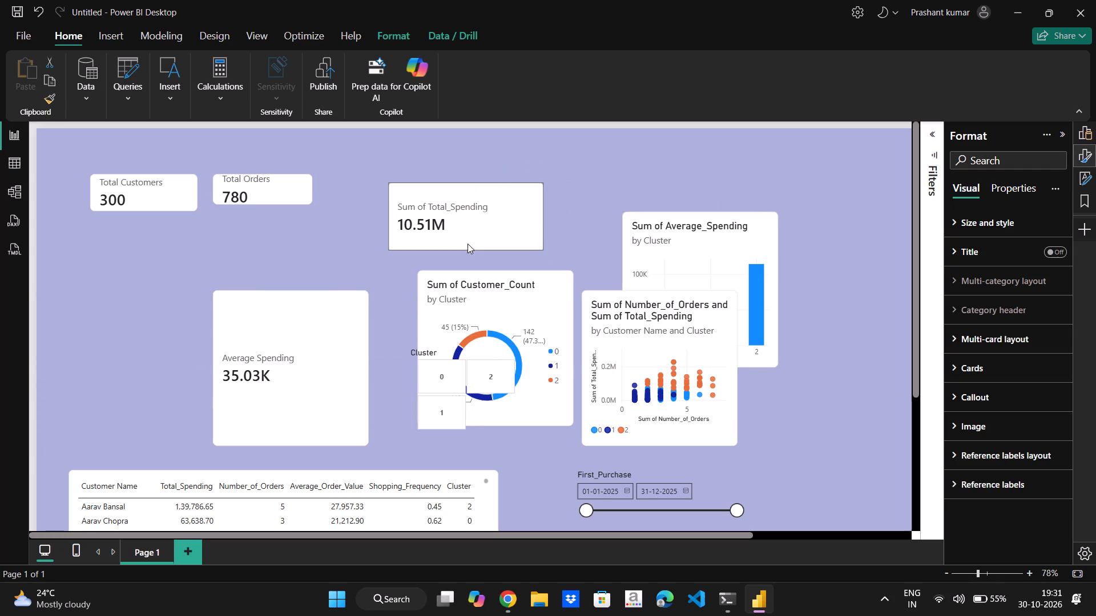
pyautogui.moveTo(468, 244); pyautogui.dragTo(469, 221)
pyautogui.moveTo(487, 202); pyautogui.dragTo(449, 193)
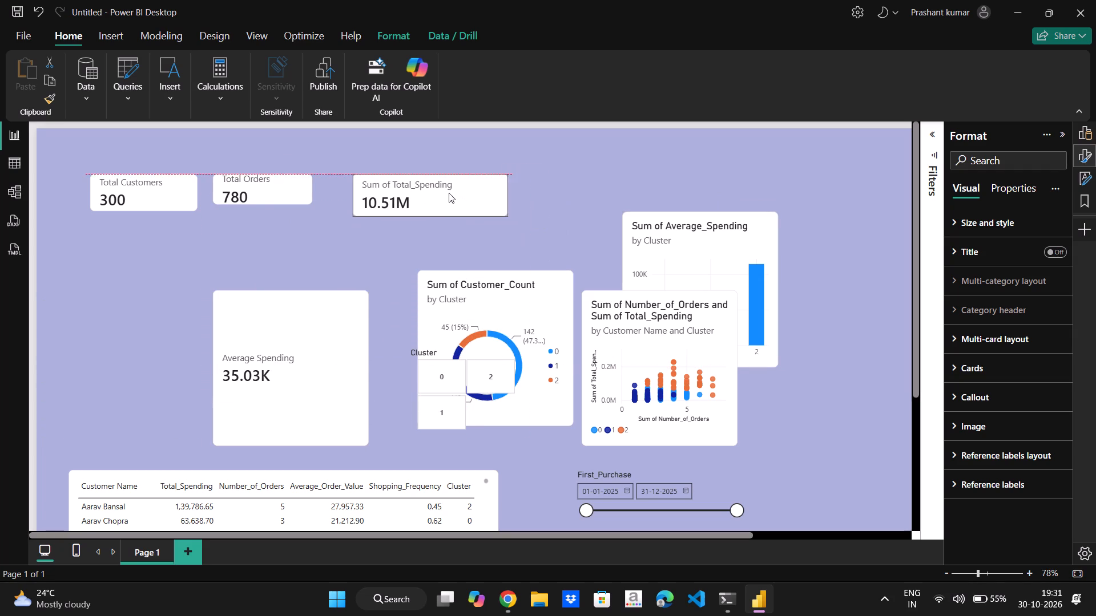
pyautogui.moveTo(449, 193); pyautogui.dragTo(437, 191)
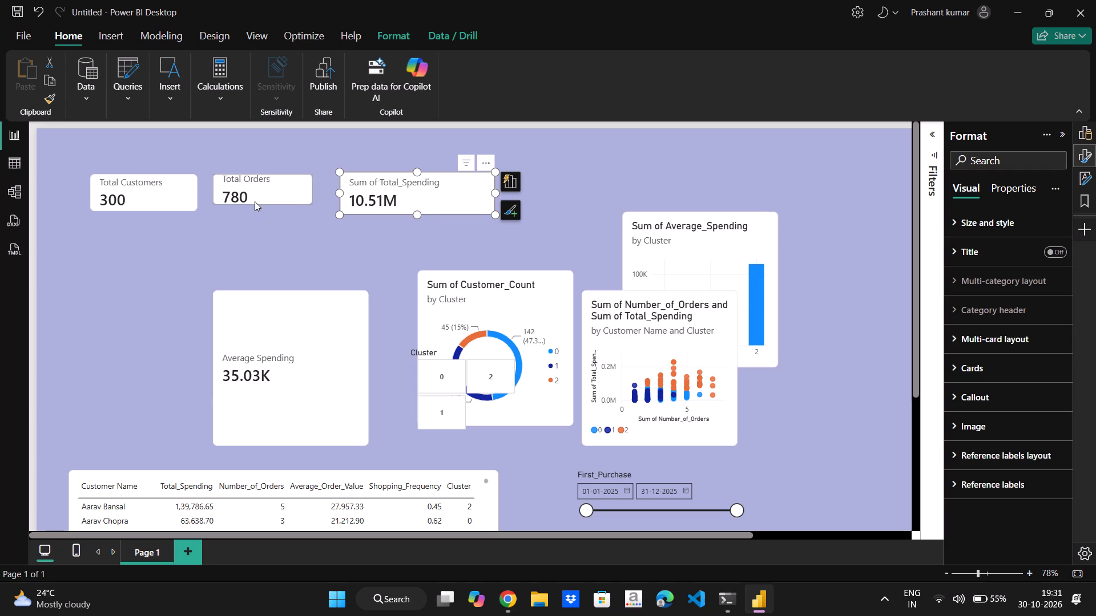
# Extend the Total Orders card's bottom edge slightly to match the height of the Total Customers card.
pyautogui.click(256, 187)
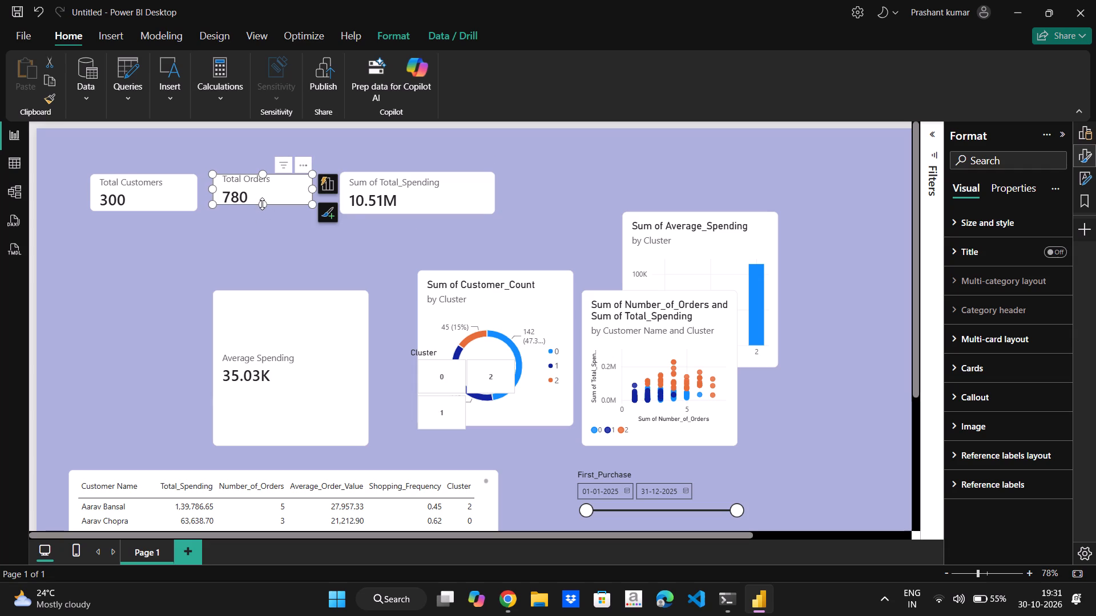
pyautogui.moveTo(262, 204); pyautogui.dragTo(262, 210)
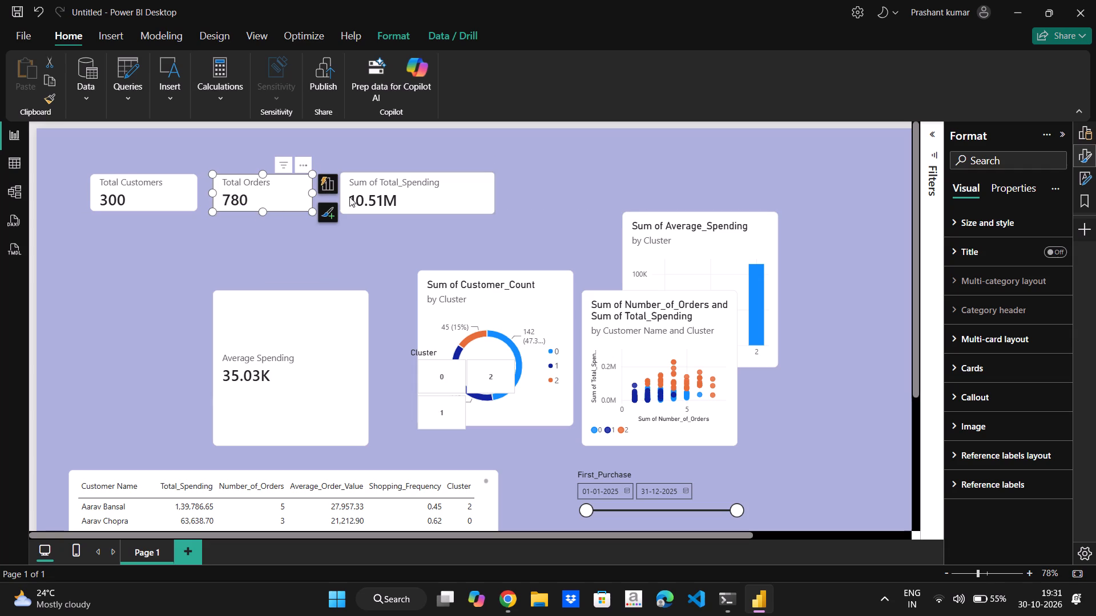
# Trim the Sum of Total_Spending card's bottom and top edges to line up with the Total Customers and Total Orders cards.
pyautogui.click(457, 197)
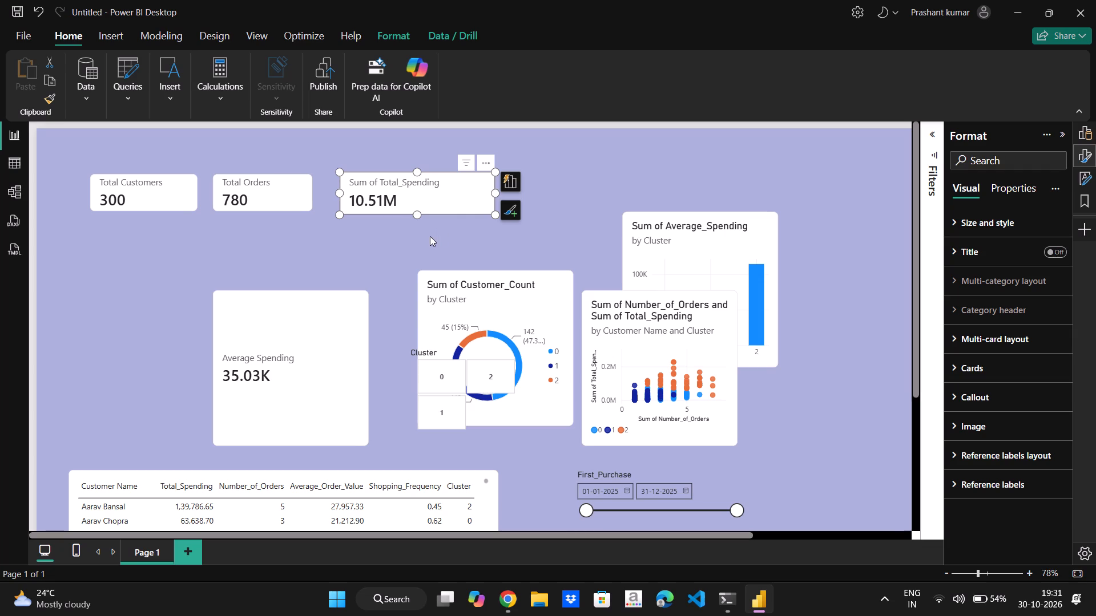
pyautogui.click(419, 216)
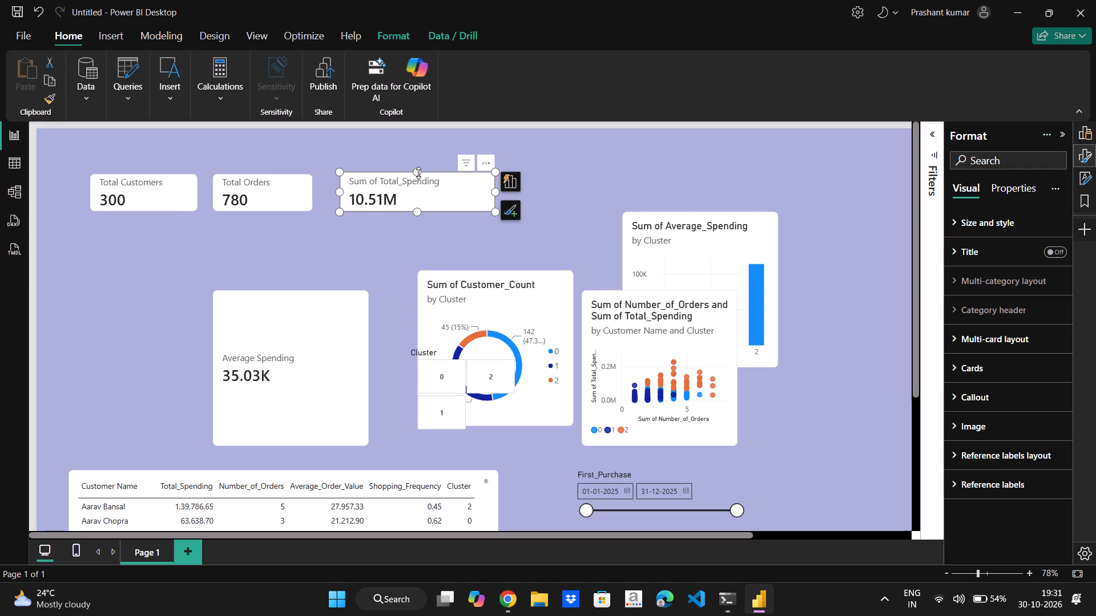
pyautogui.click(417, 173)
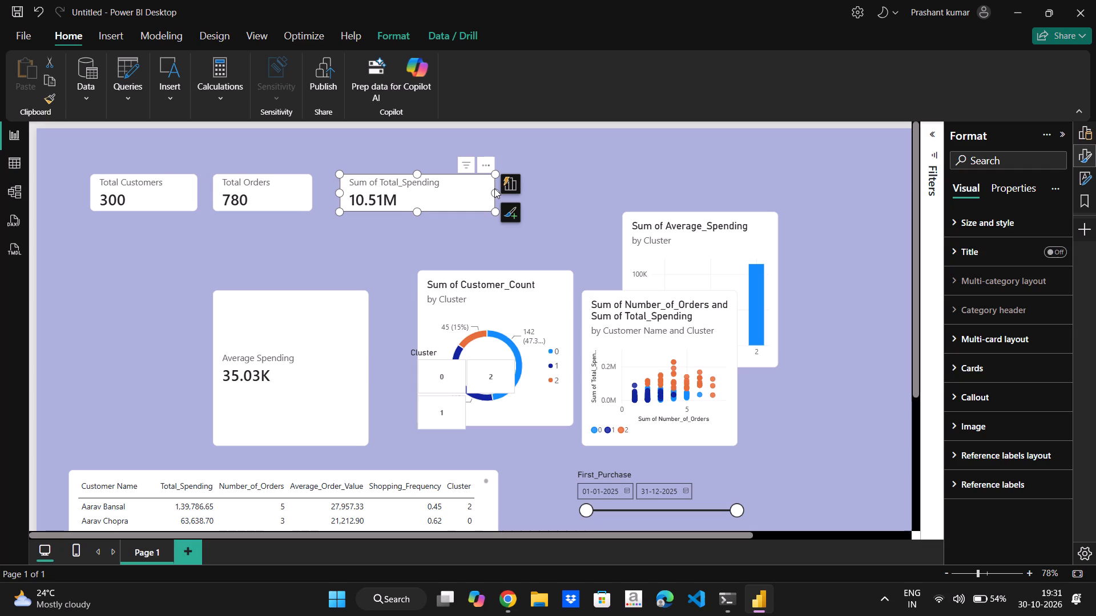
# Narrow the Sum of Total_Spending card slightly by pulling in its right edge.
pyautogui.moveTo(494, 189); pyautogui.dragTo(487, 189)
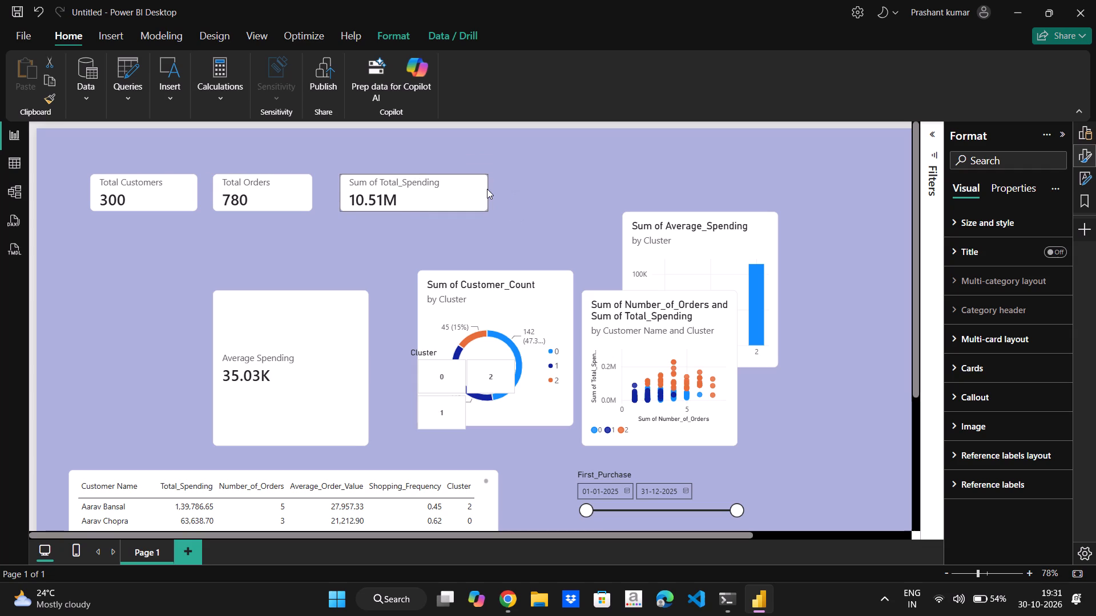
pyautogui.moveTo(487, 189); pyautogui.dragTo(481, 189)
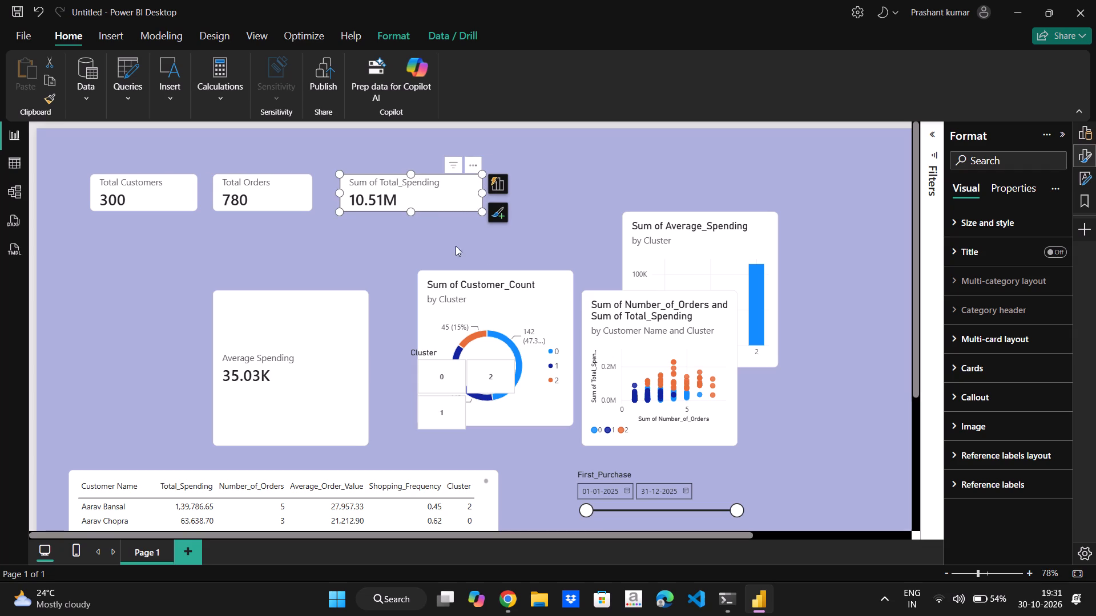
# Shrink the Average Spending card to a compact size and place it in the top row, right of Sum of Total_Spending.
pyautogui.moveTo(337, 323); pyautogui.dragTo(378, 297)
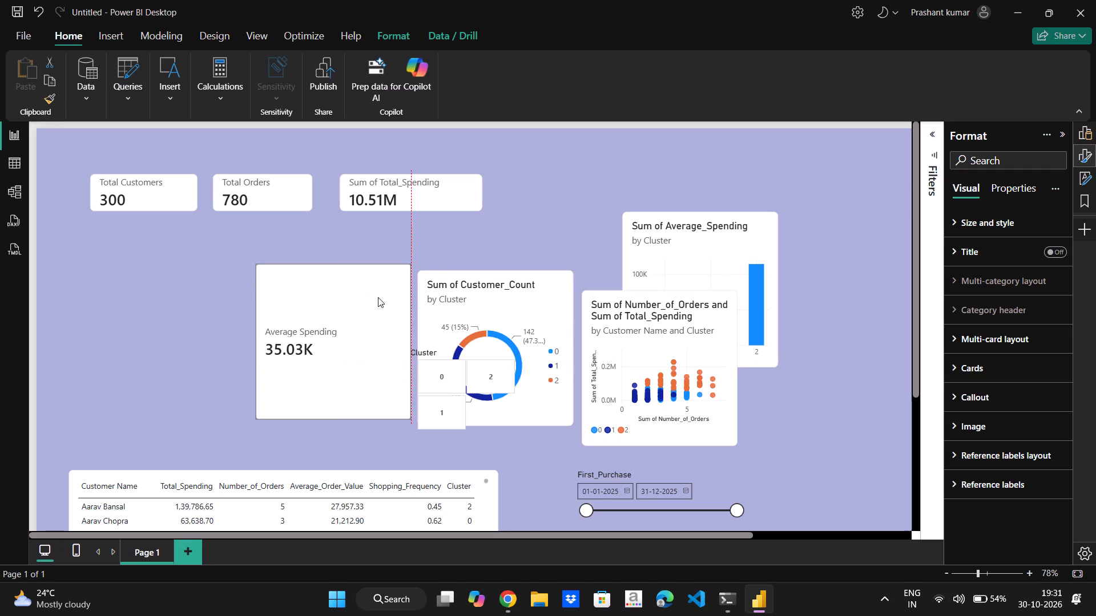
pyautogui.moveTo(378, 297); pyautogui.dragTo(378, 298)
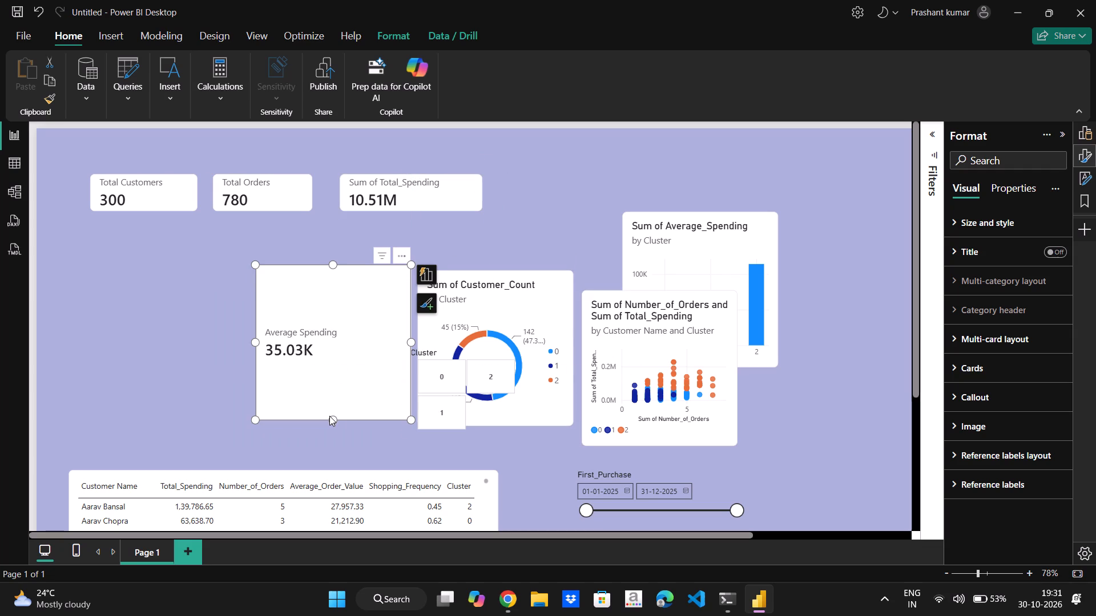
pyautogui.moveTo(332, 418); pyautogui.dragTo(337, 319)
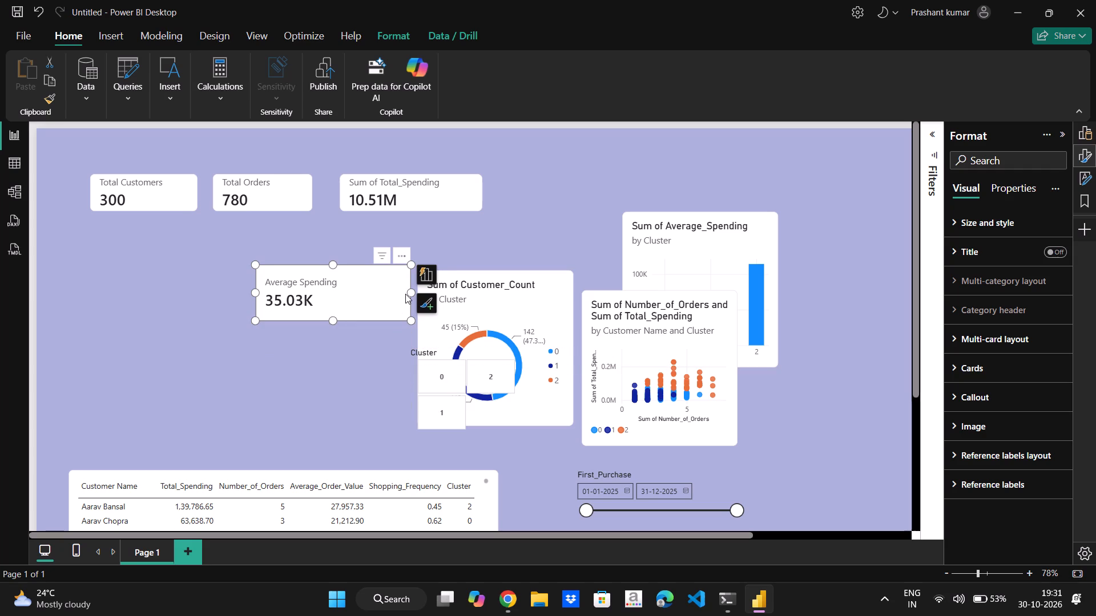
pyautogui.moveTo(411, 290); pyautogui.dragTo(410, 290)
pyautogui.moveTo(410, 290); pyautogui.dragTo(378, 289)
pyautogui.moveTo(343, 289); pyautogui.dragTo(397, 256)
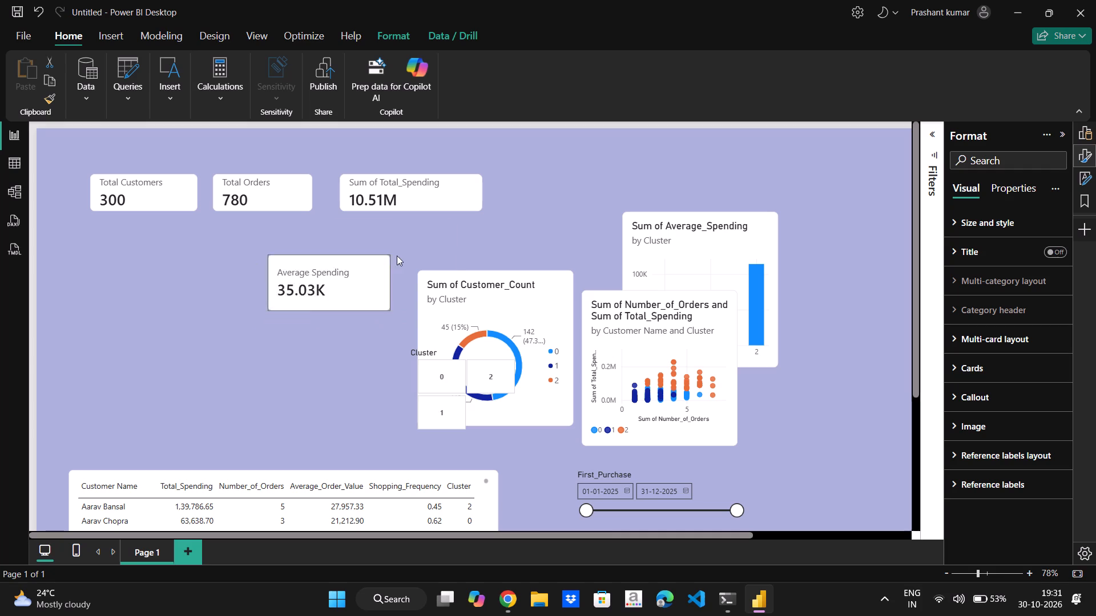
pyautogui.moveTo(397, 256); pyautogui.dragTo(594, 186)
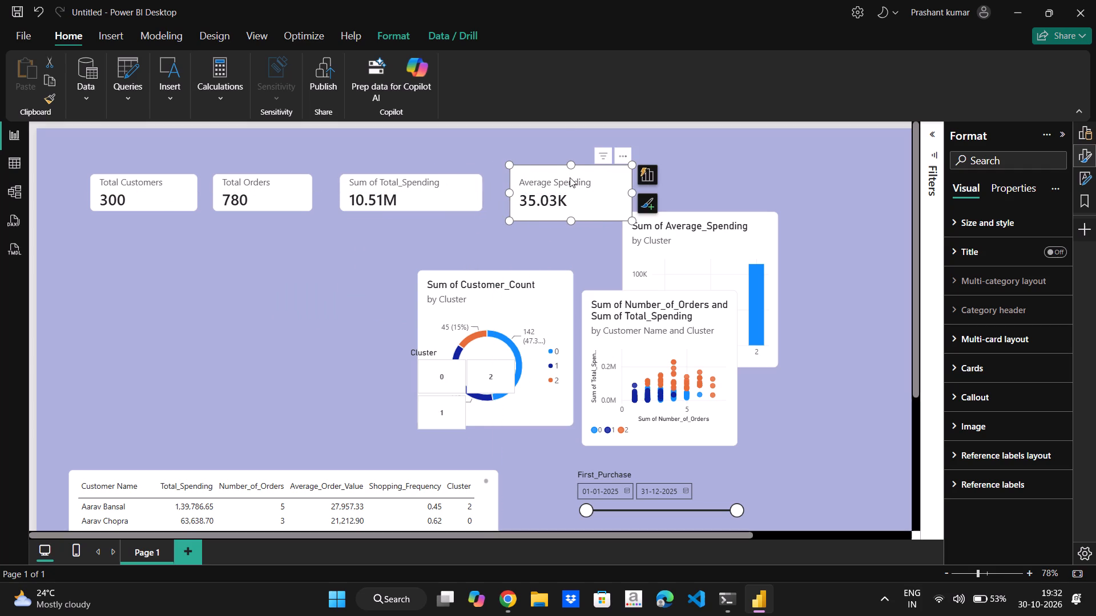
# Trim the Average Spending card's top and bottom edges to match the other KPI cards and shift it closer to Sum of Total_Spending.
pyautogui.moveTo(569, 165); pyautogui.dragTo(569, 179)
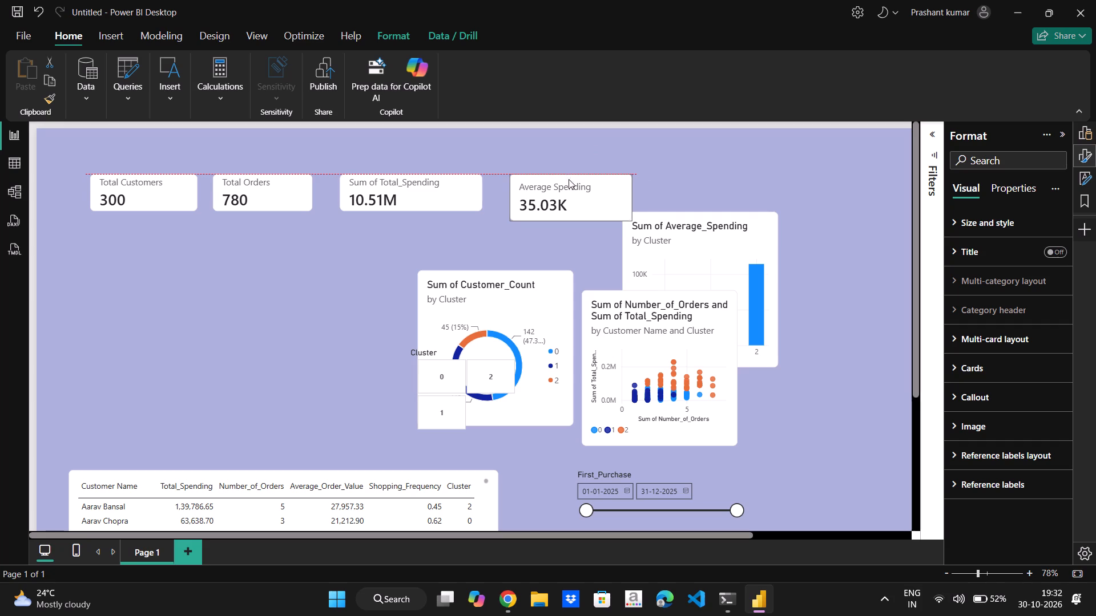
pyautogui.moveTo(569, 179); pyautogui.dragTo(569, 180)
pyautogui.moveTo(581, 200); pyautogui.dragTo(574, 199)
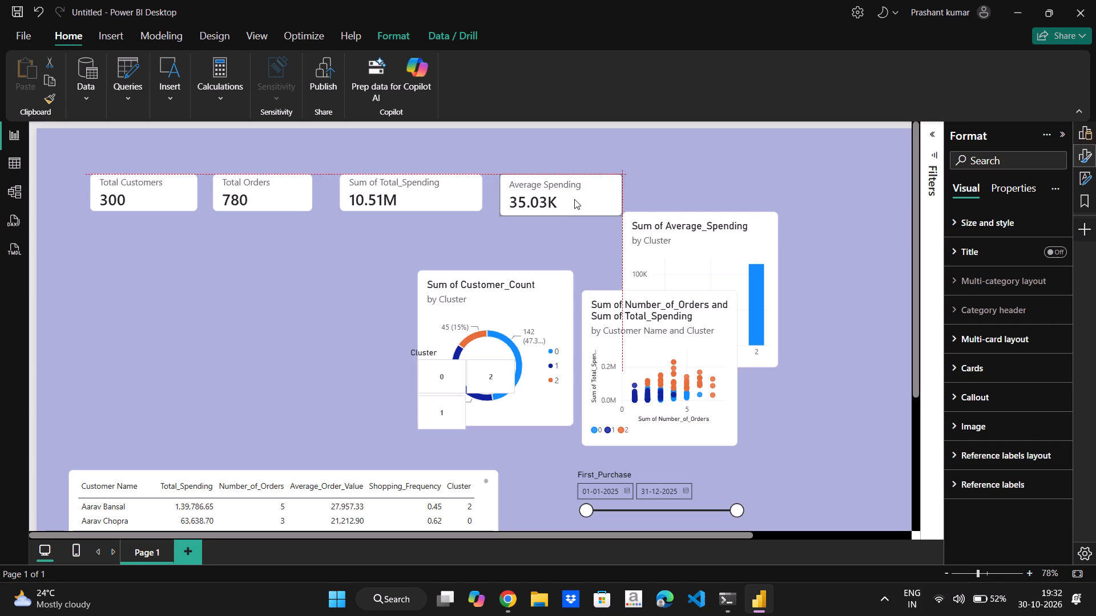
pyautogui.moveTo(574, 199); pyautogui.dragTo(575, 196)
pyautogui.moveTo(561, 214); pyautogui.dragTo(561, 209)
pyautogui.click(561, 177)
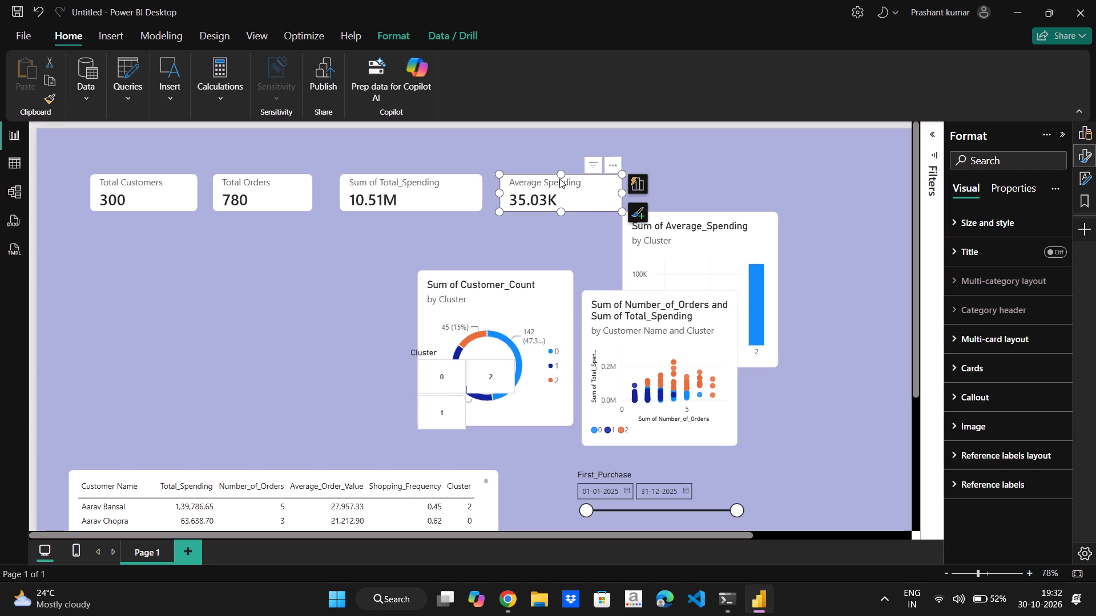
pyautogui.click(749, 182)
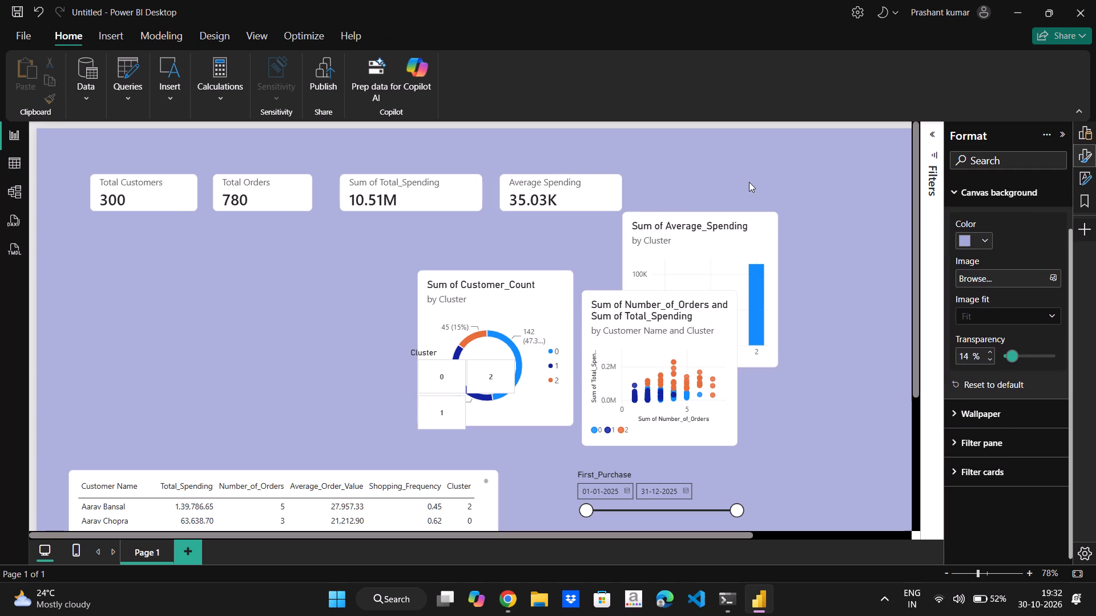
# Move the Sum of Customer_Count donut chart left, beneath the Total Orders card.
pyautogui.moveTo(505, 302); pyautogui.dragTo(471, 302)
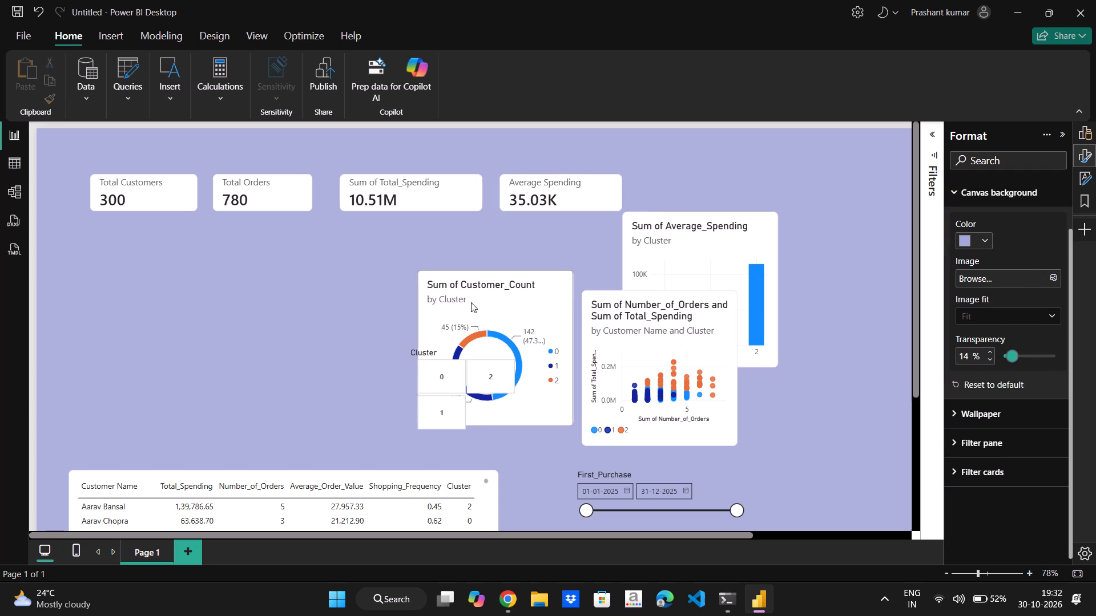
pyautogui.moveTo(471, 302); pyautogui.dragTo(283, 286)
# Stack the Cluster slicer and a narrowed First_Purchase slicer along the canvas's left side, below the Total Customers card.
pyautogui.moveTo(471, 356); pyautogui.dragTo(113, 244)
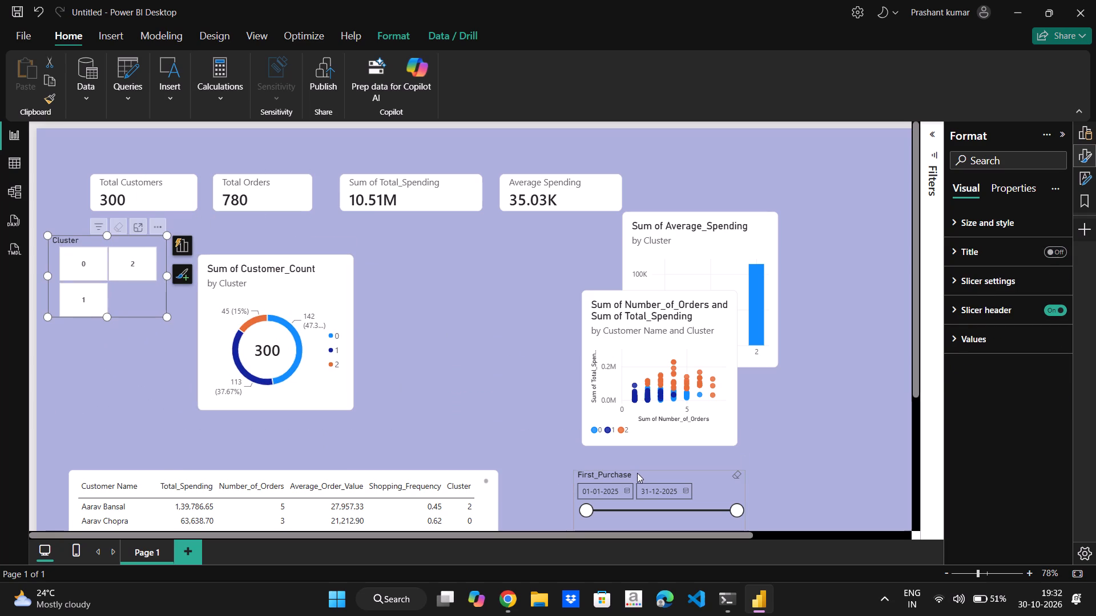
pyautogui.moveTo(637, 473); pyautogui.dragTo(102, 331)
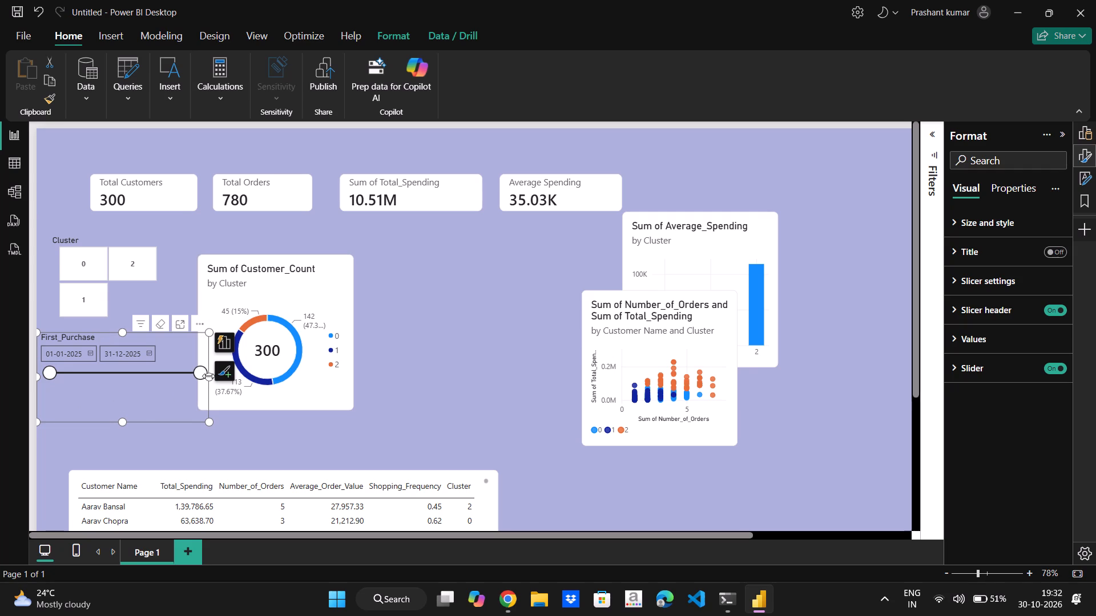
pyautogui.moveTo(208, 376); pyautogui.dragTo(139, 369)
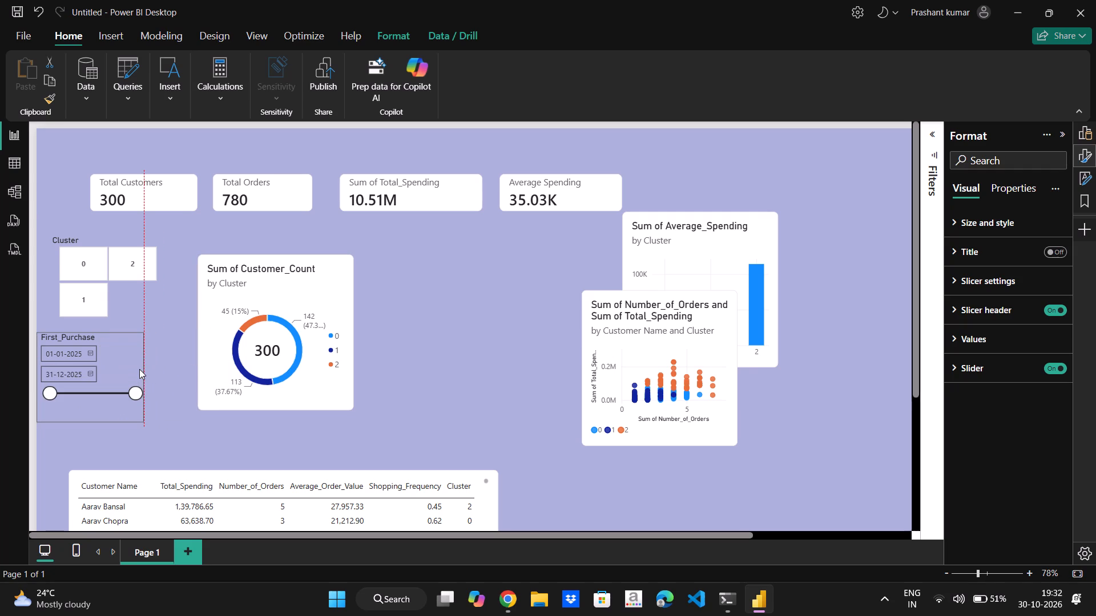
pyautogui.moveTo(139, 369); pyautogui.dragTo(140, 368)
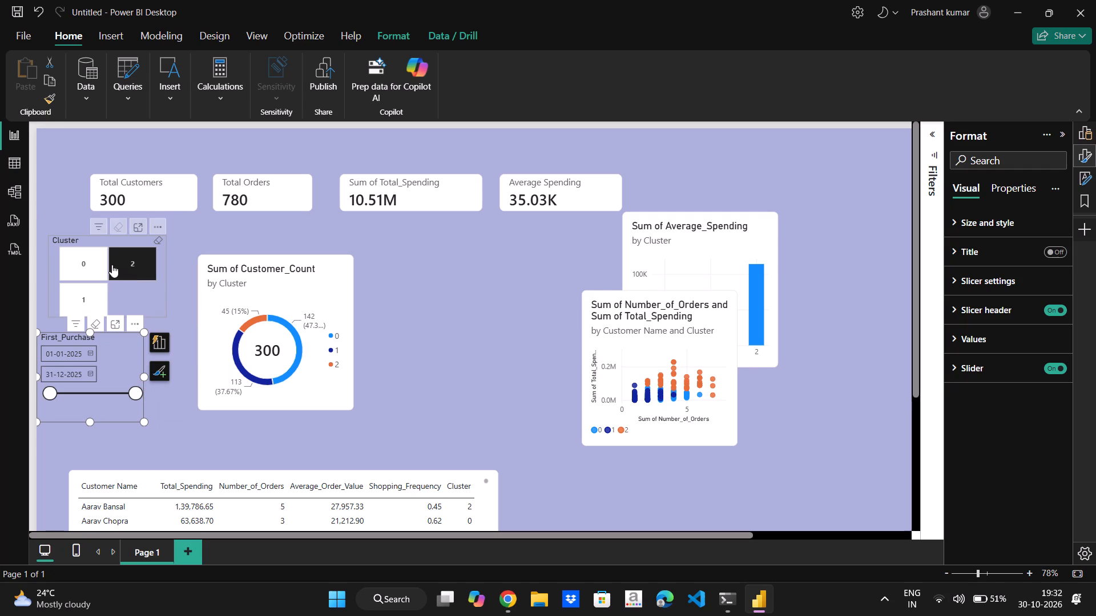
pyautogui.click(183, 293)
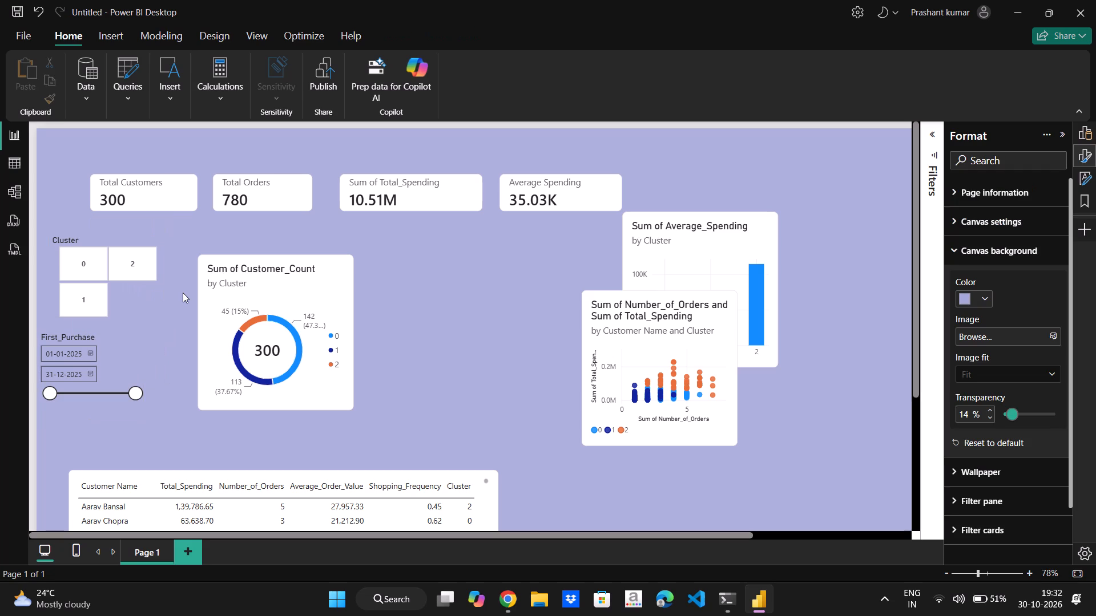
# Shift the First_Purchase and Cluster slicers slightly right so that their left edges line up.
pyautogui.moveTo(114, 350); pyautogui.dragTo(132, 351)
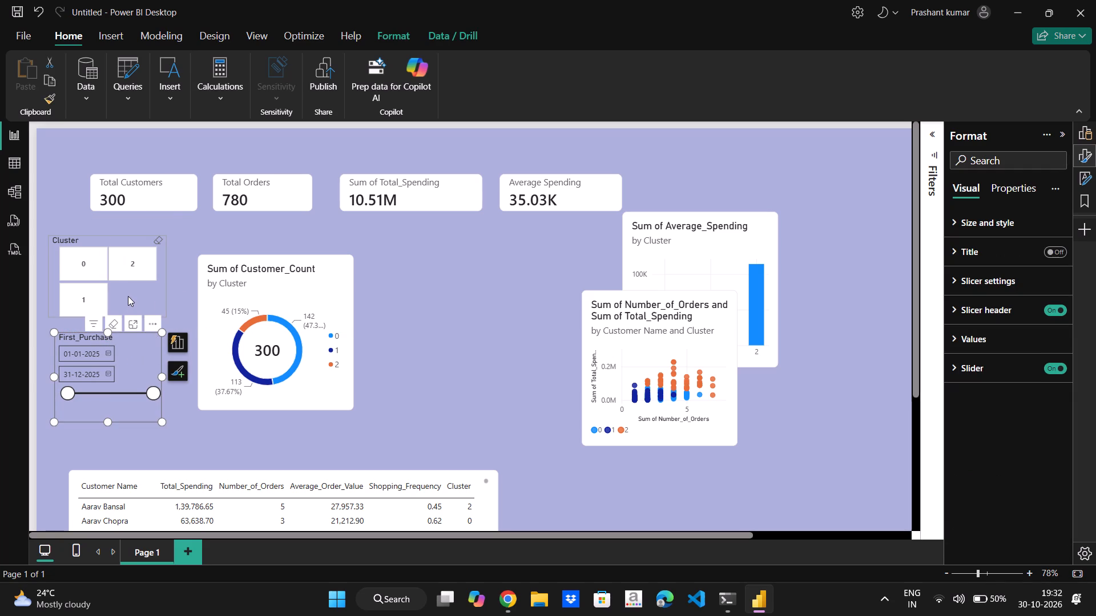
pyautogui.moveTo(128, 296); pyautogui.dragTo(145, 296)
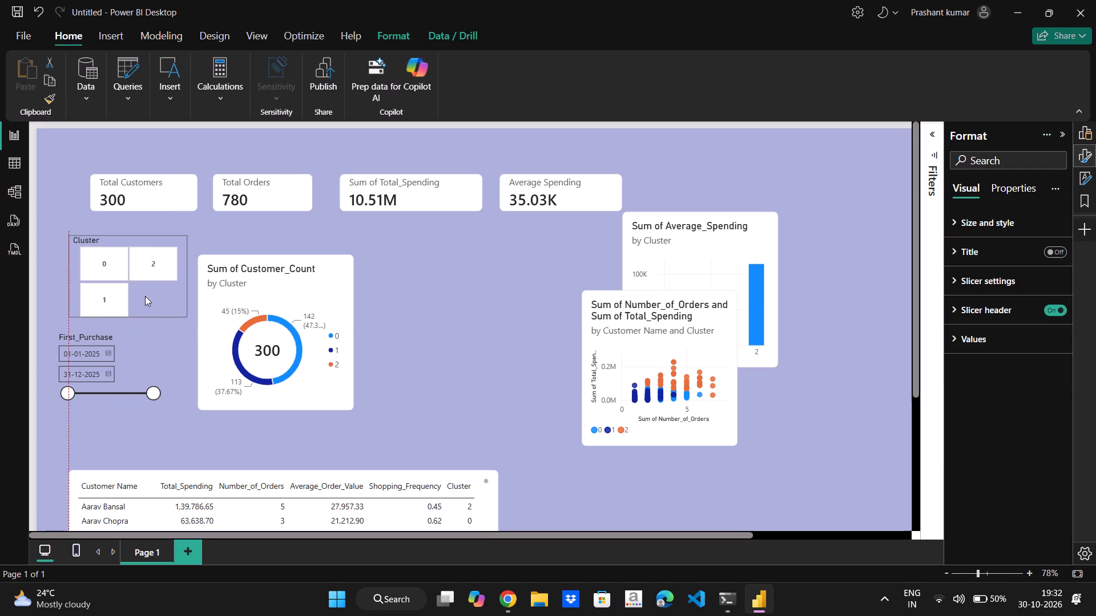
pyautogui.moveTo(145, 296); pyautogui.dragTo(137, 296)
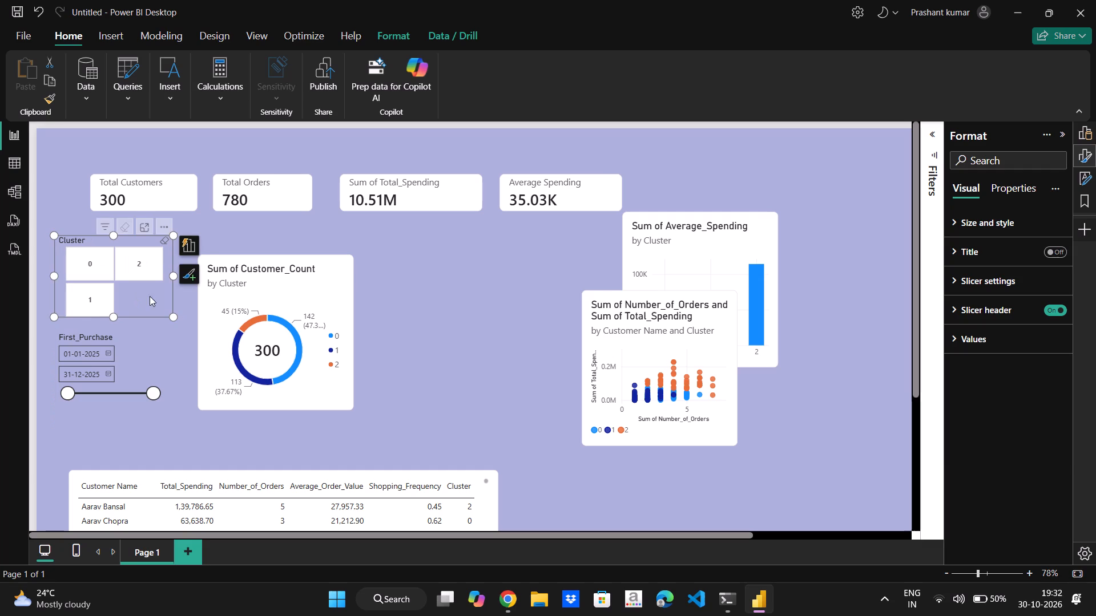
pyautogui.click(418, 305)
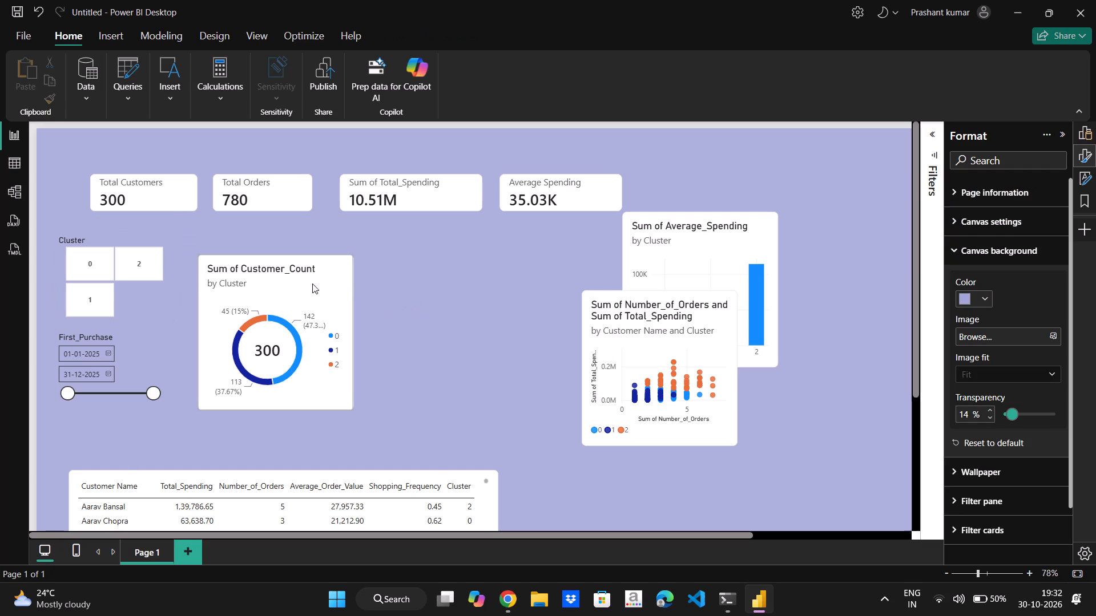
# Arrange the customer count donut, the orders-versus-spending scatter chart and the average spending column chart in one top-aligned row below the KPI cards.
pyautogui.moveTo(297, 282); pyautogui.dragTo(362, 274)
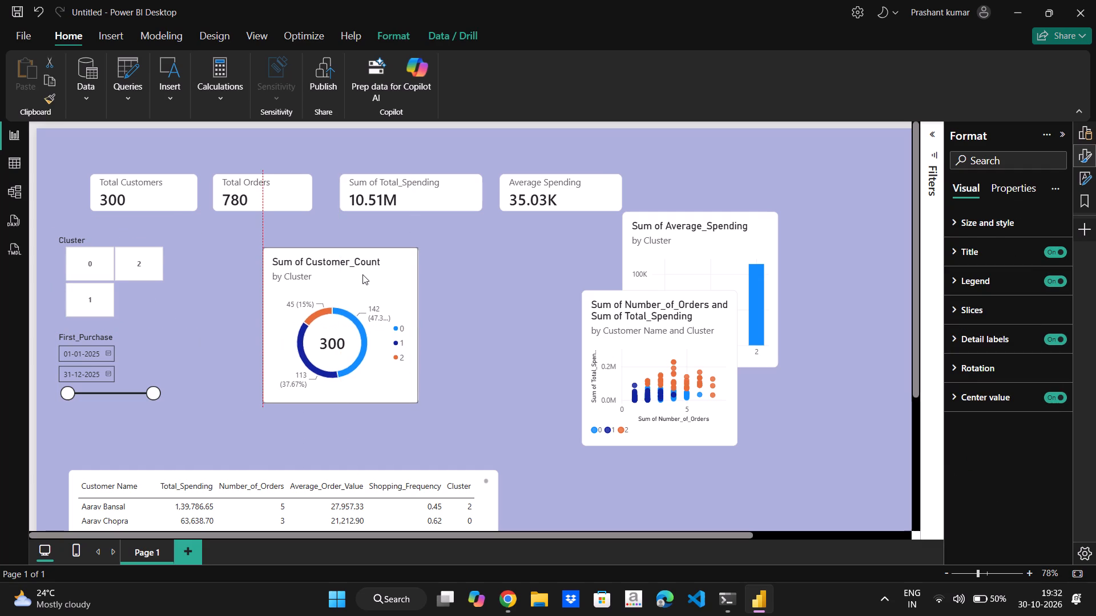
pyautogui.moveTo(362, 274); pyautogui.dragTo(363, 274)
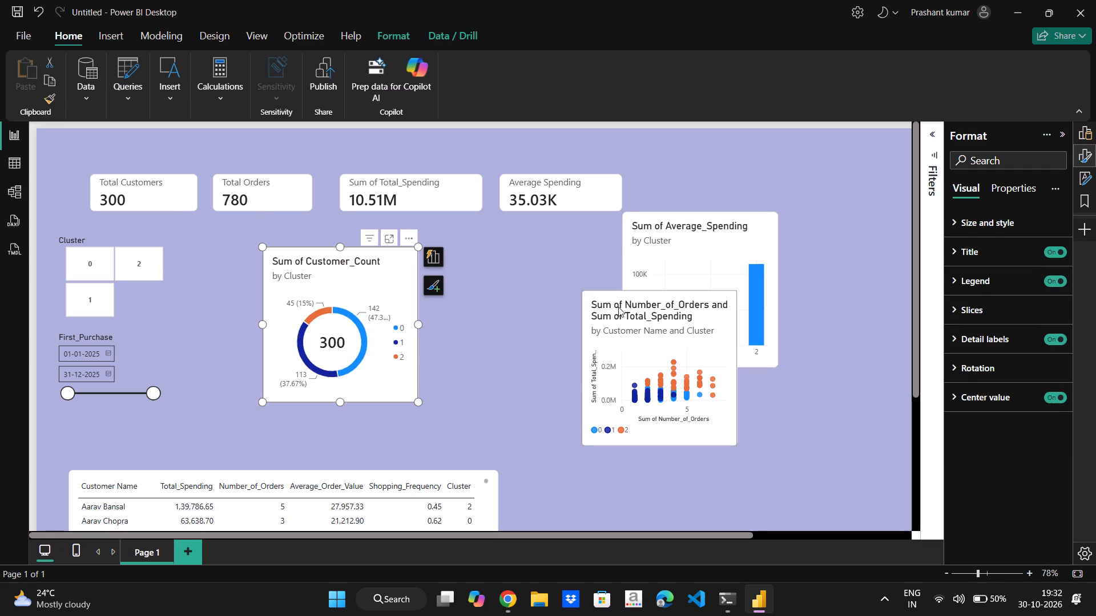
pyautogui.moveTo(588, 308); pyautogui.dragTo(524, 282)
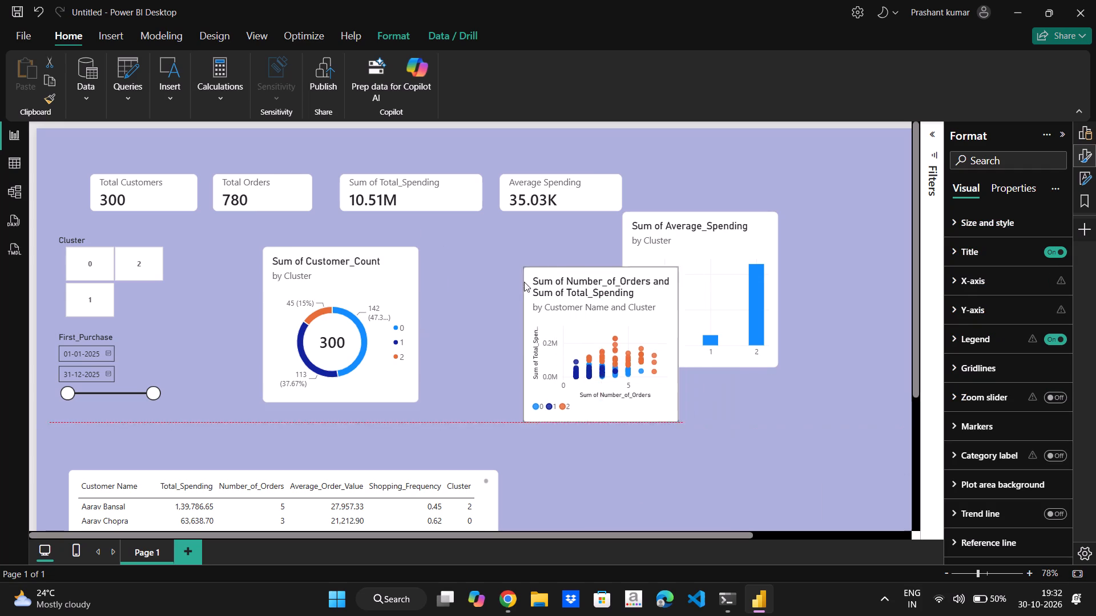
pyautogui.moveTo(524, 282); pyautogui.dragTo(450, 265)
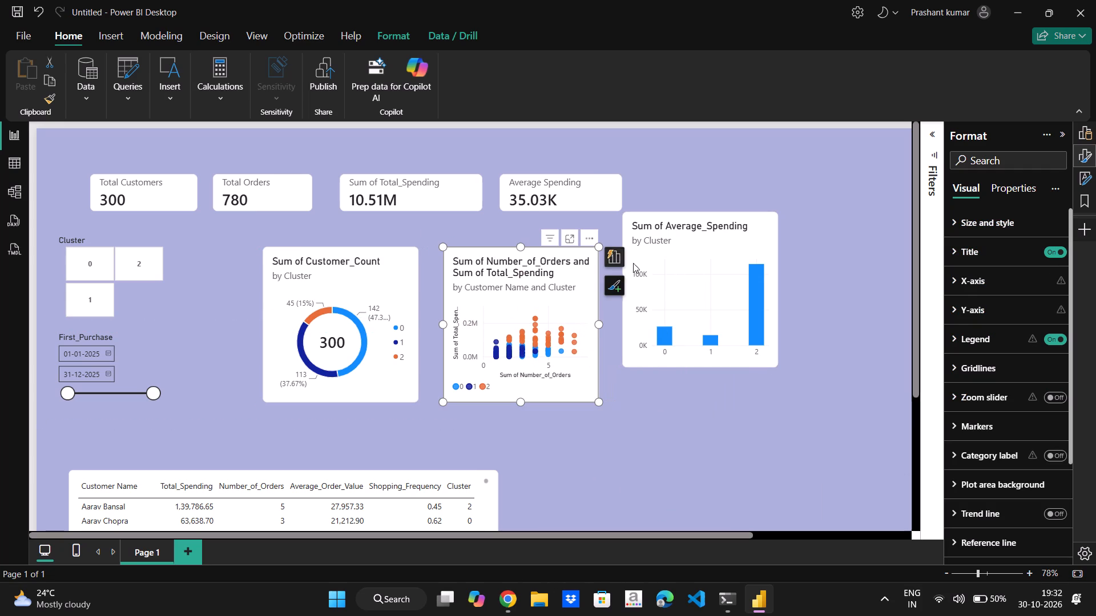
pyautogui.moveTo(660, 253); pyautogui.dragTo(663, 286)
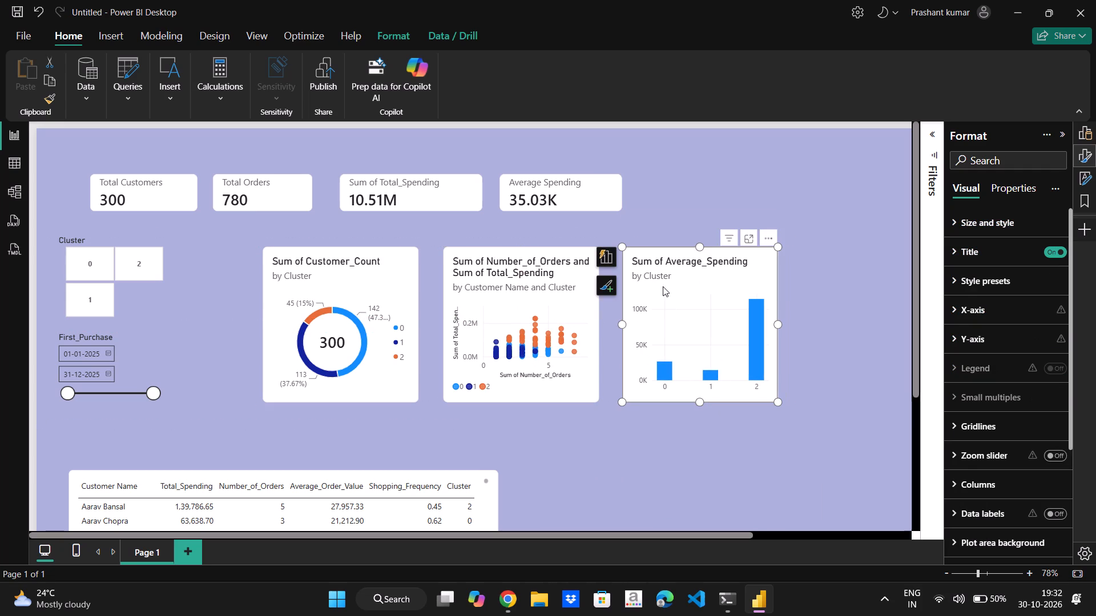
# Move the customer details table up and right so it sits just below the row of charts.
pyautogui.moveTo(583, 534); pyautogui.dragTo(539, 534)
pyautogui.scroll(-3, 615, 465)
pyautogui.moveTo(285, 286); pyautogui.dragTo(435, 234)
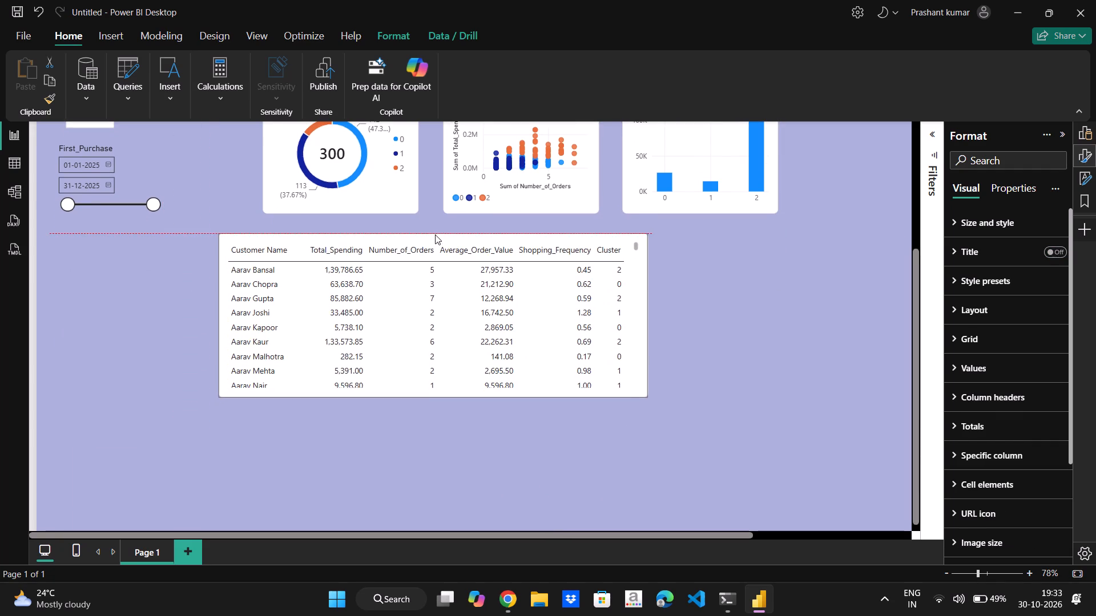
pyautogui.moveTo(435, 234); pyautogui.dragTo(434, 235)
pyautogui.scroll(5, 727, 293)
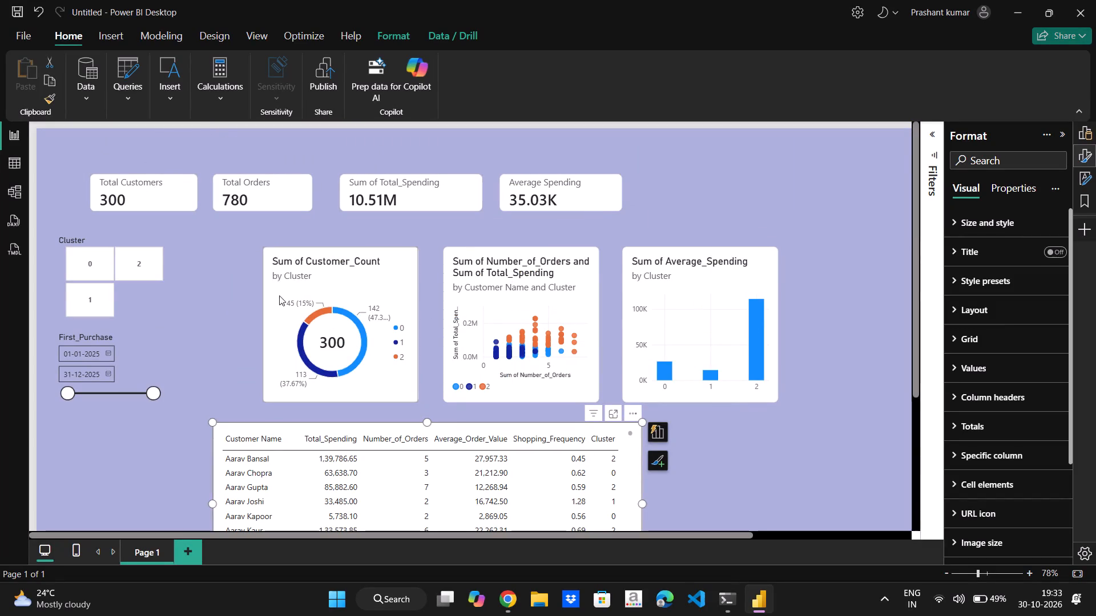
# Move the donut, scatter and average spending column charts down to the lower canvas, clearing the area below the KPI cards.
pyautogui.moveTo(361, 263); pyautogui.dragTo(303, 262)
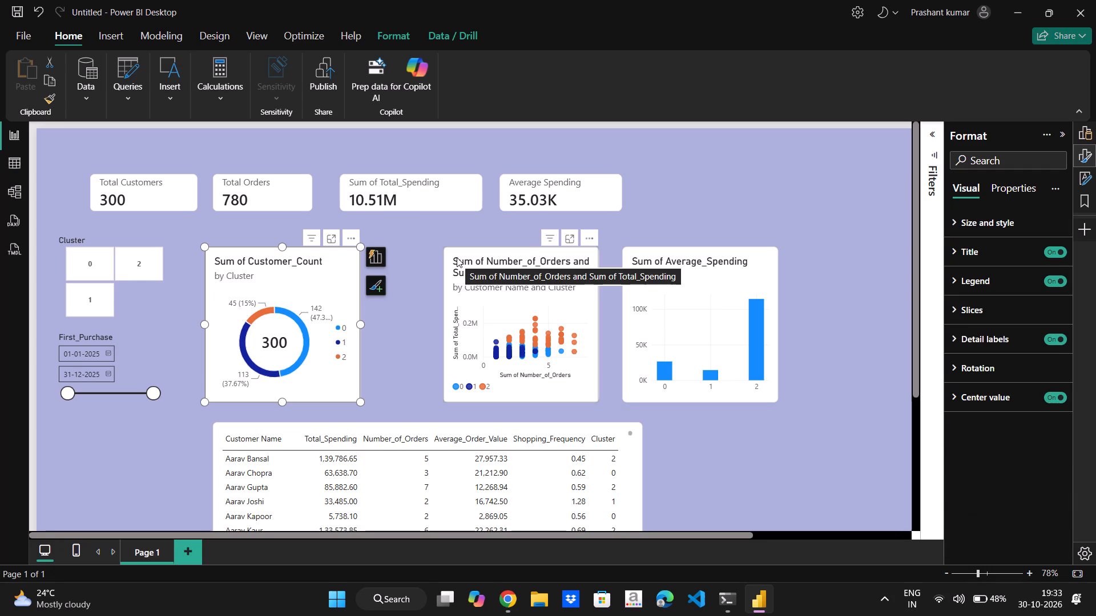
pyautogui.moveTo(331, 276); pyautogui.dragTo(216, 460)
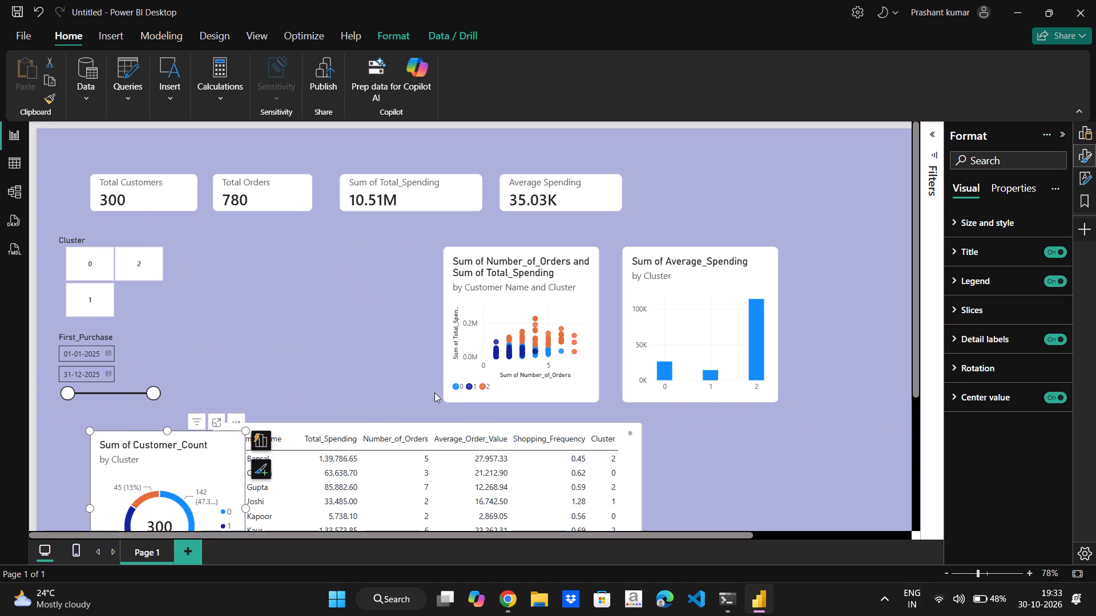
pyautogui.moveTo(574, 269); pyautogui.dragTo(281, 511)
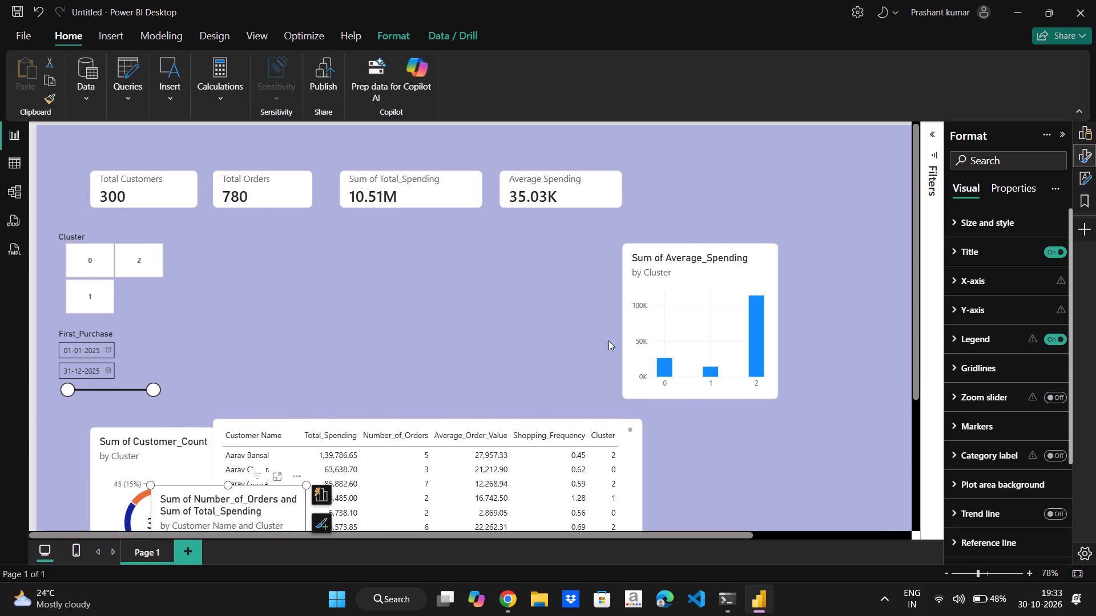
pyautogui.moveTo(696, 271); pyautogui.dragTo(755, 489)
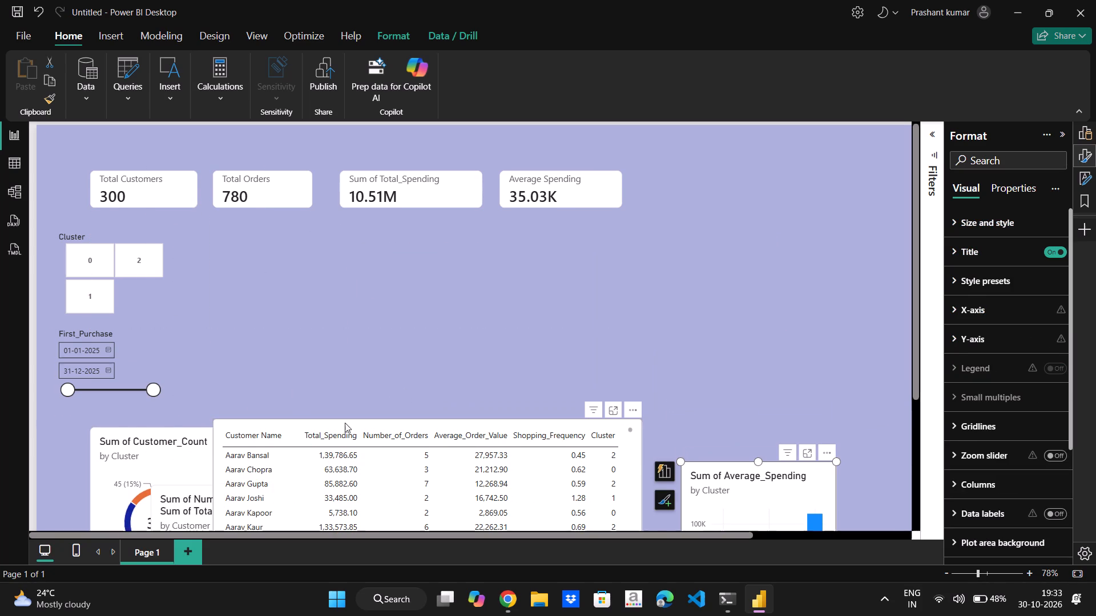
# Place the customer details table directly below the KPI cards, beside the slicers, and narrow it slightly.
pyautogui.moveTo(295, 421); pyautogui.dragTo(335, 247)
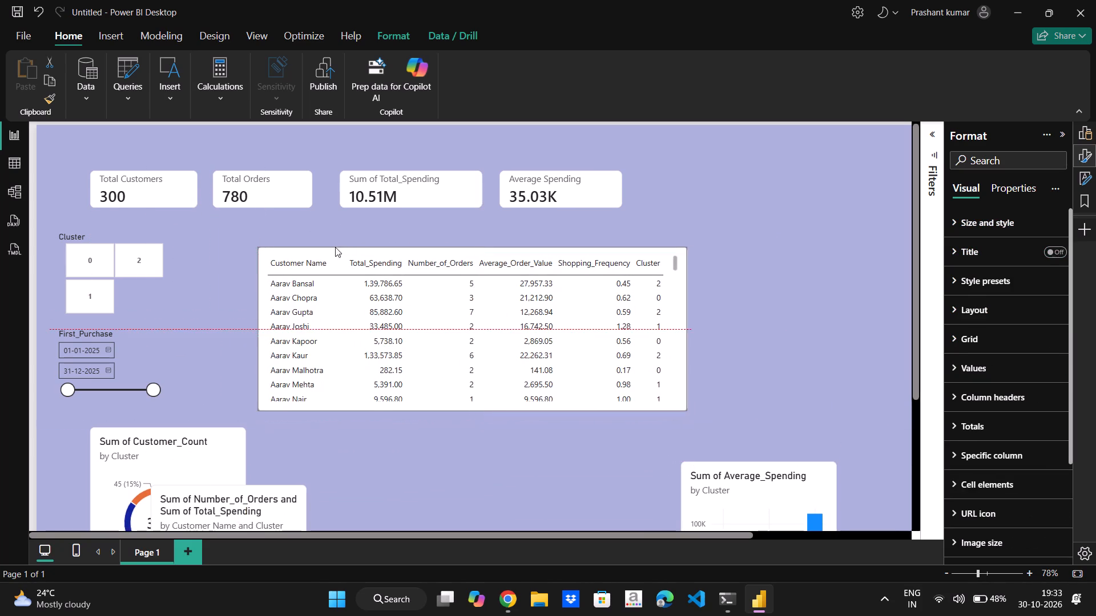
pyautogui.moveTo(335, 247); pyautogui.dragTo(300, 239)
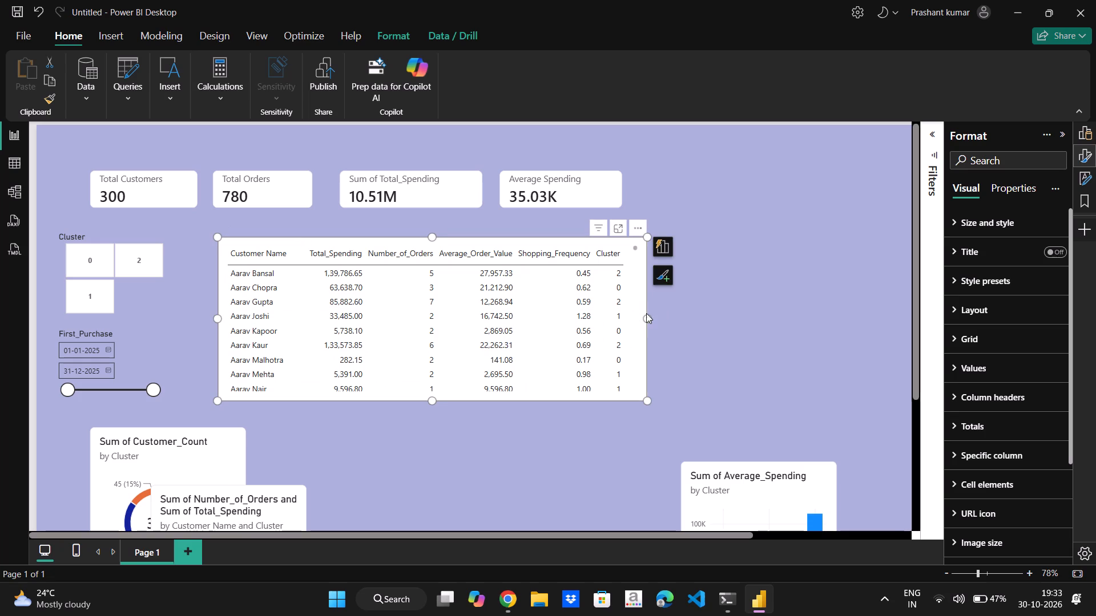
pyautogui.moveTo(648, 317); pyautogui.dragTo(839, 305)
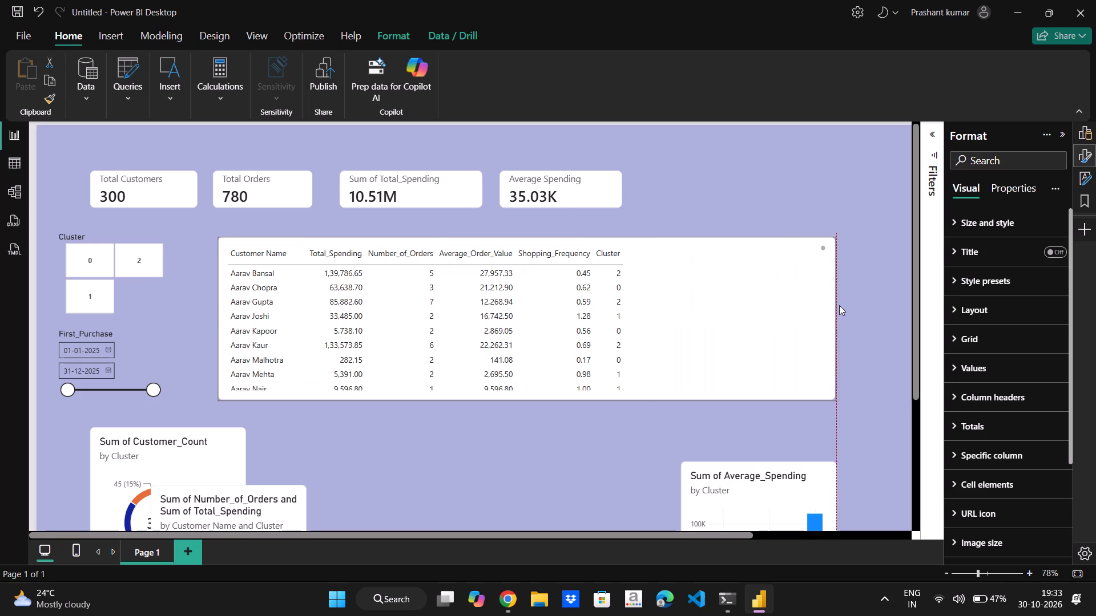
pyautogui.moveTo(839, 305); pyautogui.dragTo(638, 301)
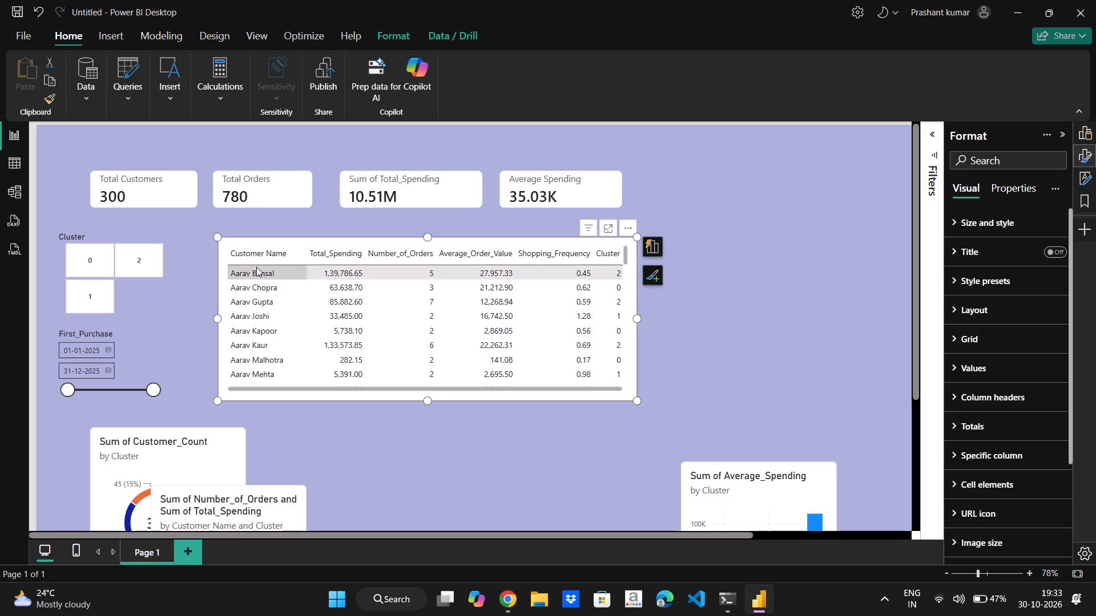
pyautogui.moveTo(226, 243); pyautogui.dragTo(205, 244)
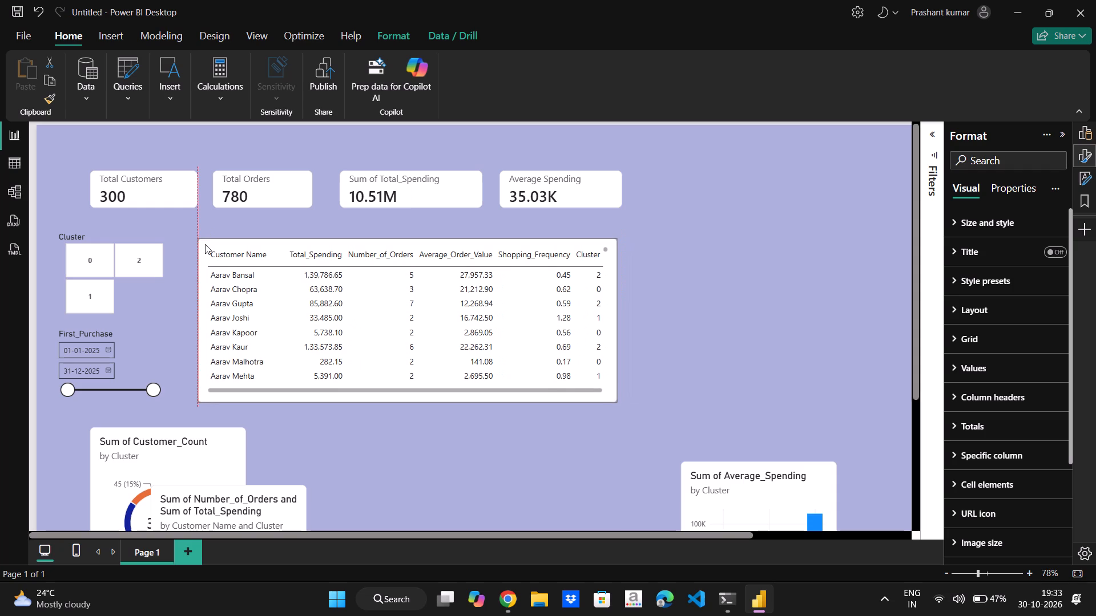
pyautogui.moveTo(205, 244); pyautogui.dragTo(207, 244)
# Line up the customer count donut, orders-versus-spending scatter and average spending column chart in one top-aligned row just below the table.
pyautogui.moveTo(169, 458); pyautogui.dragTo(167, 458)
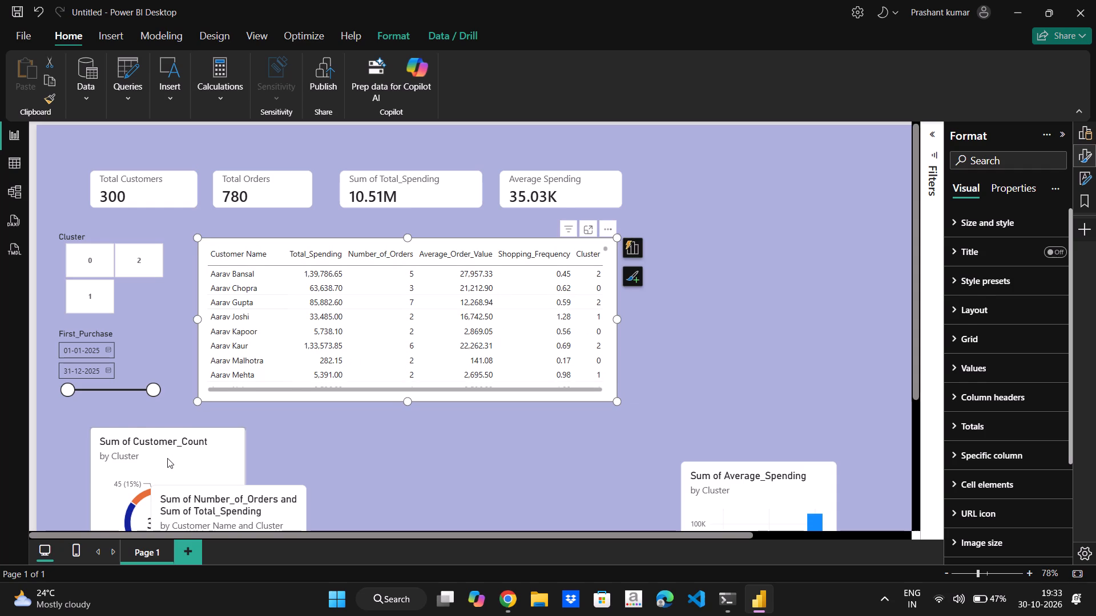
pyautogui.moveTo(167, 458); pyautogui.dragTo(147, 448)
pyautogui.moveTo(256, 490); pyautogui.dragTo(302, 450)
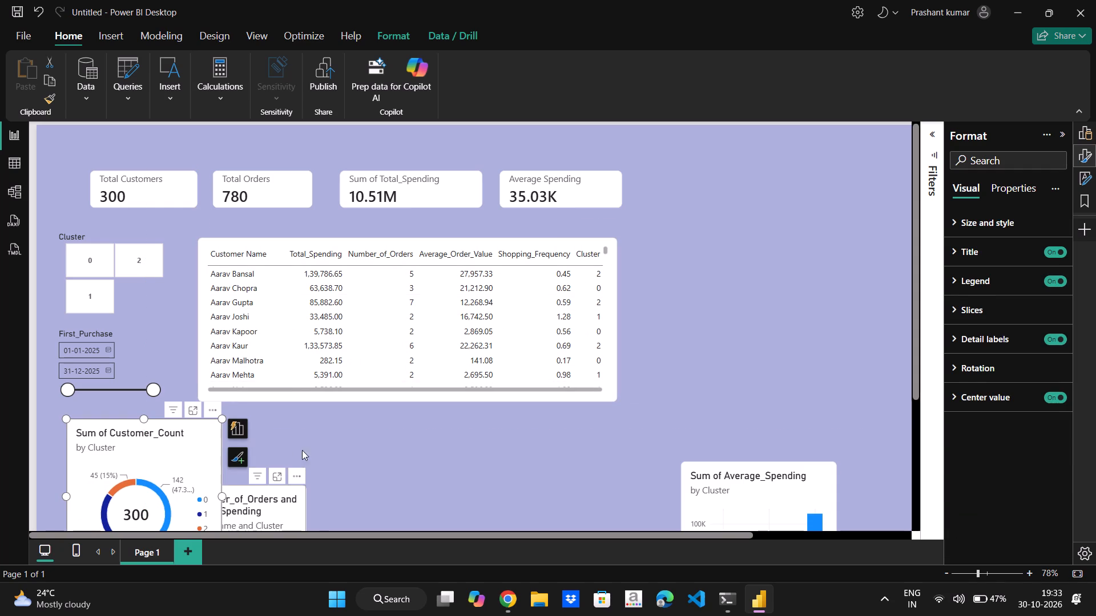
pyautogui.moveTo(302, 450); pyautogui.dragTo(372, 422)
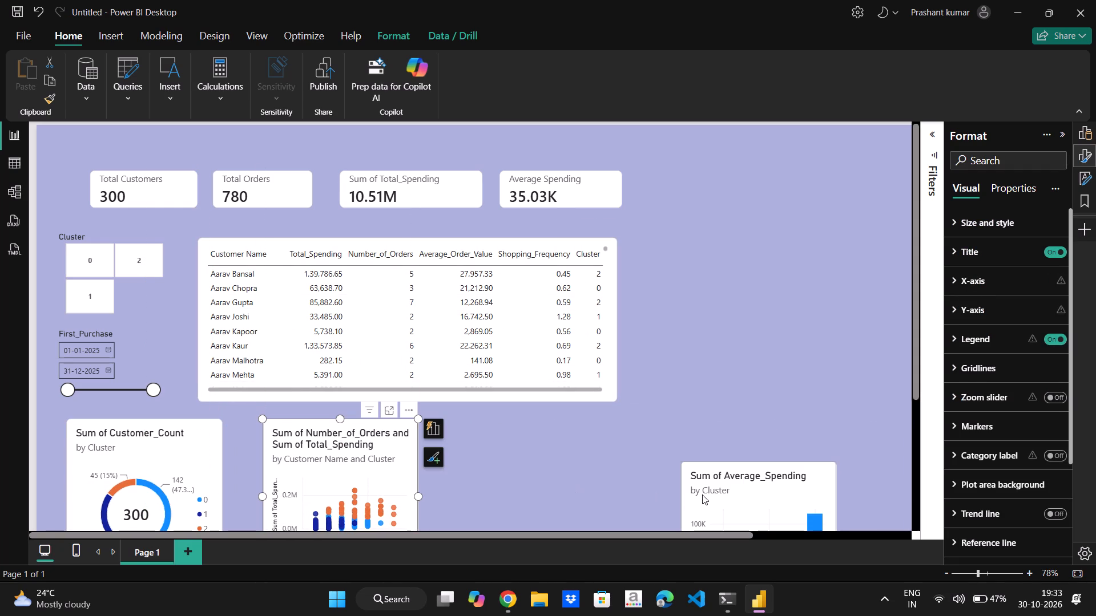
pyautogui.moveTo(821, 465); pyautogui.dragTo(589, 424)
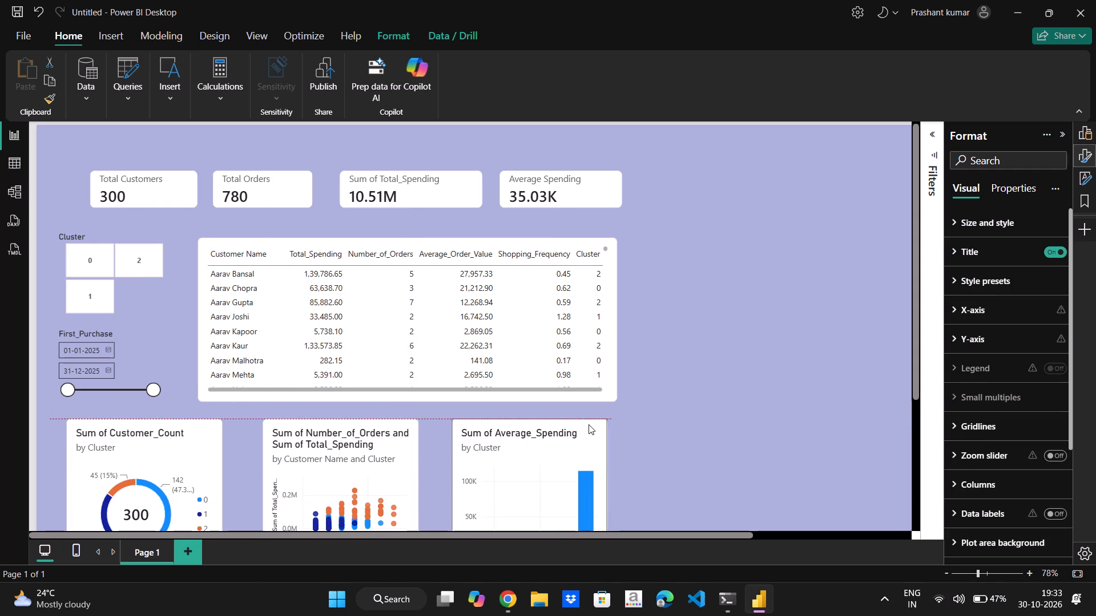
pyautogui.moveTo(589, 424); pyautogui.dragTo(590, 423)
# Widen the donut, scatter and average spending column charts to narrow the gaps between them.
pyautogui.scroll(-2, 776, 392)
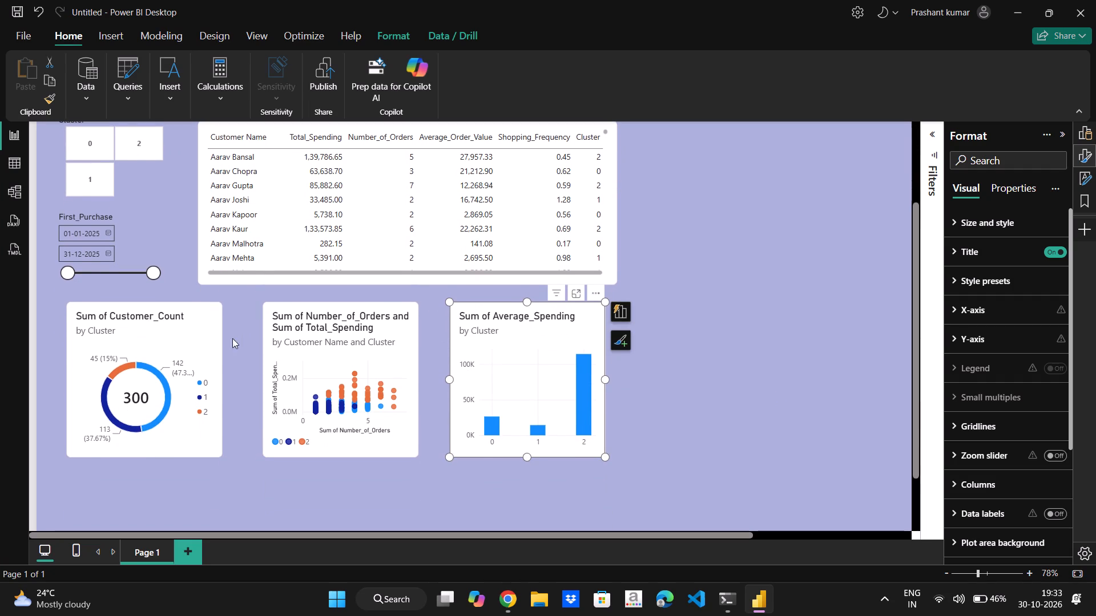
pyautogui.click(205, 346)
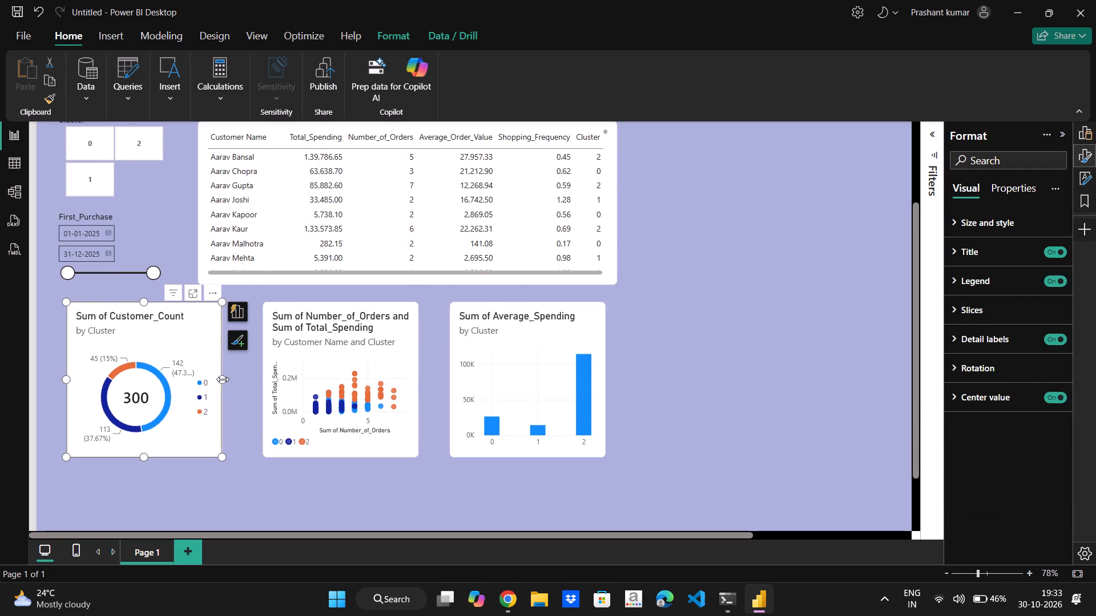
pyautogui.moveTo(223, 379); pyautogui.dragTo(253, 379)
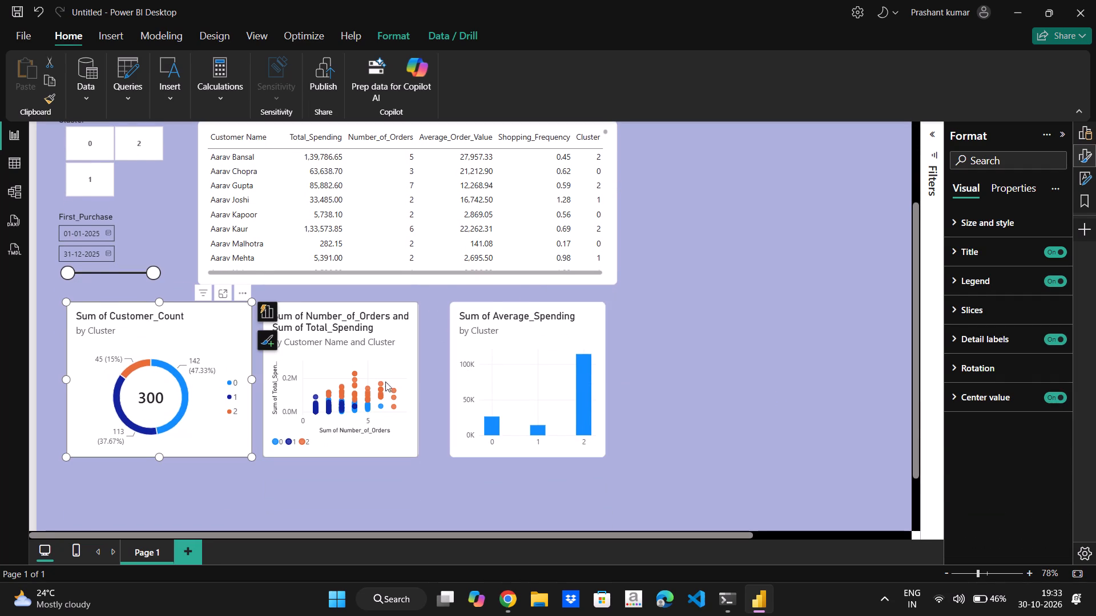
pyautogui.click(391, 352)
pyautogui.moveTo(418, 377); pyautogui.dragTo(440, 375)
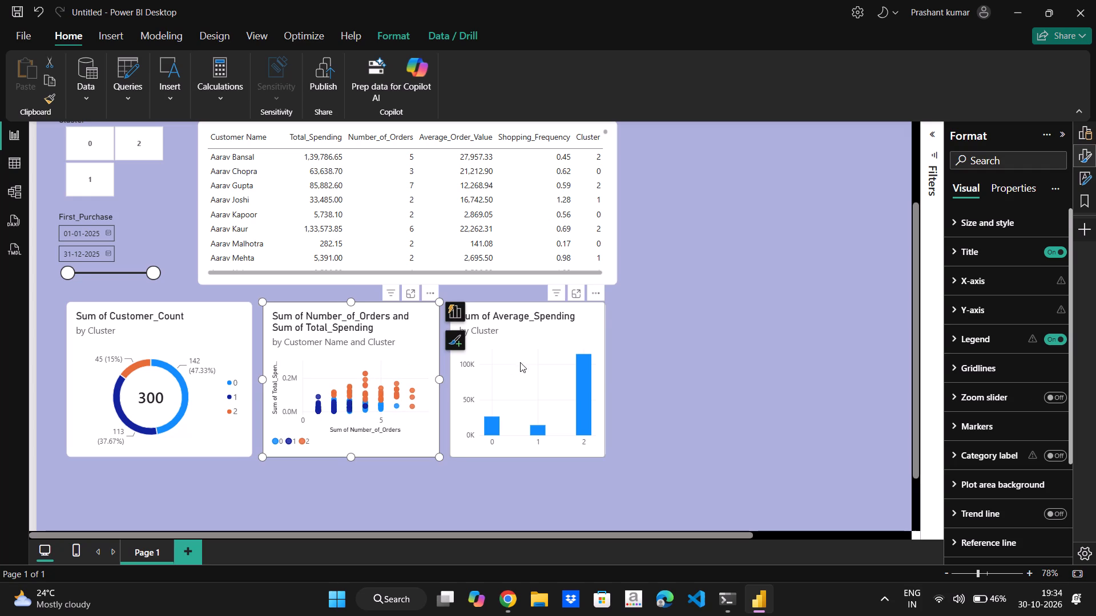
pyautogui.click(550, 341)
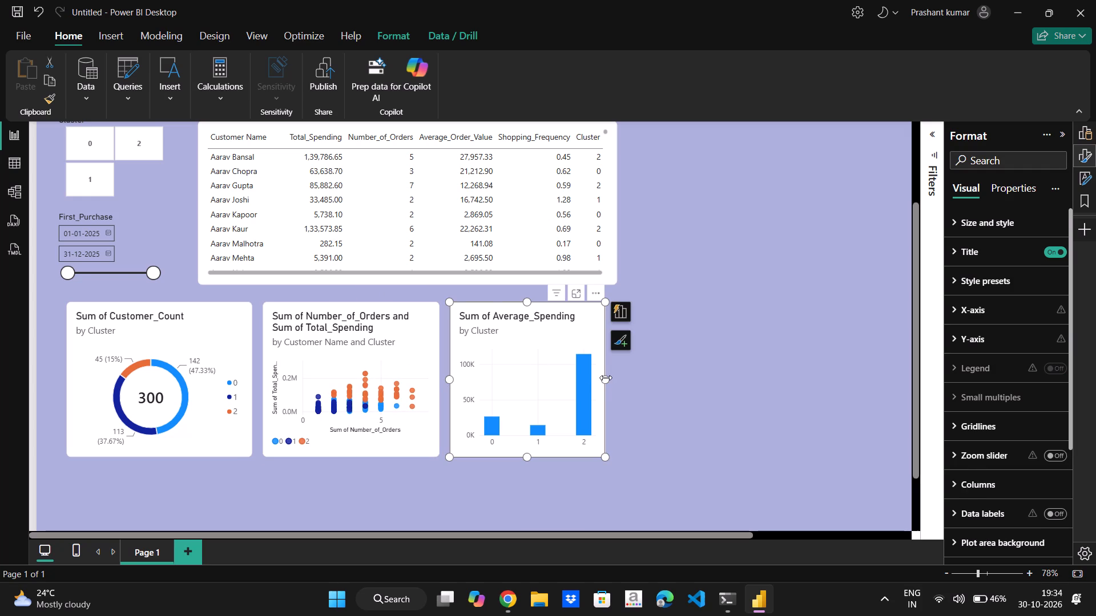
pyautogui.moveTo(606, 378); pyautogui.dragTo(623, 371)
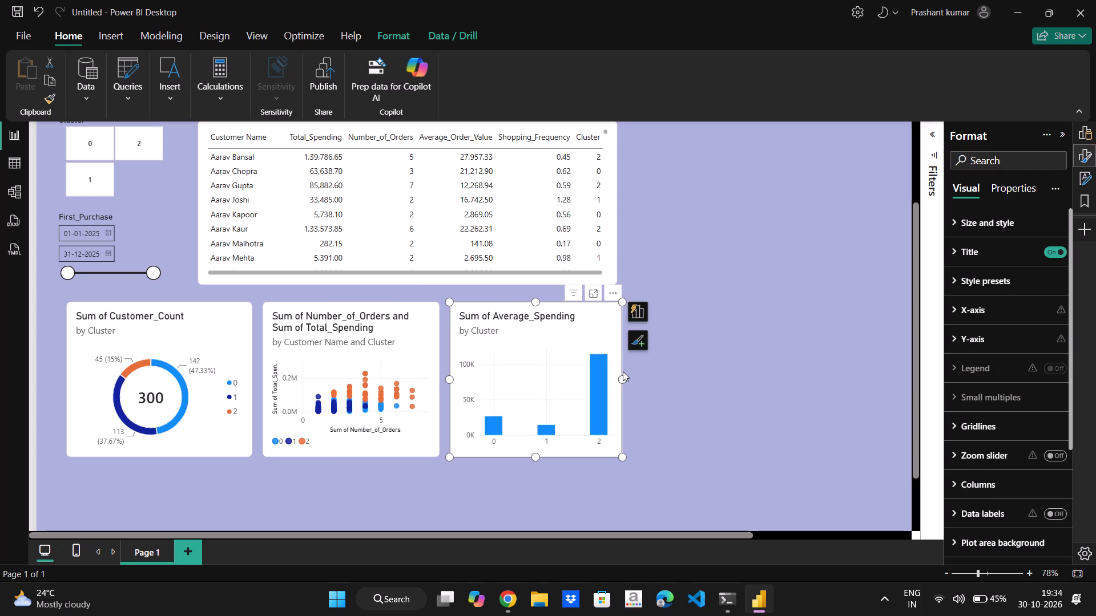
pyautogui.click(753, 346)
# Review the whole dashboard layout from the KPI cards down to the charts, with the page zoomed to 100%.
pyautogui.scroll(4, 753, 346)
pyautogui.scroll(-1, 753, 346)
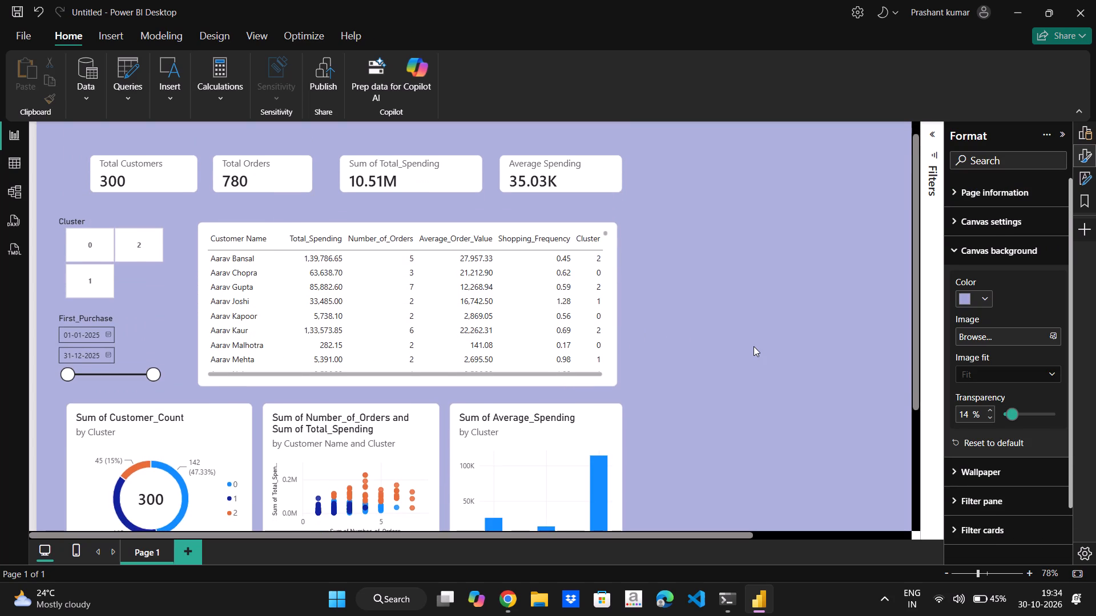
pyautogui.scroll(-1, 753, 346)
pyautogui.hscroll(-1, 753, 346)
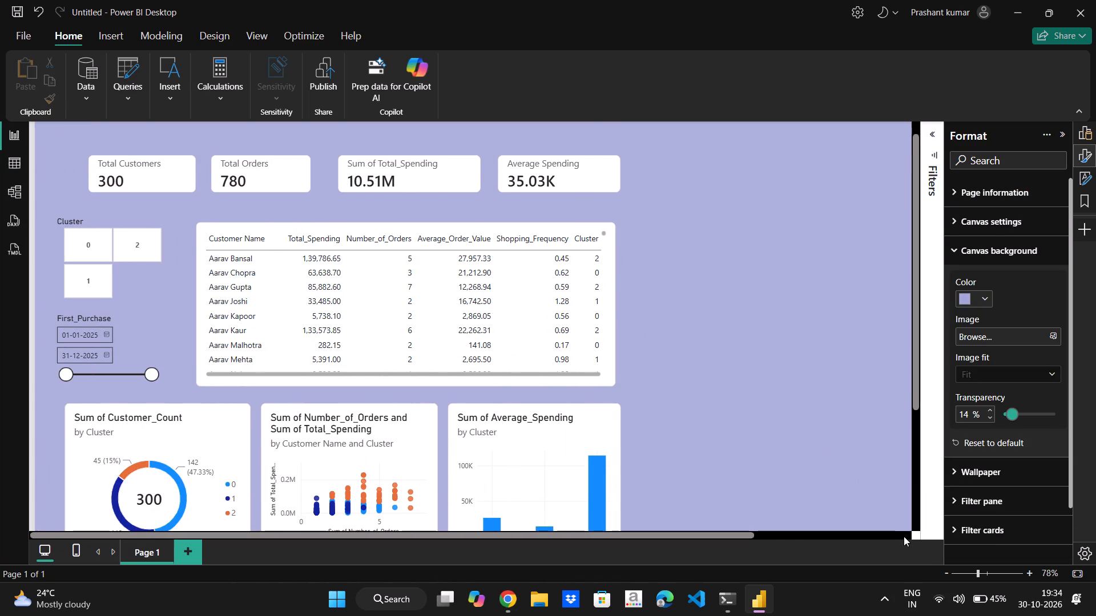
pyautogui.click(987, 571)
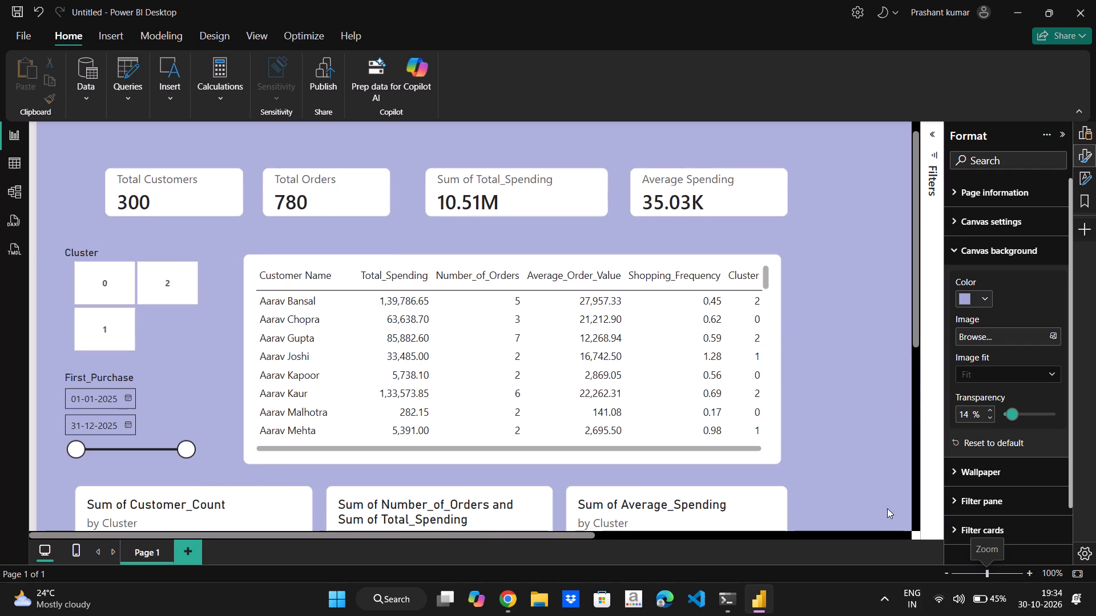
pyautogui.scroll(-2, 719, 410)
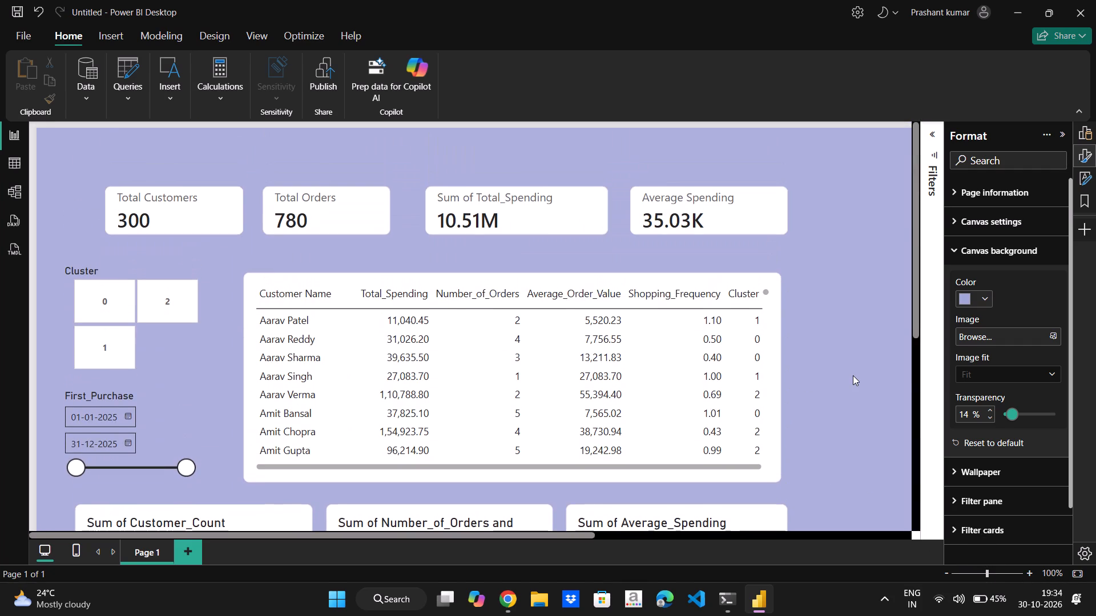
pyautogui.scroll(-2, 853, 375)
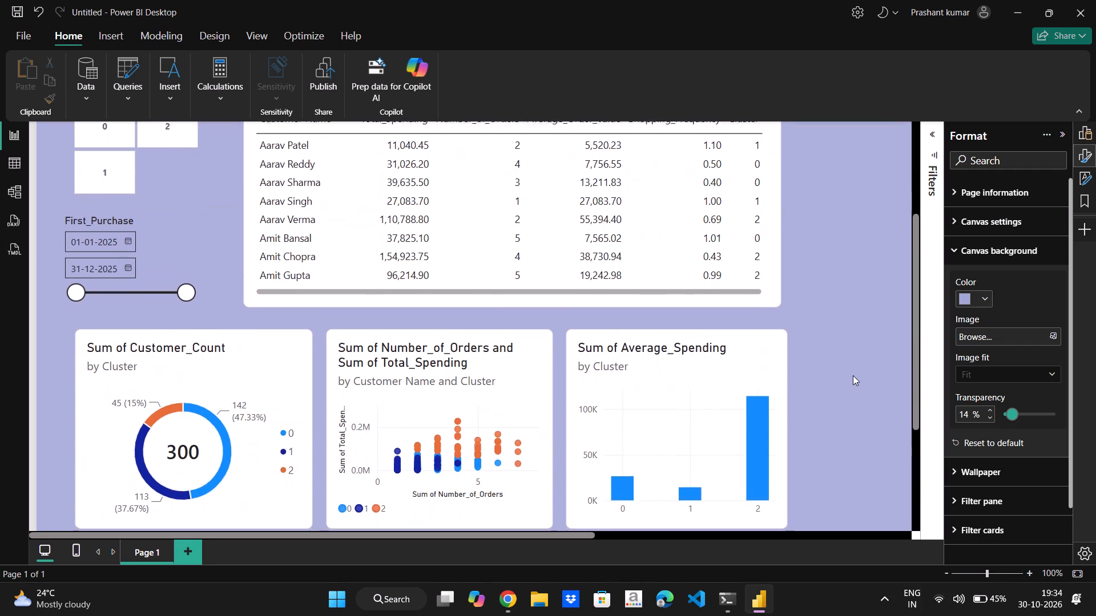
pyautogui.scroll(-2, 853, 375)
pyautogui.scroll(5, 853, 375)
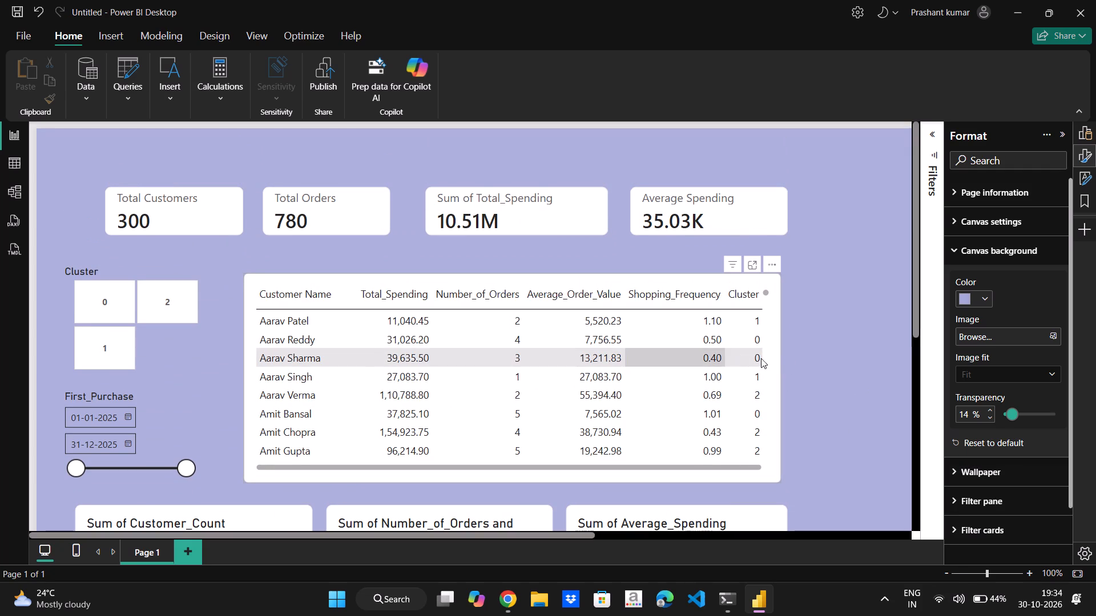
# Widen the customer details table on its right side so that all columns through Cluster fit with spare room.
pyautogui.click(777, 360)
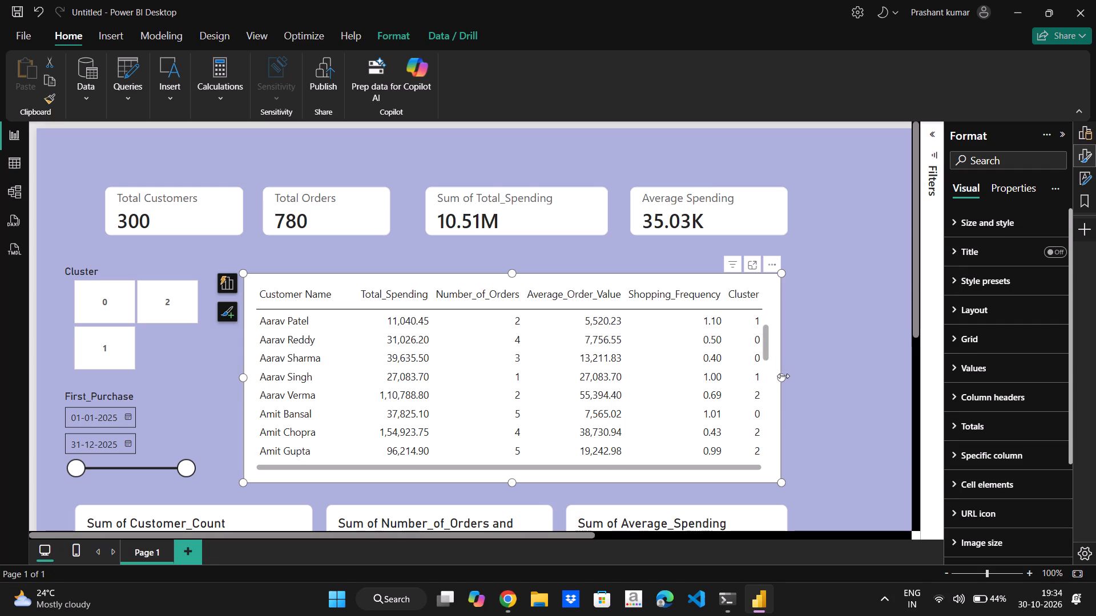
pyautogui.moveTo(783, 378); pyautogui.dragTo(842, 372)
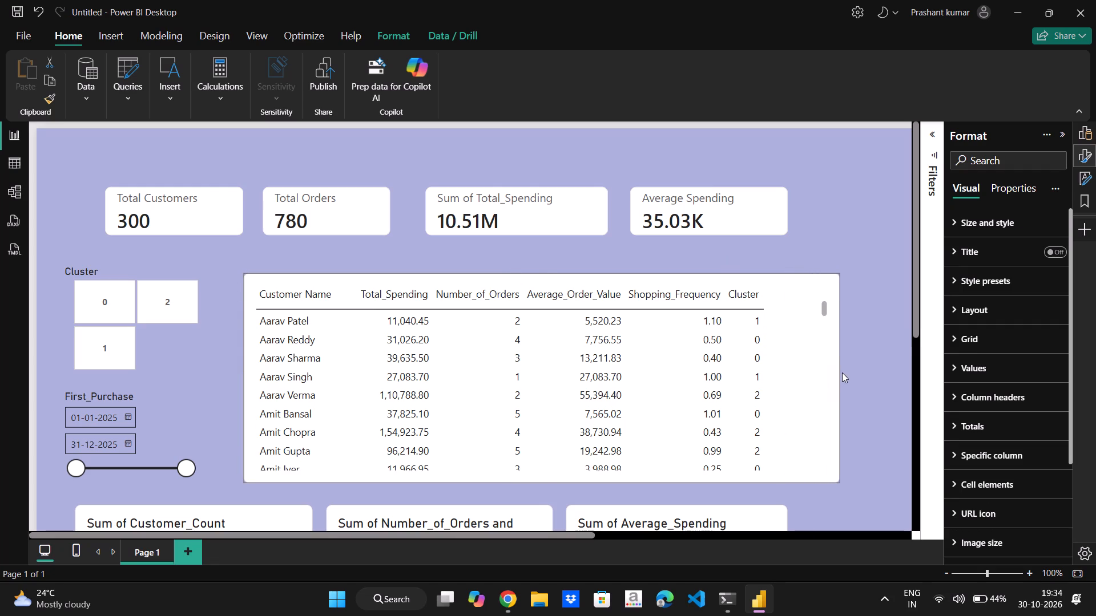
pyautogui.moveTo(842, 372); pyautogui.dragTo(846, 371)
# Shift the four KPI cards right into one level row, with Average Spending ending flush with the table's right edge.
pyautogui.moveTo(749, 207); pyautogui.dragTo(797, 206)
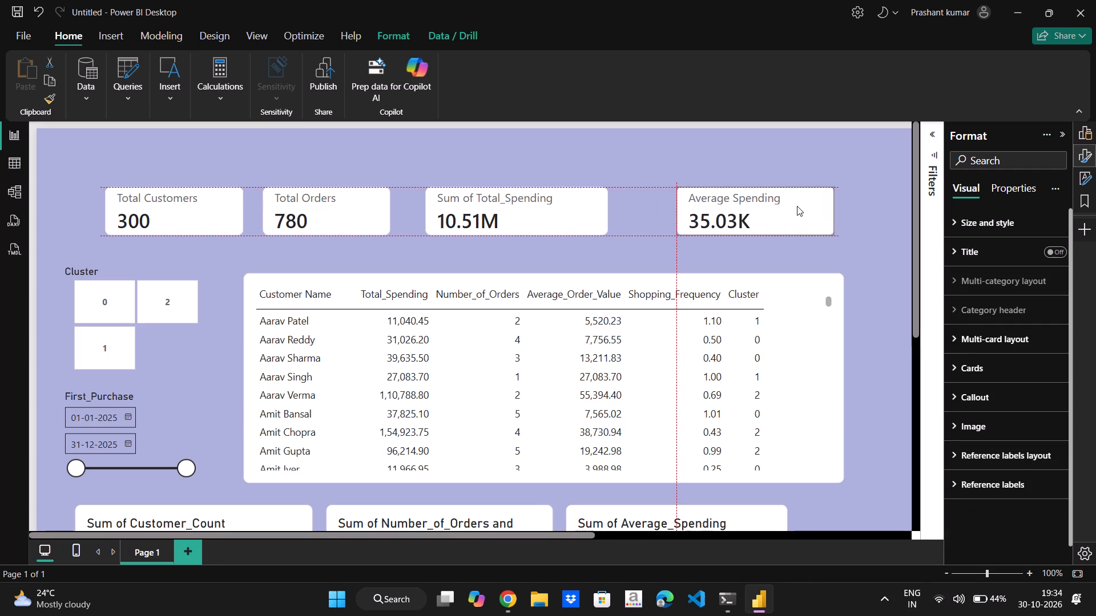
pyautogui.moveTo(797, 206); pyautogui.dragTo(801, 205)
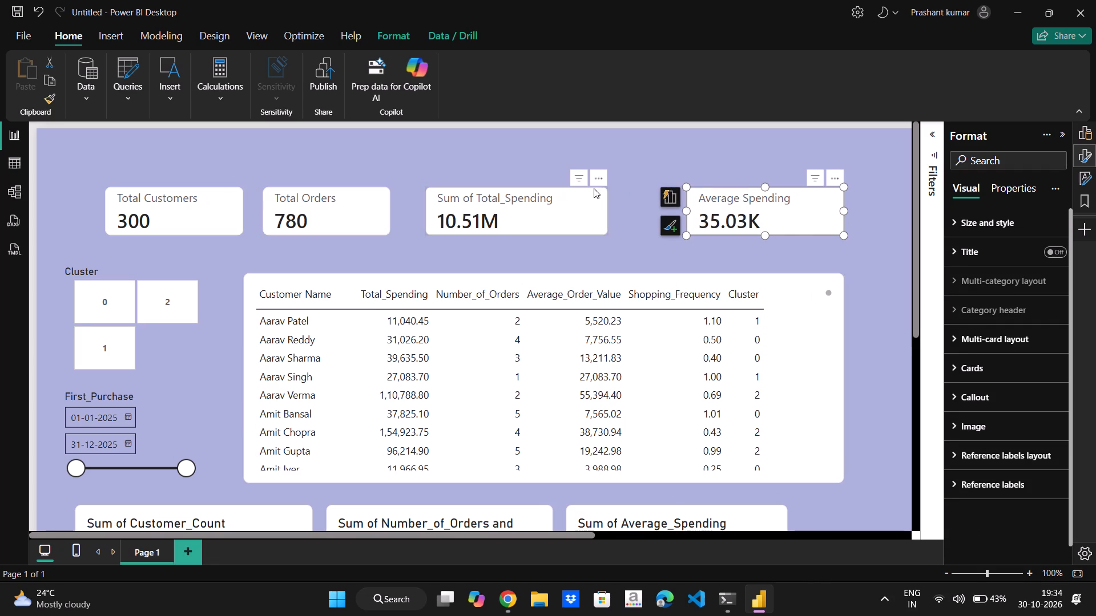
pyautogui.moveTo(558, 208); pyautogui.dragTo(616, 201)
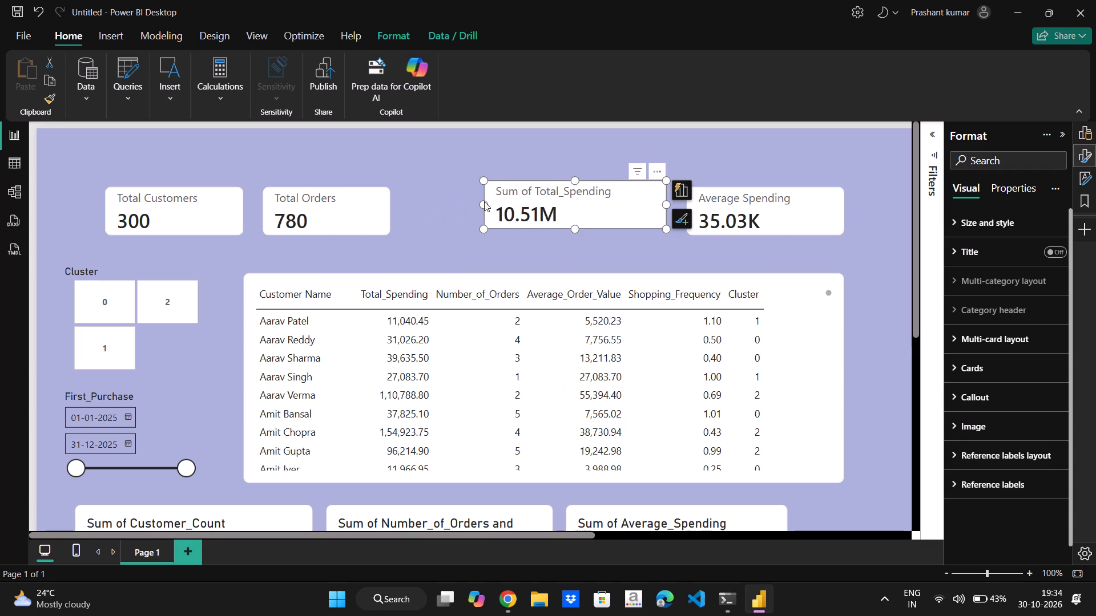
pyautogui.moveTo(369, 204); pyautogui.dragTo(445, 198)
pyautogui.moveTo(218, 201); pyautogui.dragTo(258, 198)
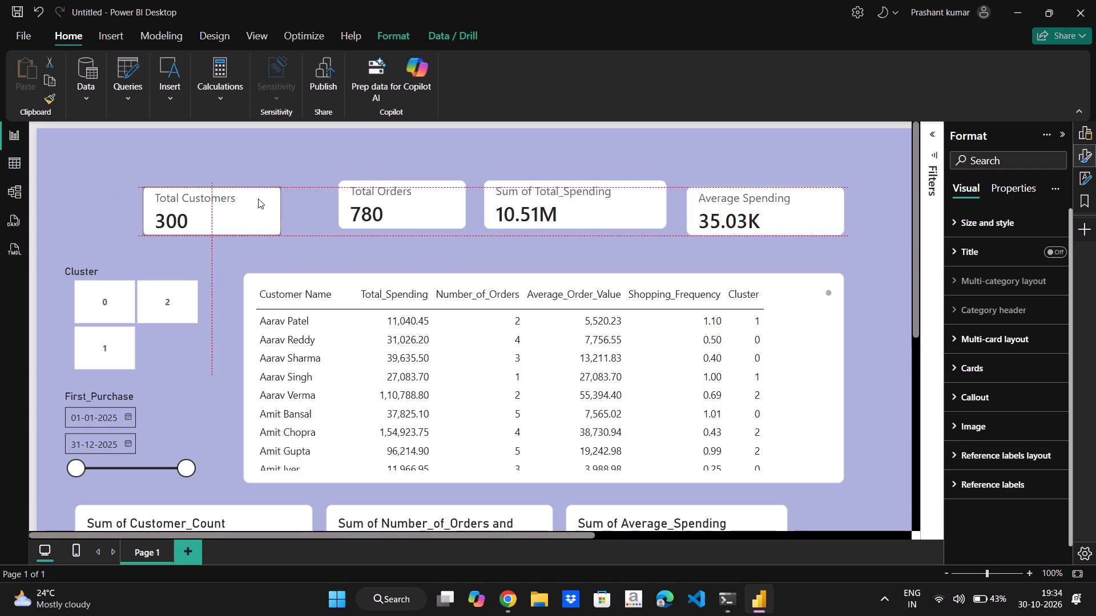
pyautogui.moveTo(258, 198); pyautogui.dragTo(277, 193)
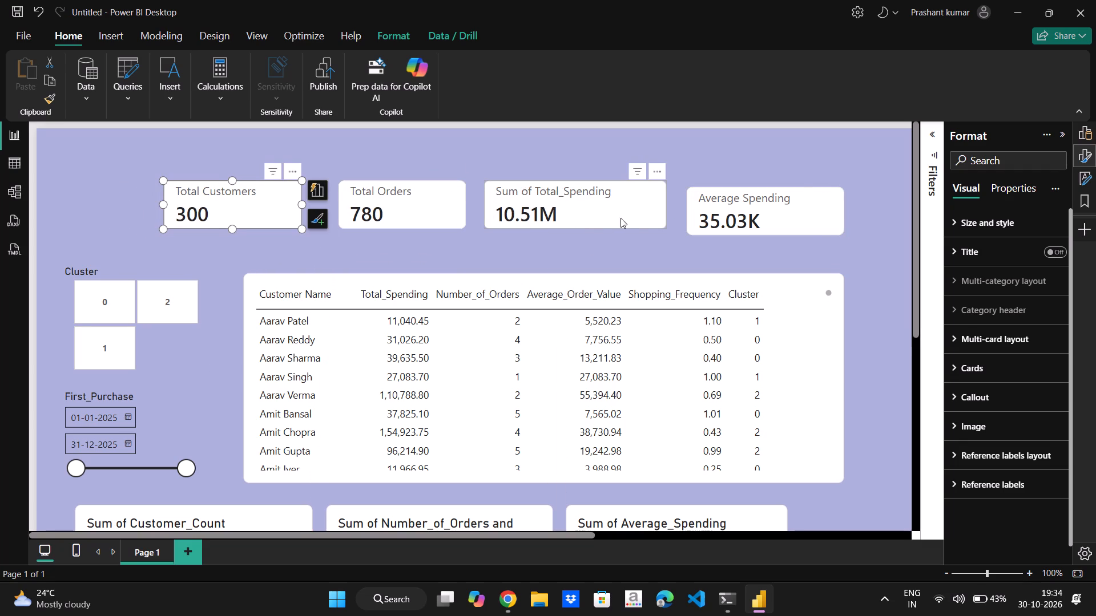
pyautogui.moveTo(788, 203); pyautogui.dragTo(788, 197)
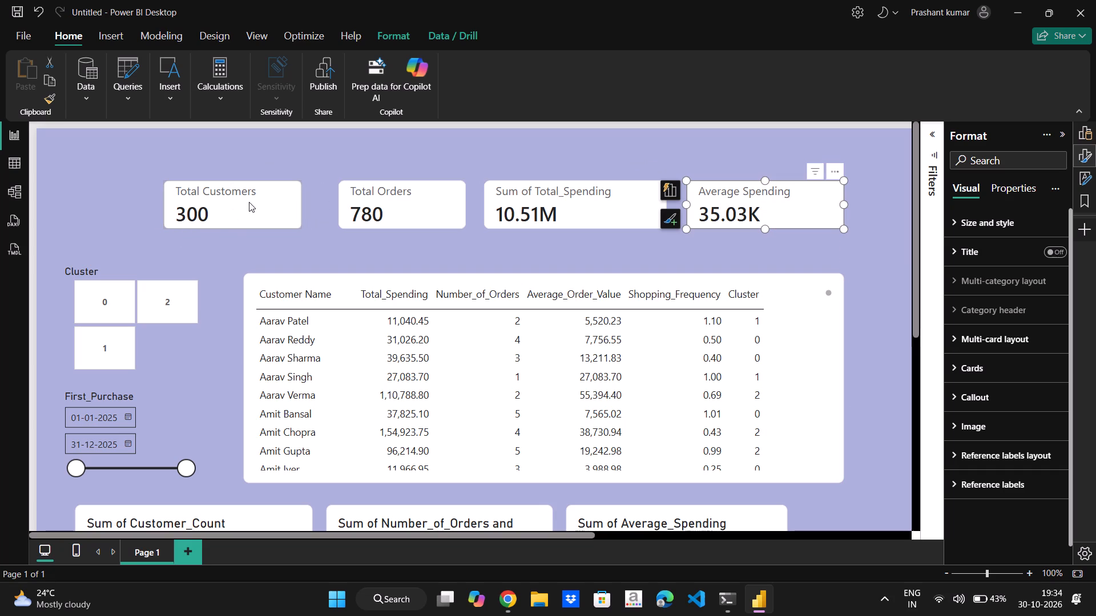
# Move all four KPI cards down slightly toward the table, keeping them aligned in one row.
pyautogui.moveTo(249, 202); pyautogui.dragTo(249, 217)
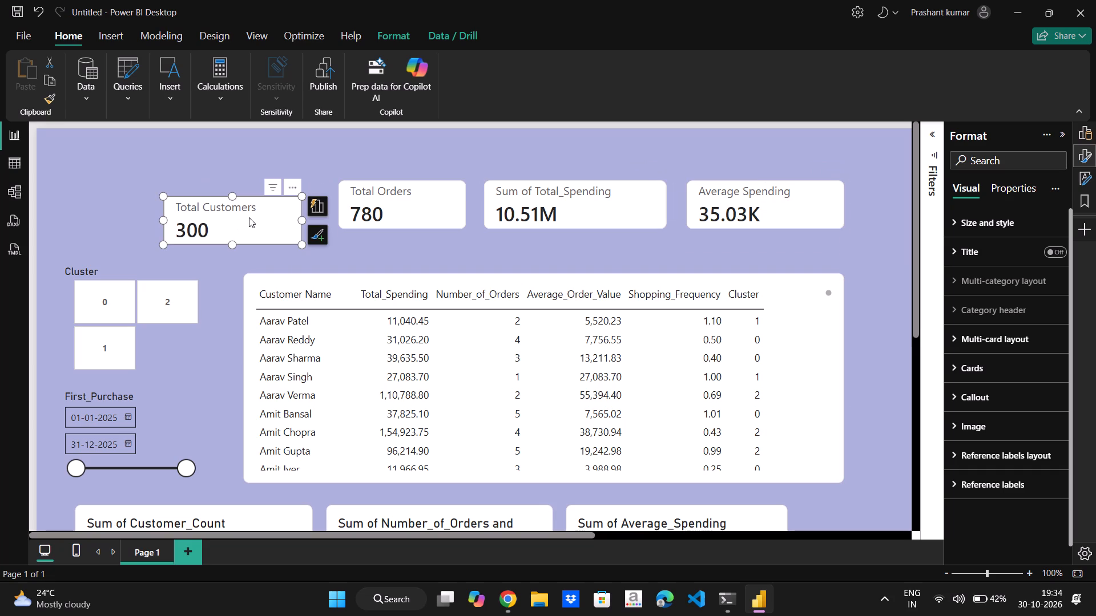
pyautogui.moveTo(407, 206); pyautogui.dragTo(405, 217)
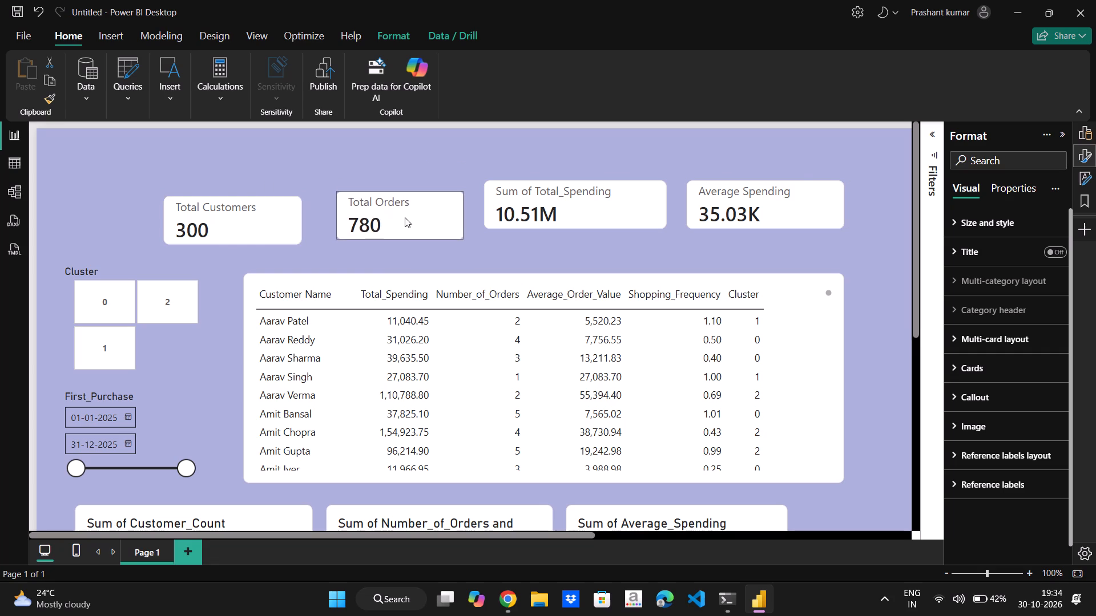
pyautogui.moveTo(405, 217); pyautogui.dragTo(405, 217)
pyautogui.moveTo(421, 210); pyautogui.dragTo(421, 216)
pyautogui.moveTo(603, 202); pyautogui.dragTo(603, 216)
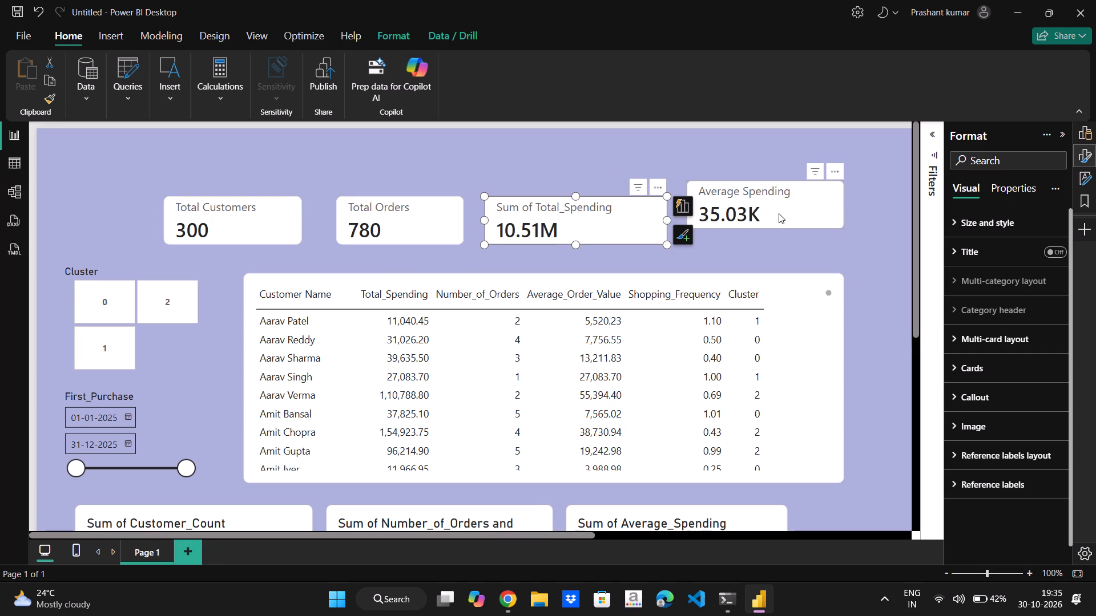
pyautogui.moveTo(779, 213); pyautogui.dragTo(776, 225)
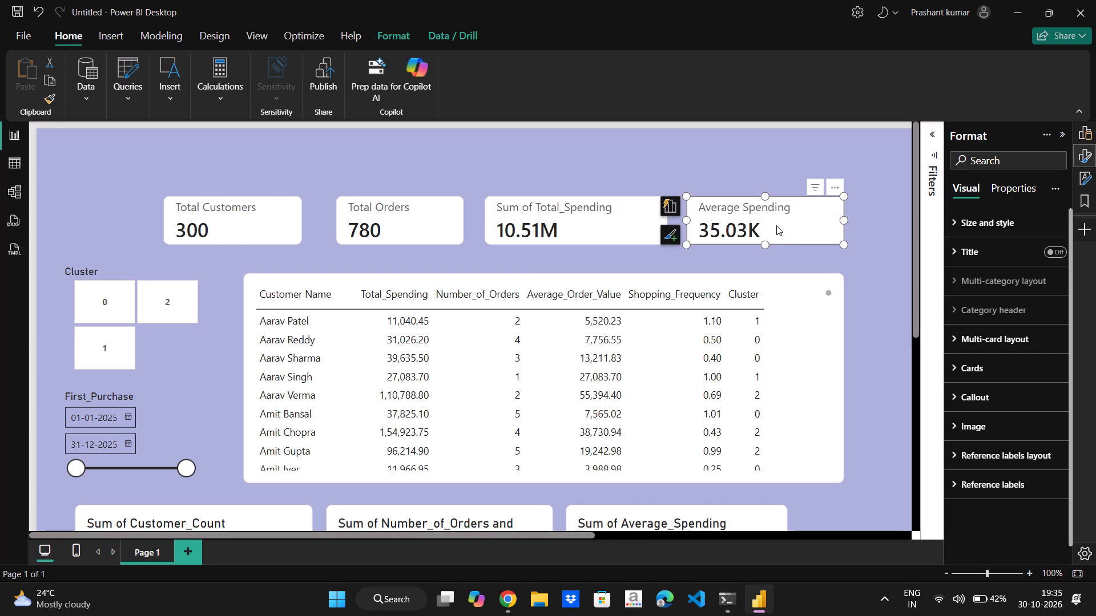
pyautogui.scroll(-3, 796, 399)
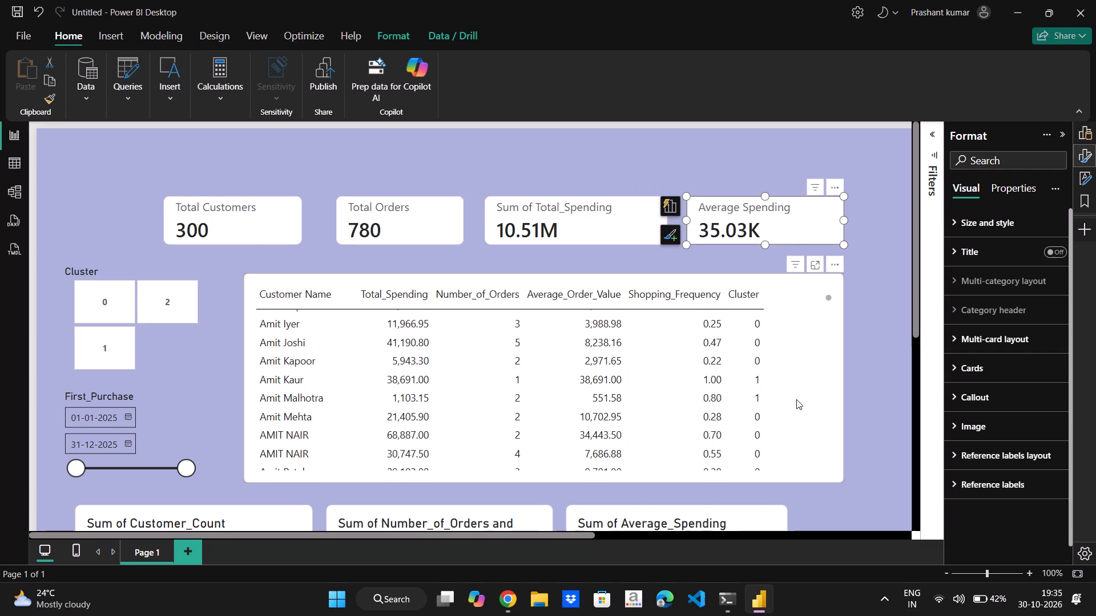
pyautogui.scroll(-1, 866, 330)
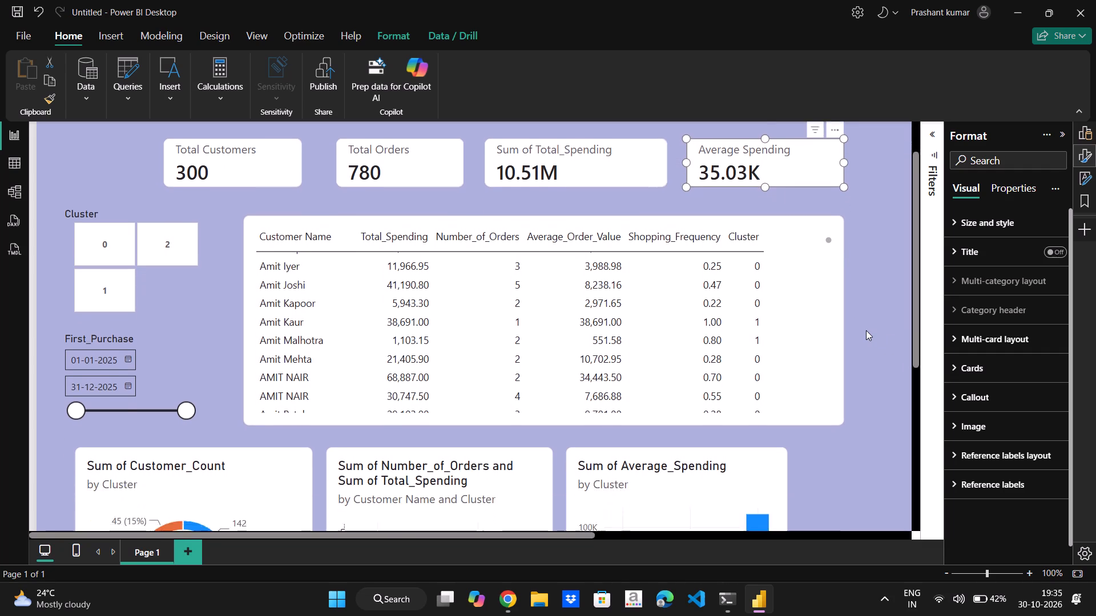
# Widen the First_Purchase and Cluster slicers toward the customer table, fitting the two date boxes side by side.
pyautogui.scroll(-1, 866, 330)
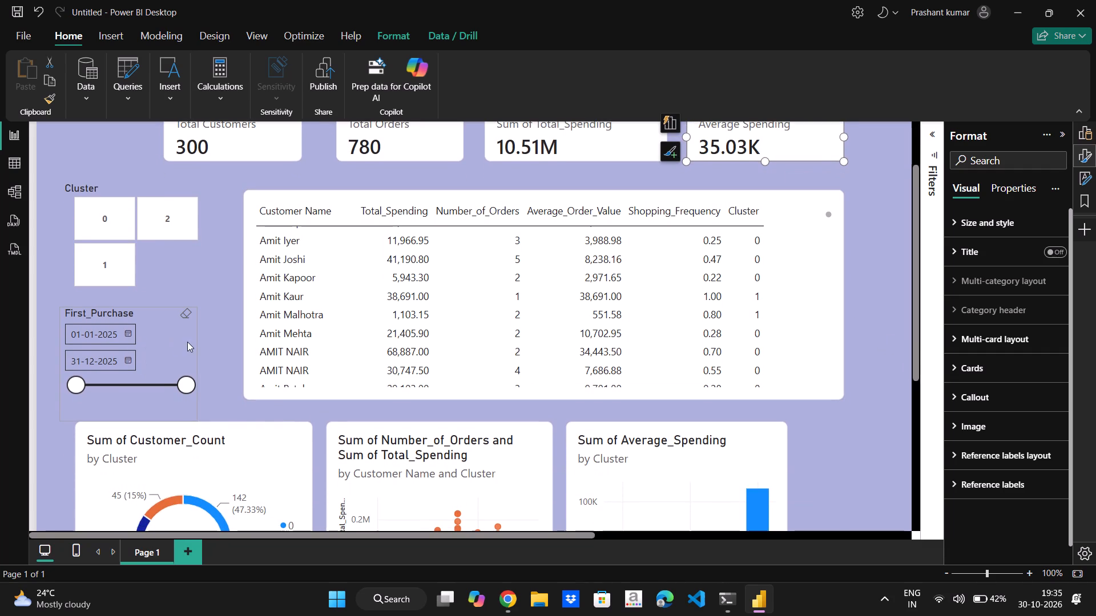
pyautogui.click(186, 344)
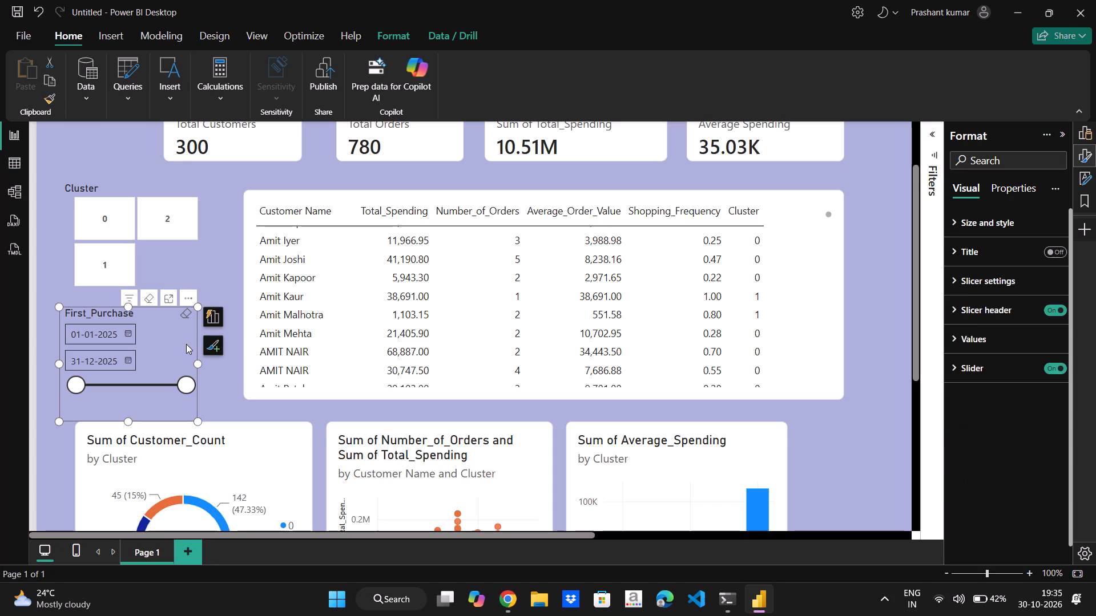
pyautogui.moveTo(199, 366); pyautogui.dragTo(227, 361)
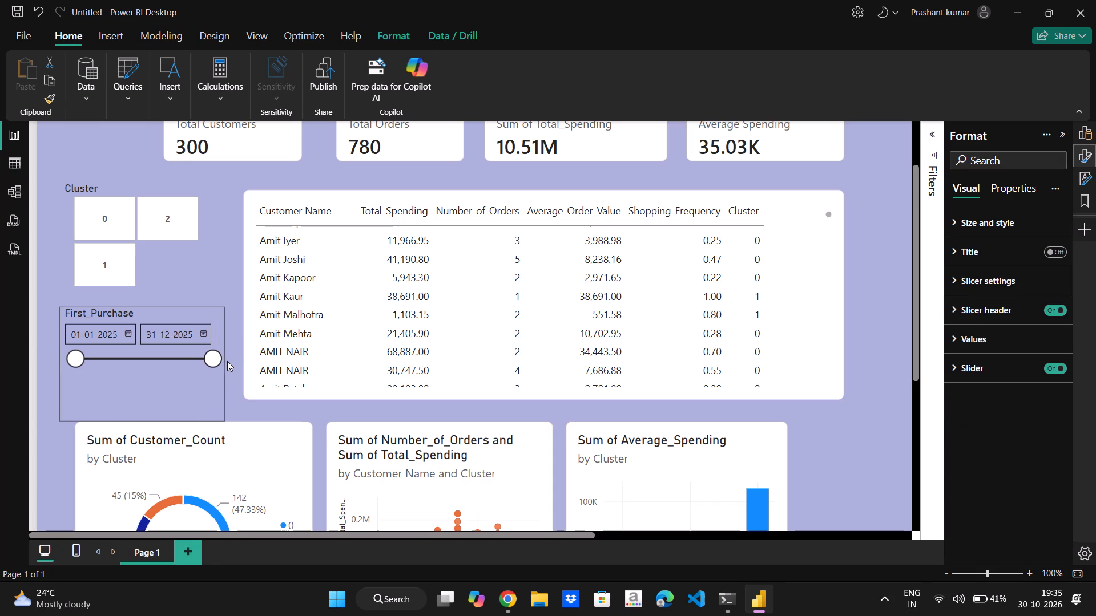
pyautogui.moveTo(227, 361); pyautogui.dragTo(233, 358)
pyautogui.click(164, 250)
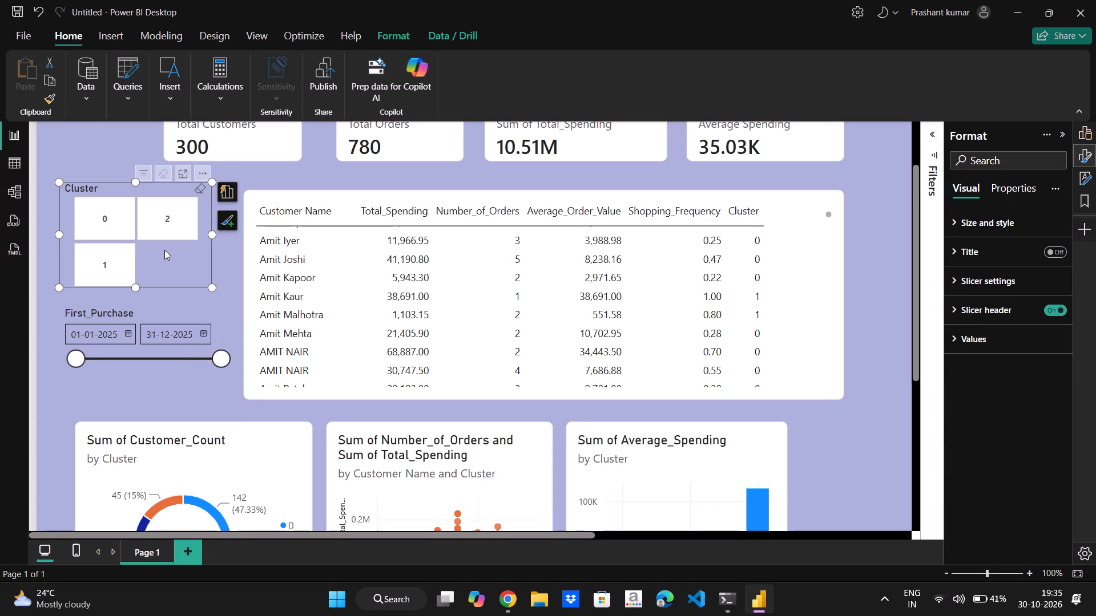
pyautogui.moveTo(209, 233); pyautogui.dragTo(223, 233)
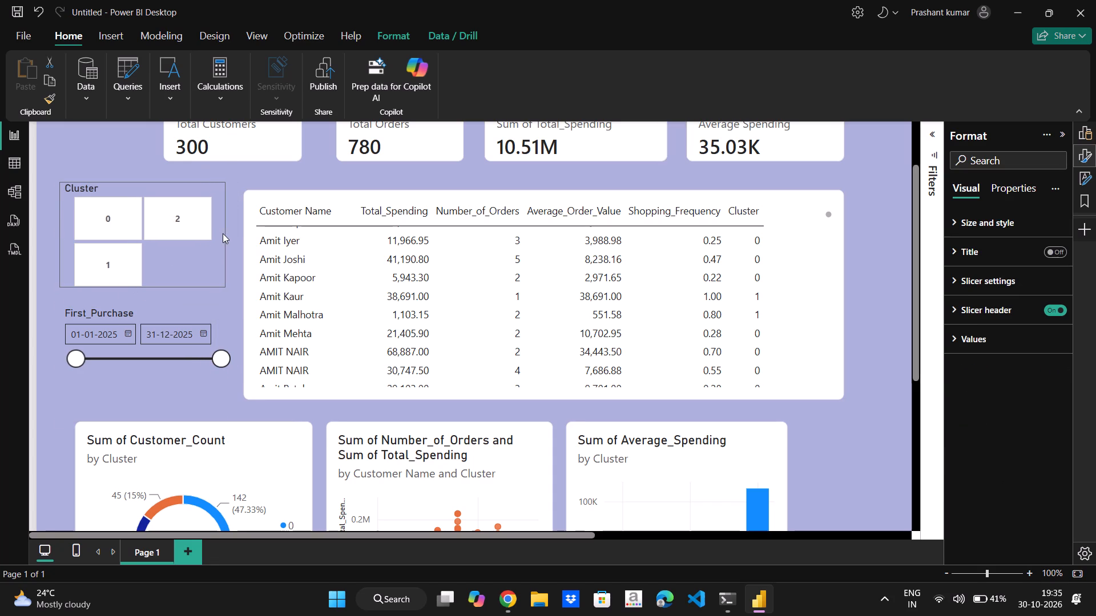
pyautogui.moveTo(223, 233); pyautogui.dragTo(230, 232)
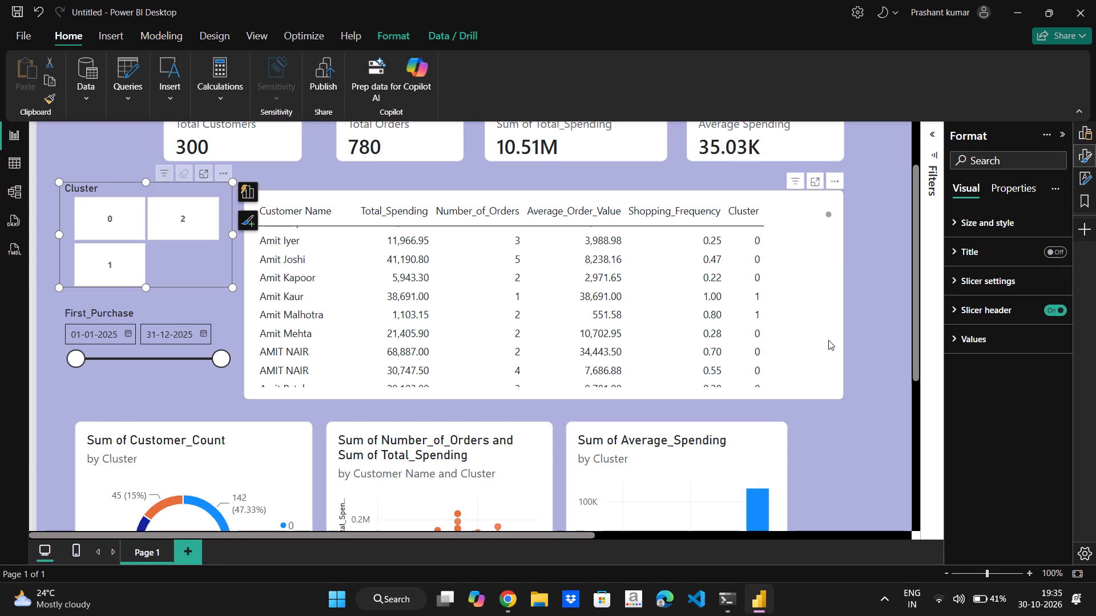
# Move the Average_Spending column chart flush with the customer table's right edge and widen the scatter chart rightward into the gap.
pyautogui.scroll(-2, 828, 340)
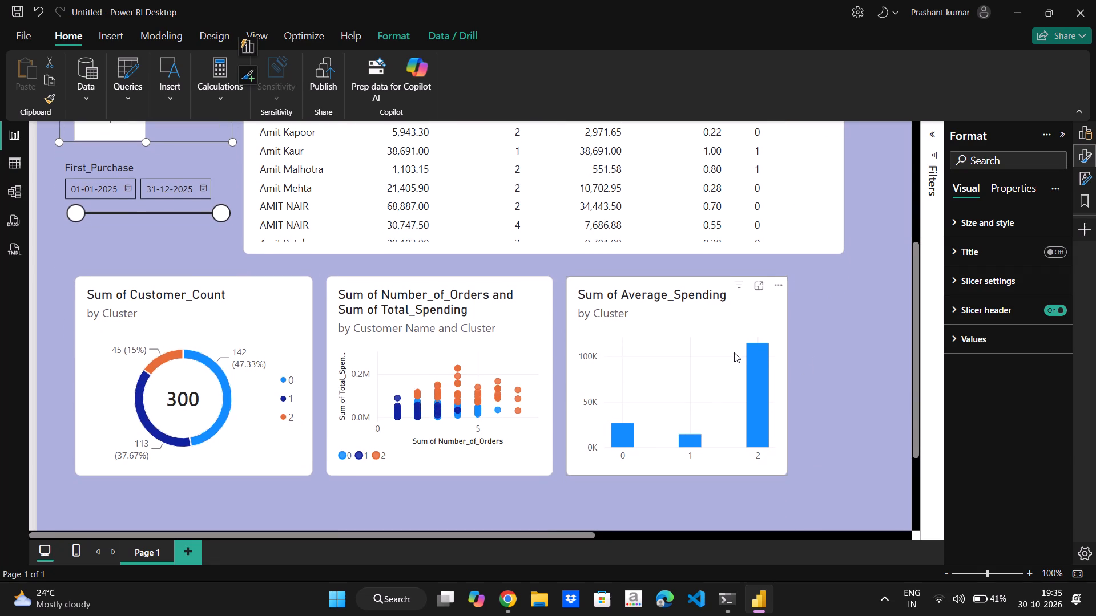
pyautogui.click(675, 335)
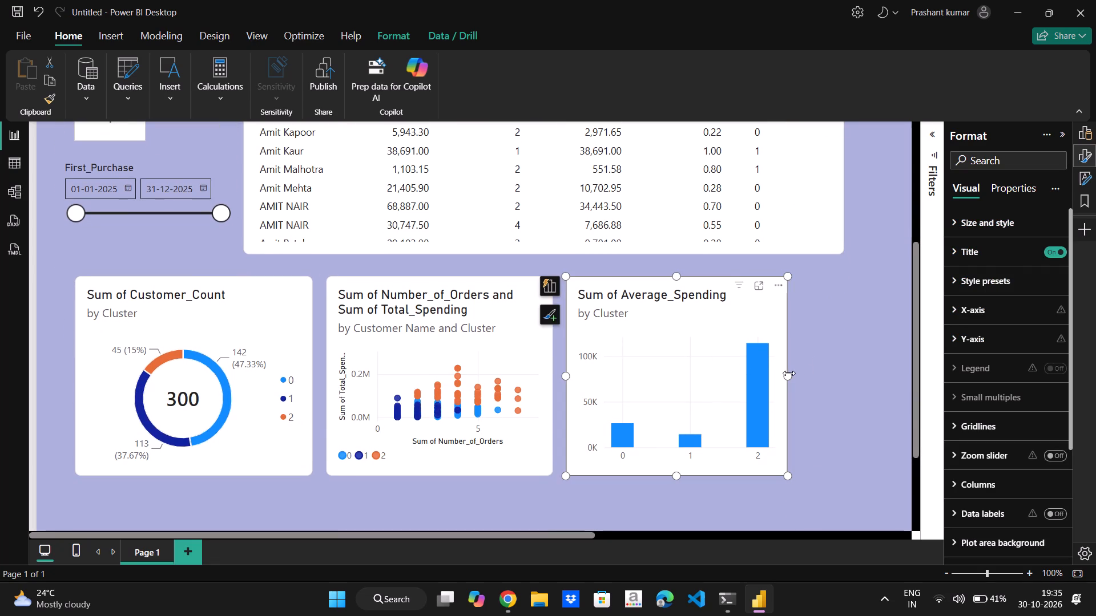
pyautogui.moveTo(710, 322); pyautogui.dragTo(767, 318)
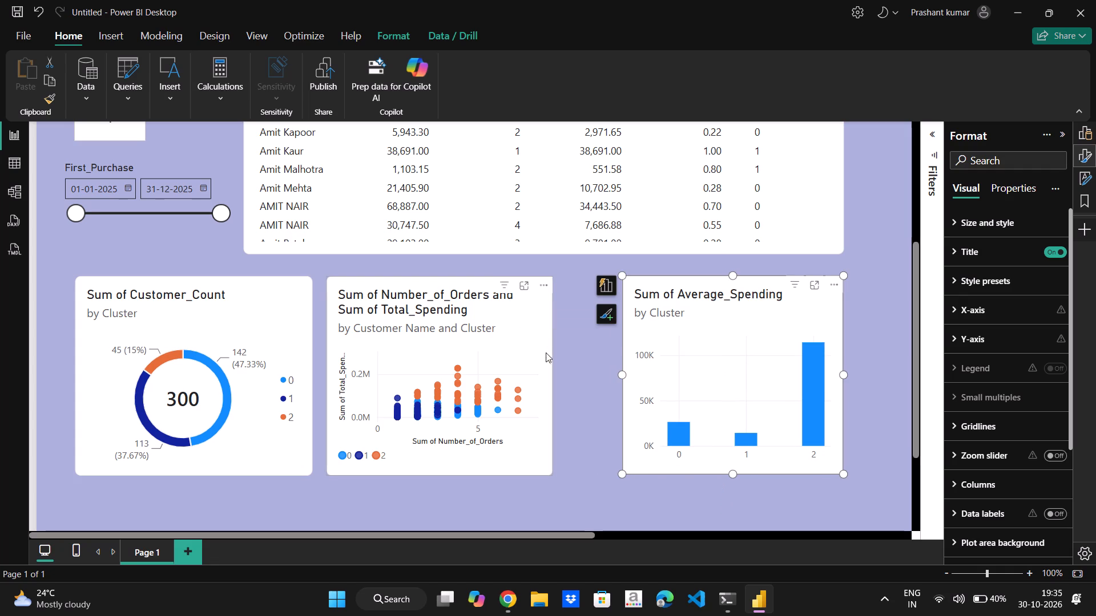
pyautogui.click(513, 330)
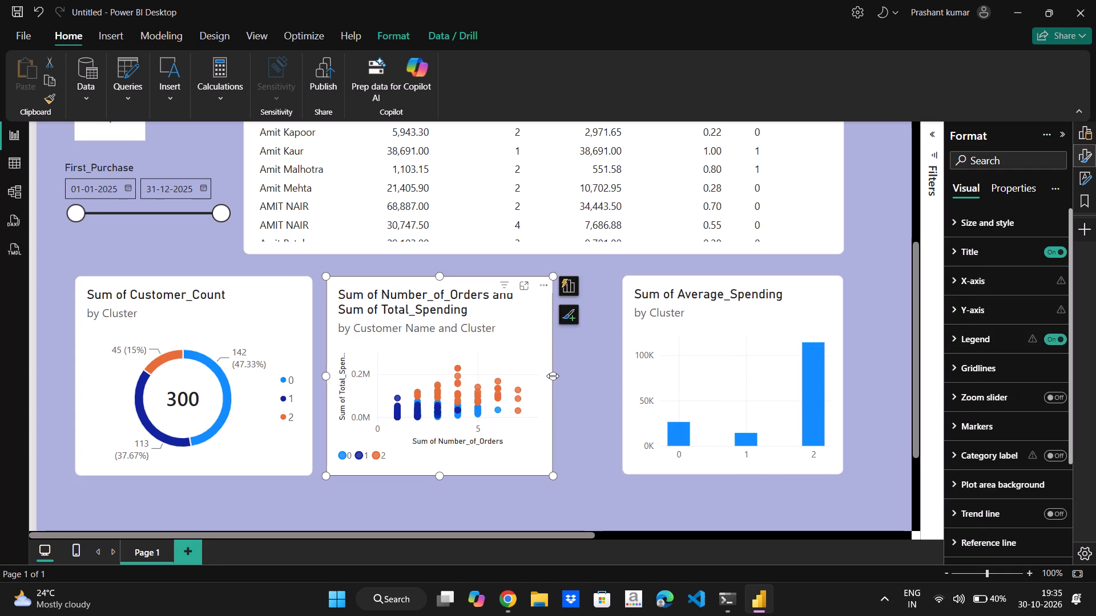
pyautogui.moveTo(553, 376); pyautogui.dragTo(601, 374)
pyautogui.click(265, 314)
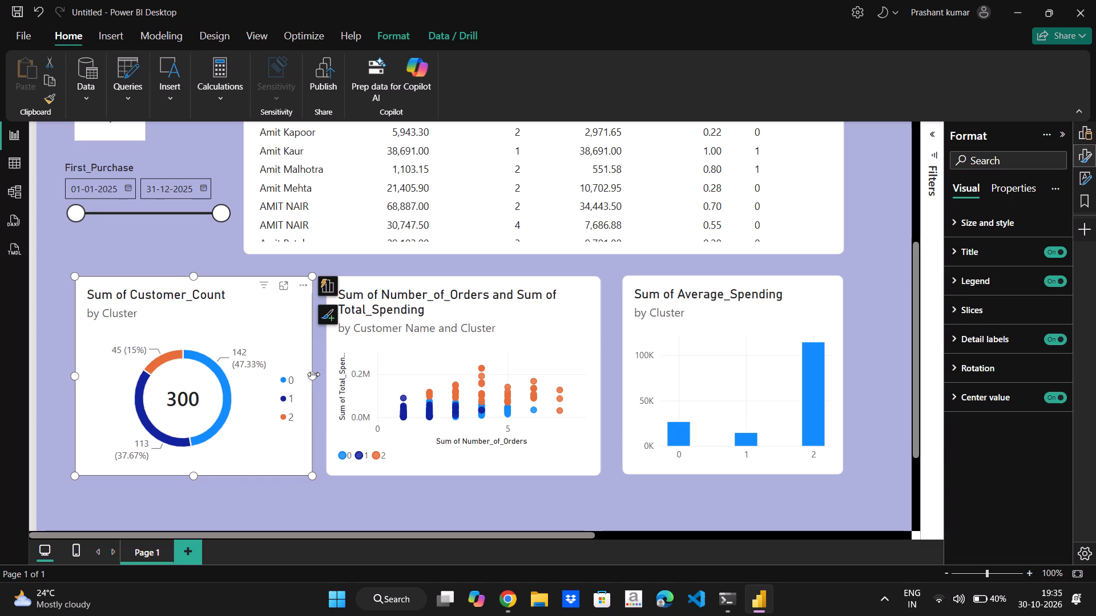
pyautogui.click(483, 505)
pyautogui.click(880, 223)
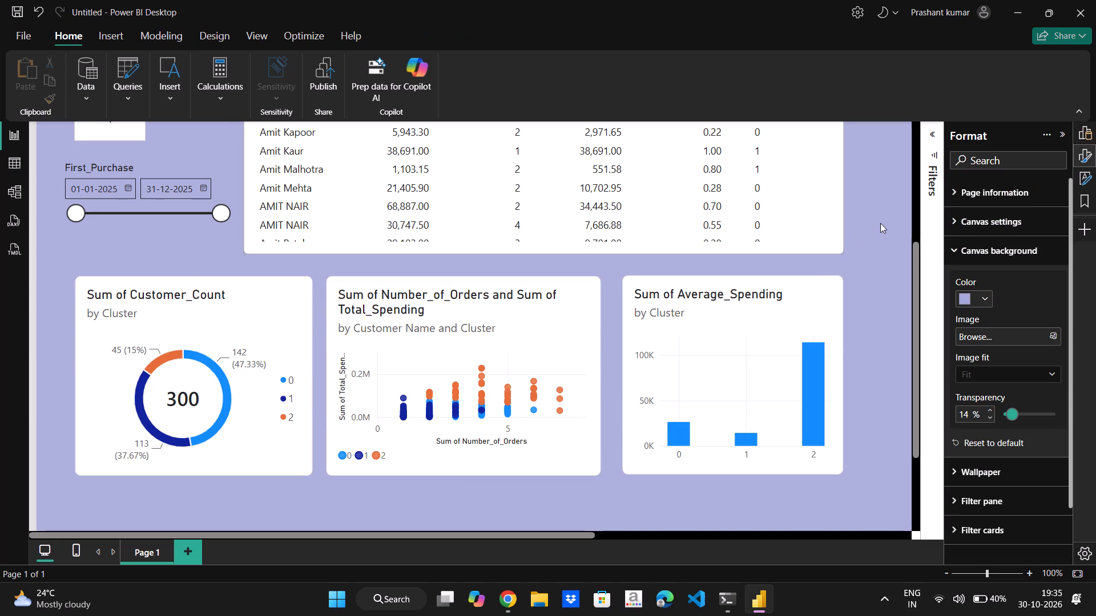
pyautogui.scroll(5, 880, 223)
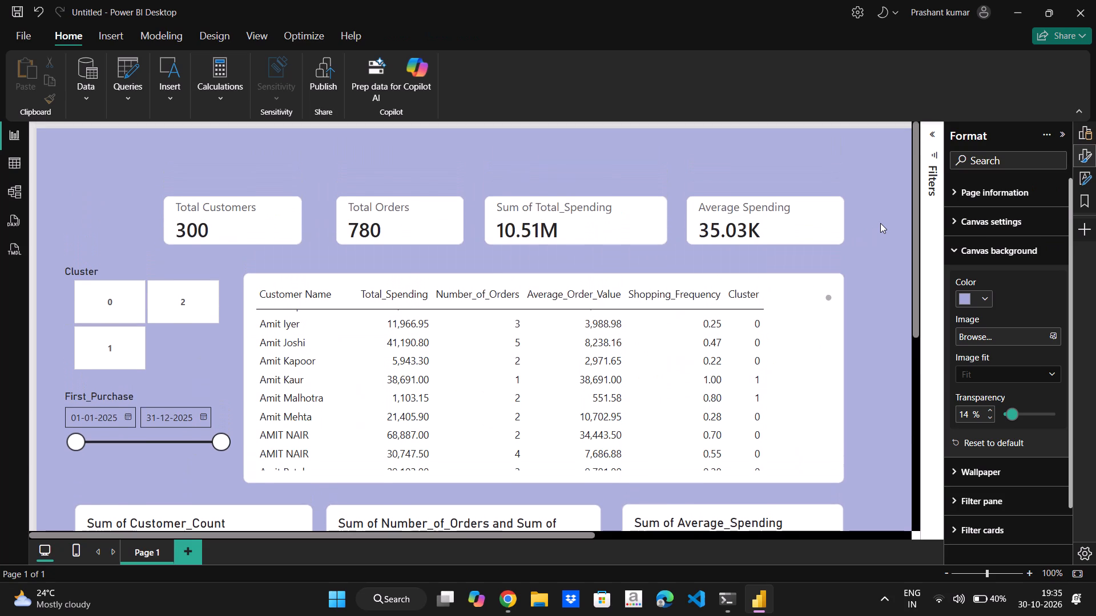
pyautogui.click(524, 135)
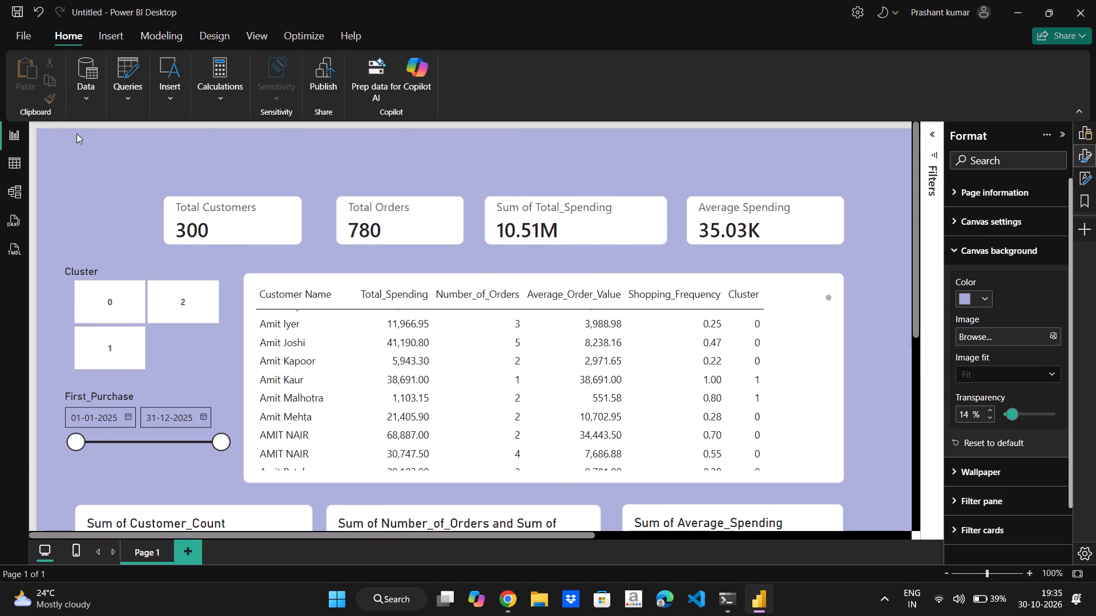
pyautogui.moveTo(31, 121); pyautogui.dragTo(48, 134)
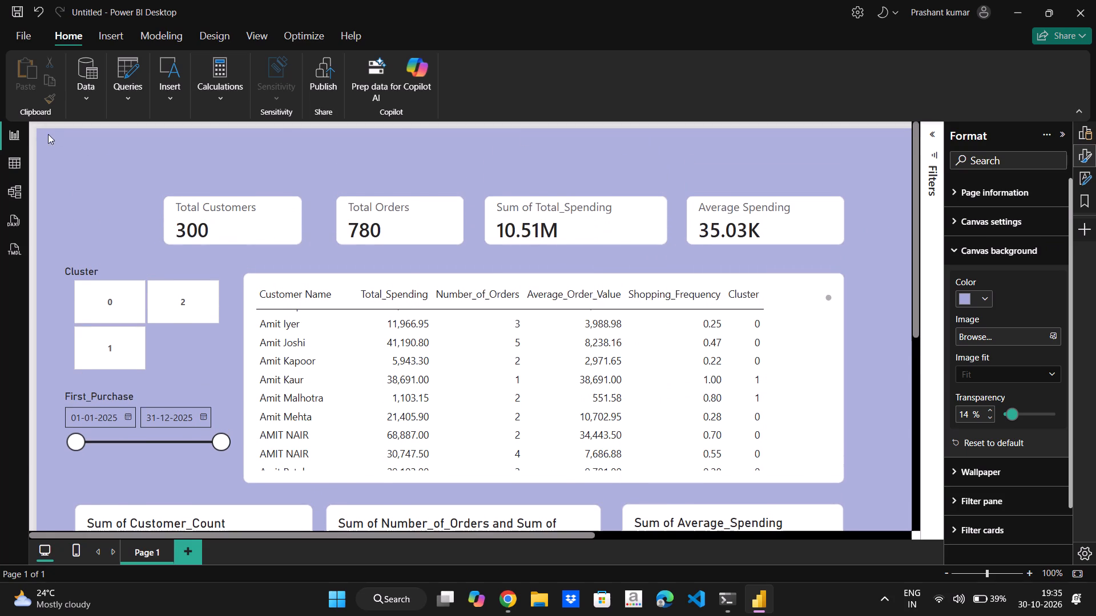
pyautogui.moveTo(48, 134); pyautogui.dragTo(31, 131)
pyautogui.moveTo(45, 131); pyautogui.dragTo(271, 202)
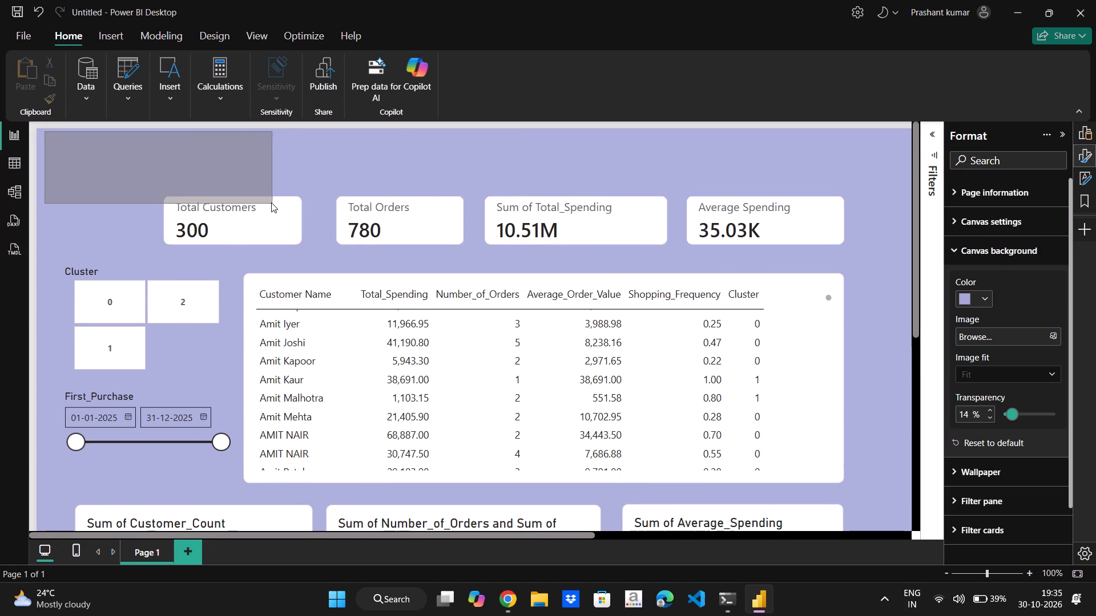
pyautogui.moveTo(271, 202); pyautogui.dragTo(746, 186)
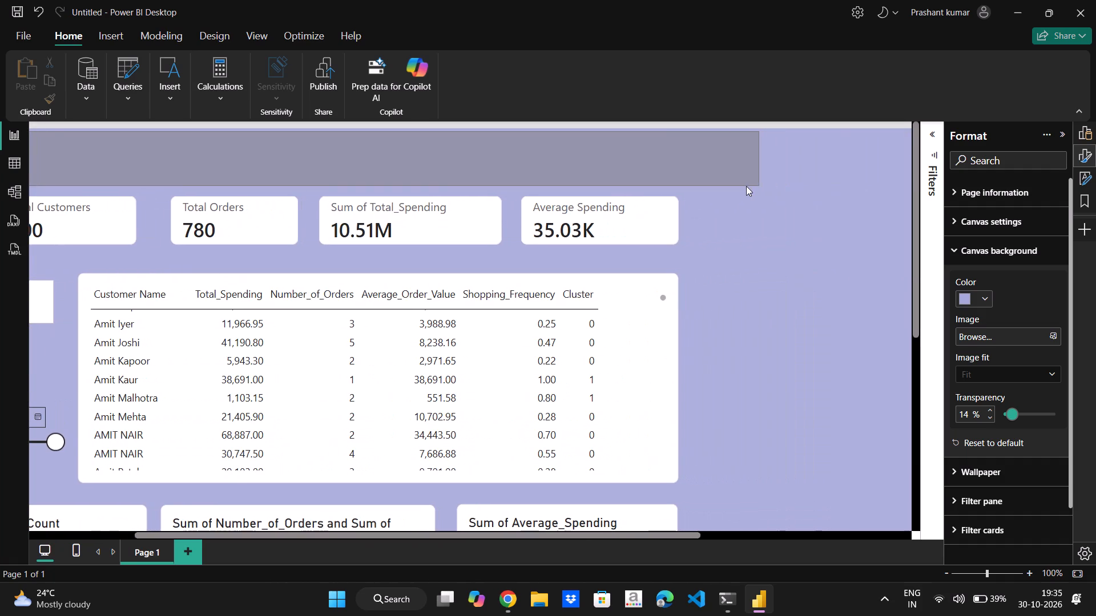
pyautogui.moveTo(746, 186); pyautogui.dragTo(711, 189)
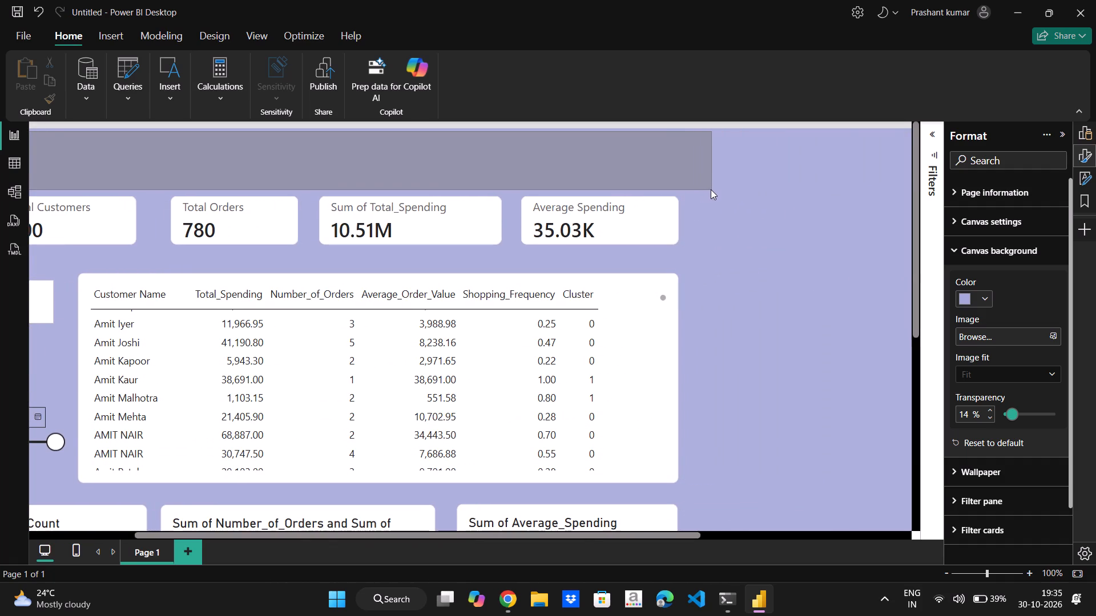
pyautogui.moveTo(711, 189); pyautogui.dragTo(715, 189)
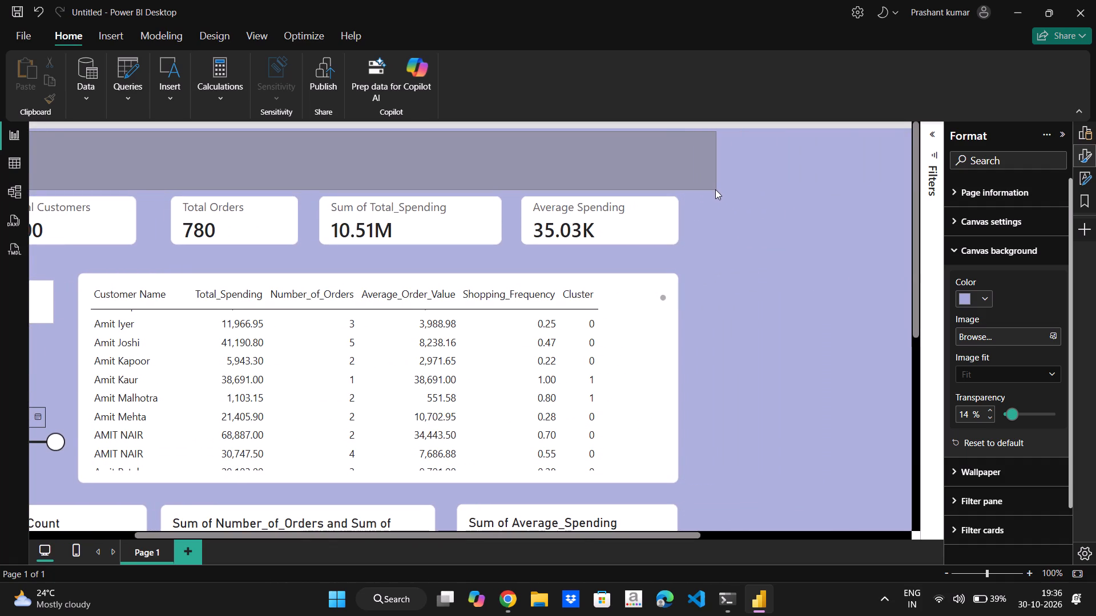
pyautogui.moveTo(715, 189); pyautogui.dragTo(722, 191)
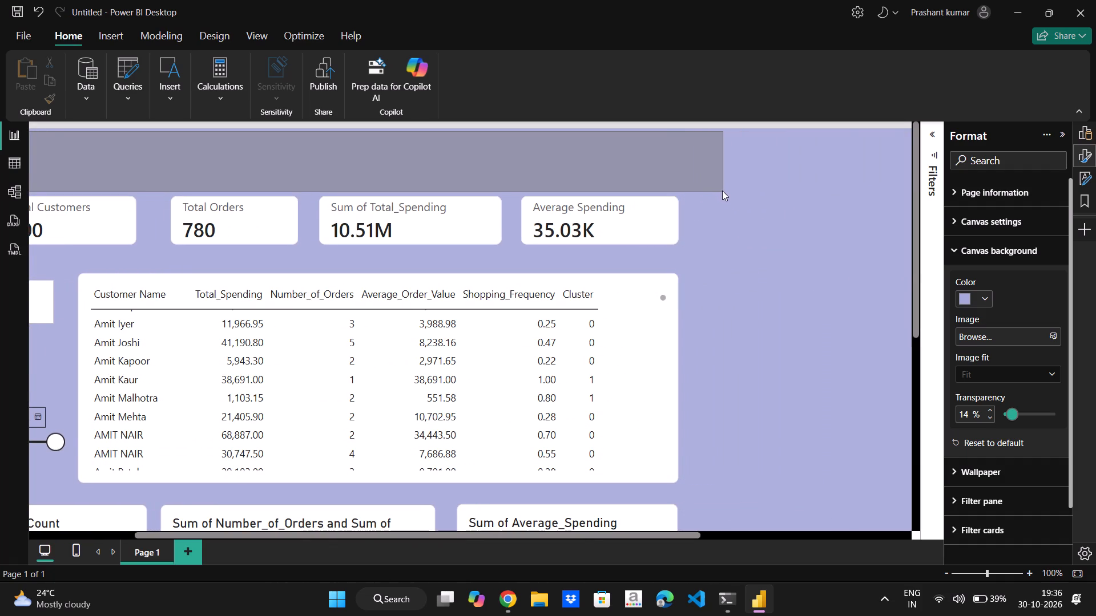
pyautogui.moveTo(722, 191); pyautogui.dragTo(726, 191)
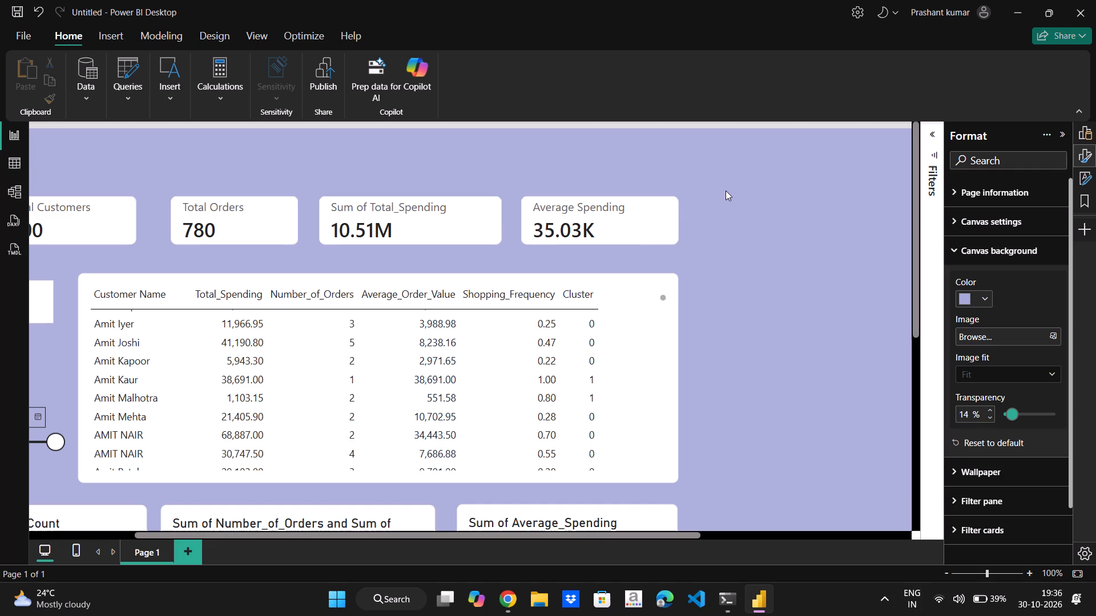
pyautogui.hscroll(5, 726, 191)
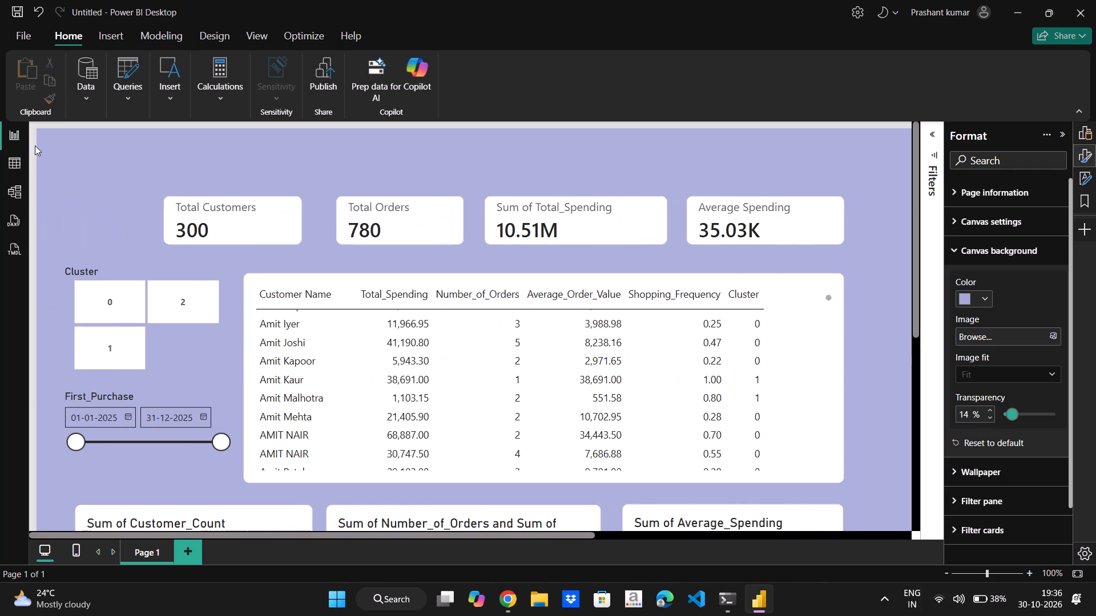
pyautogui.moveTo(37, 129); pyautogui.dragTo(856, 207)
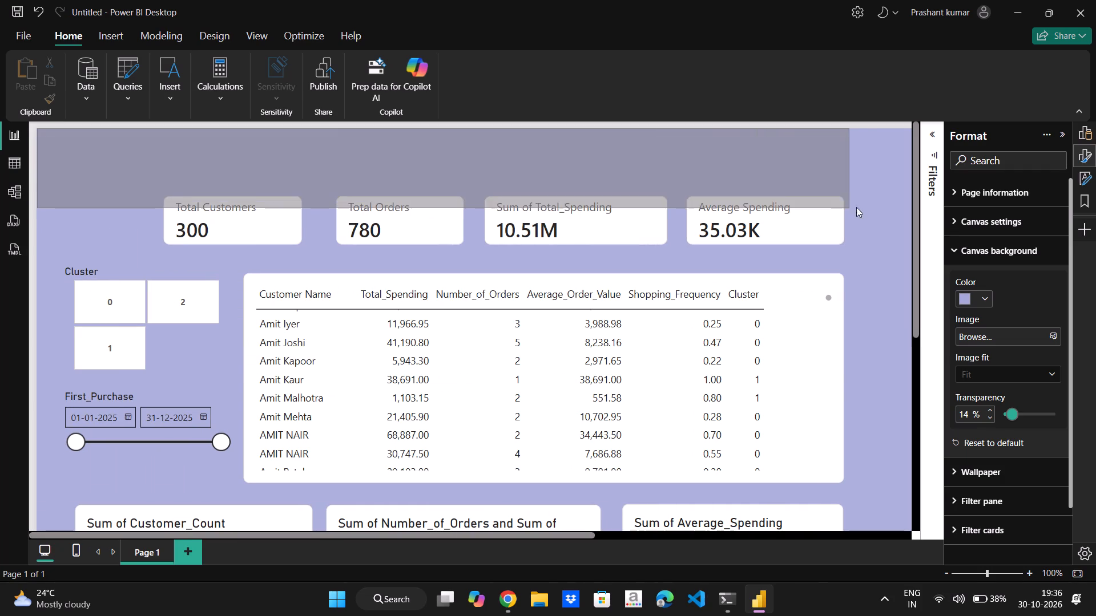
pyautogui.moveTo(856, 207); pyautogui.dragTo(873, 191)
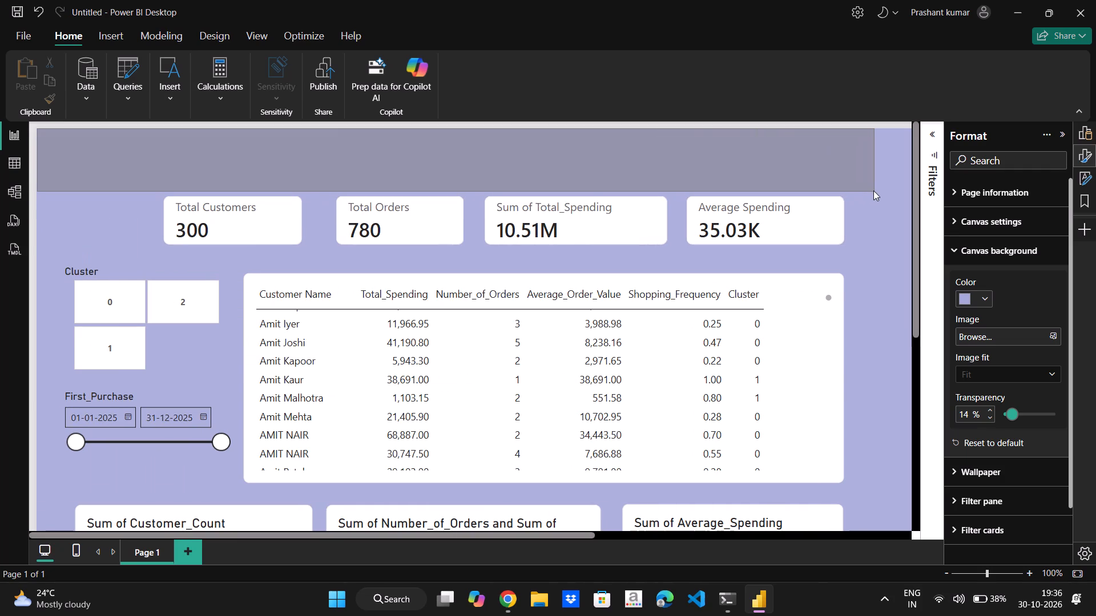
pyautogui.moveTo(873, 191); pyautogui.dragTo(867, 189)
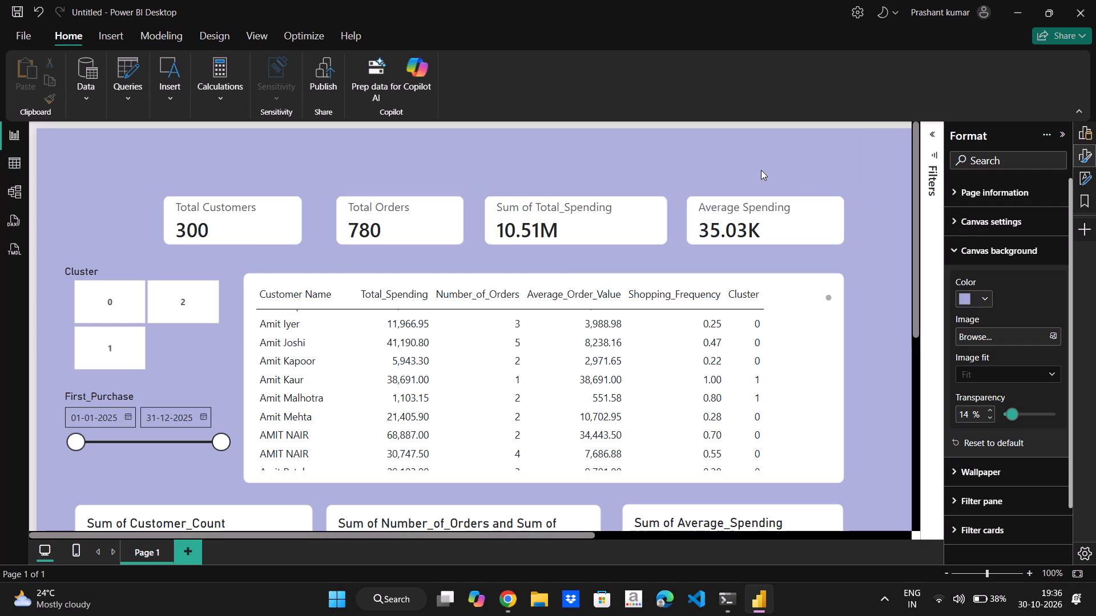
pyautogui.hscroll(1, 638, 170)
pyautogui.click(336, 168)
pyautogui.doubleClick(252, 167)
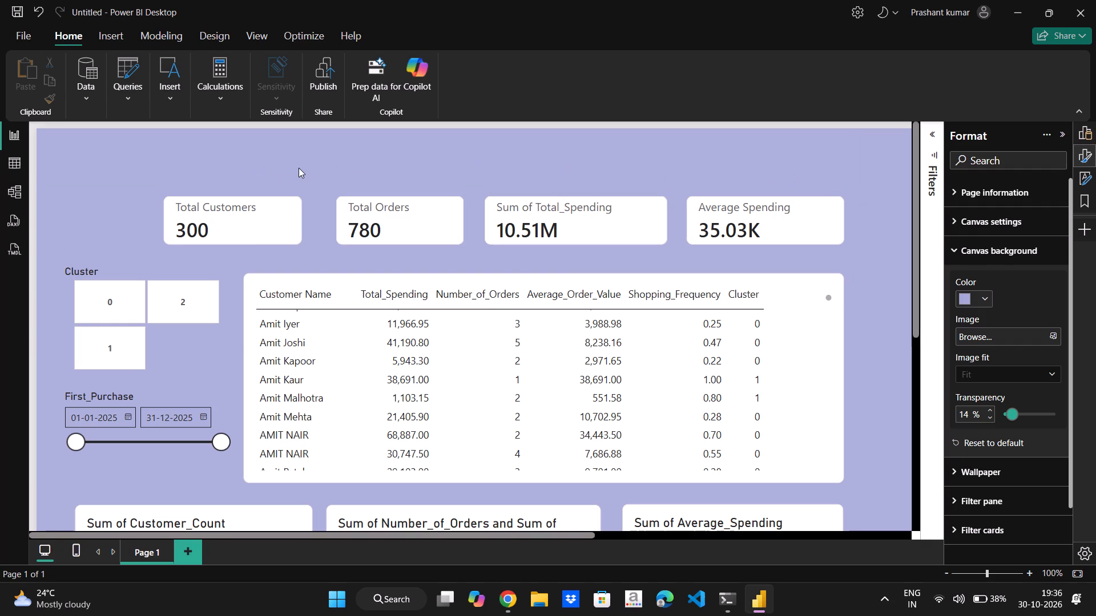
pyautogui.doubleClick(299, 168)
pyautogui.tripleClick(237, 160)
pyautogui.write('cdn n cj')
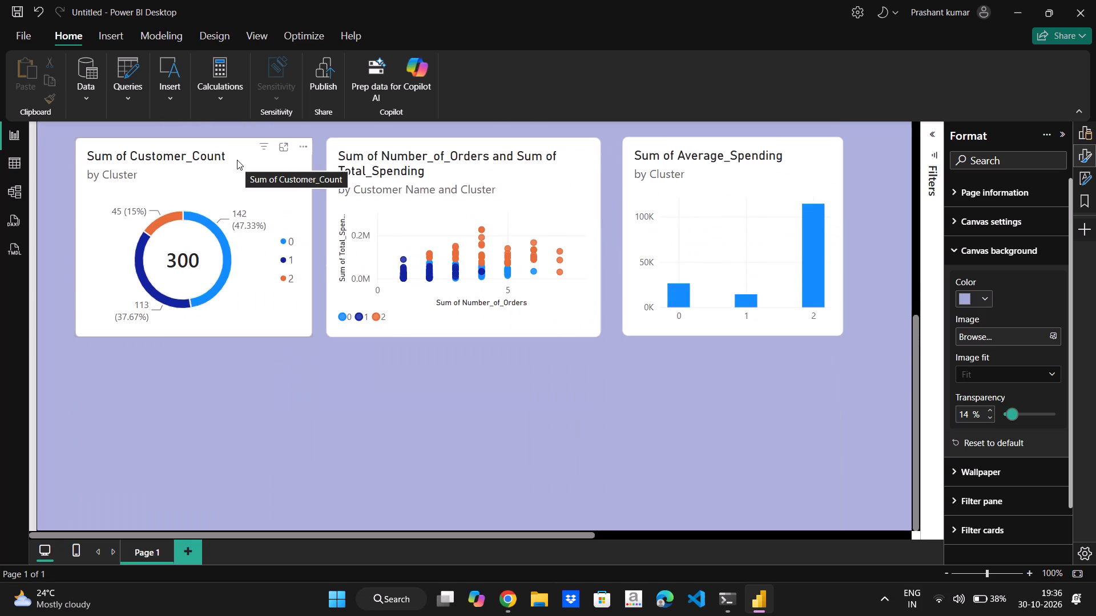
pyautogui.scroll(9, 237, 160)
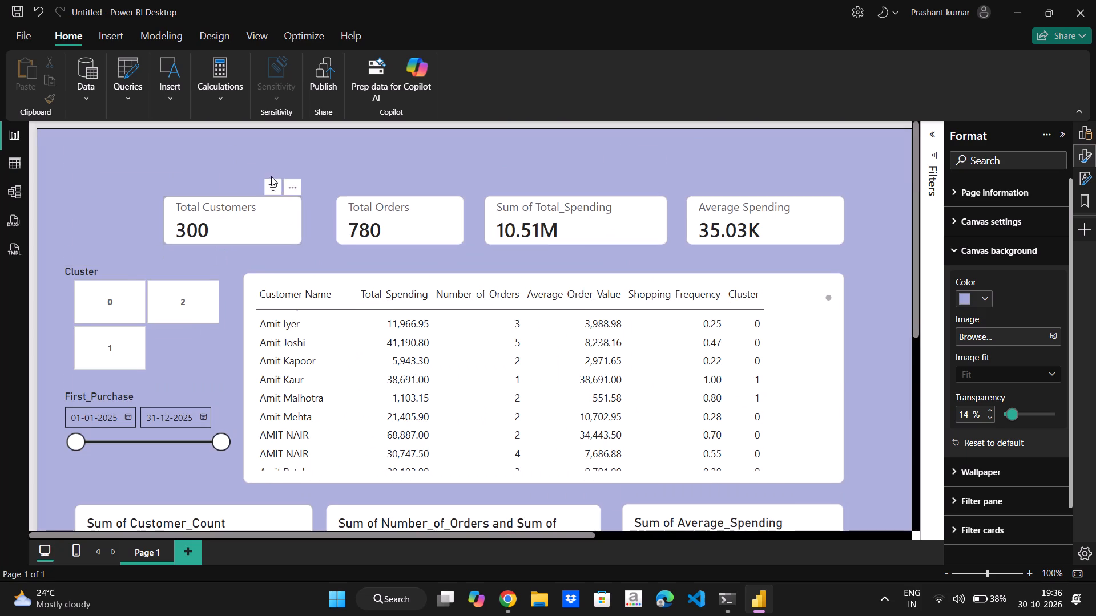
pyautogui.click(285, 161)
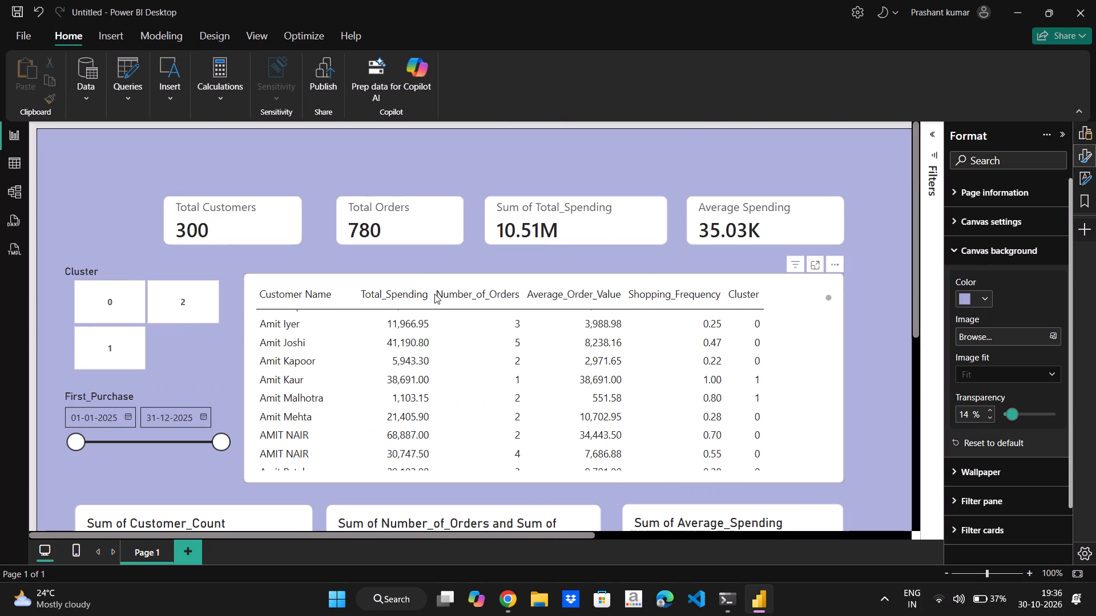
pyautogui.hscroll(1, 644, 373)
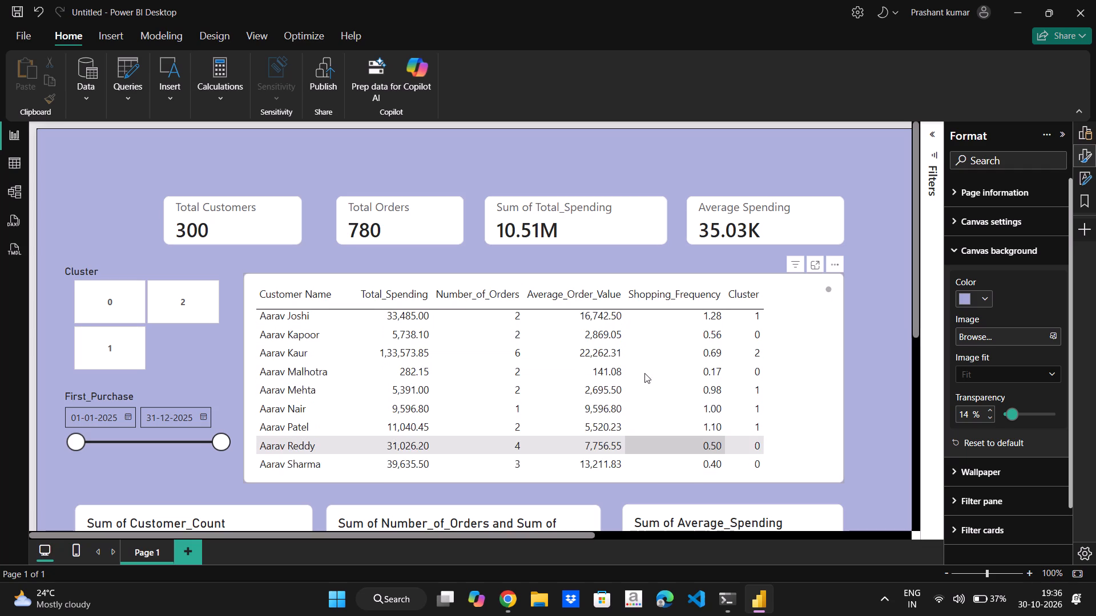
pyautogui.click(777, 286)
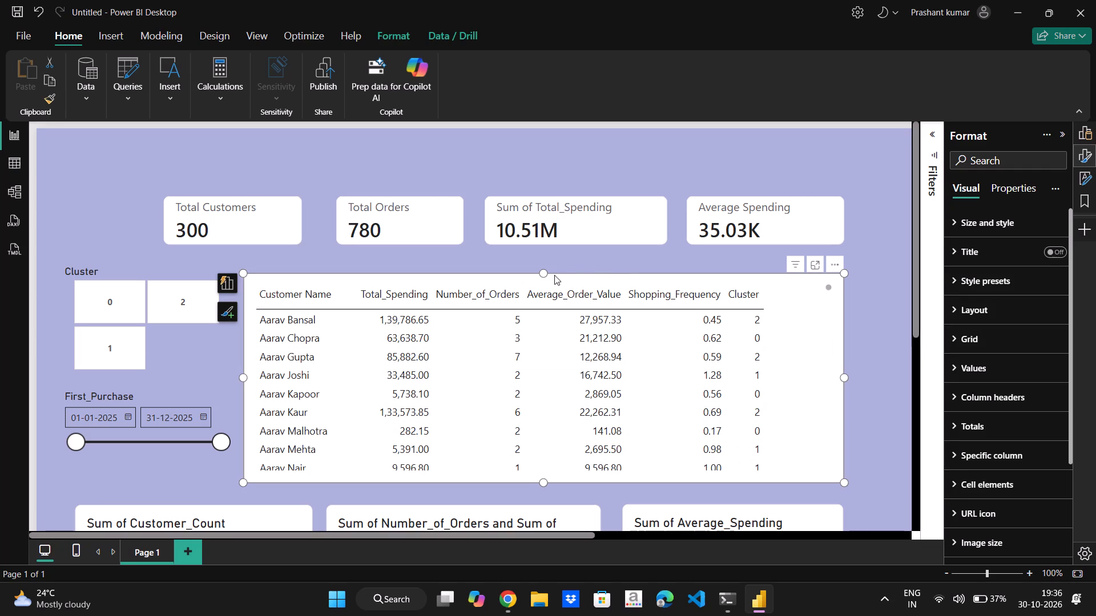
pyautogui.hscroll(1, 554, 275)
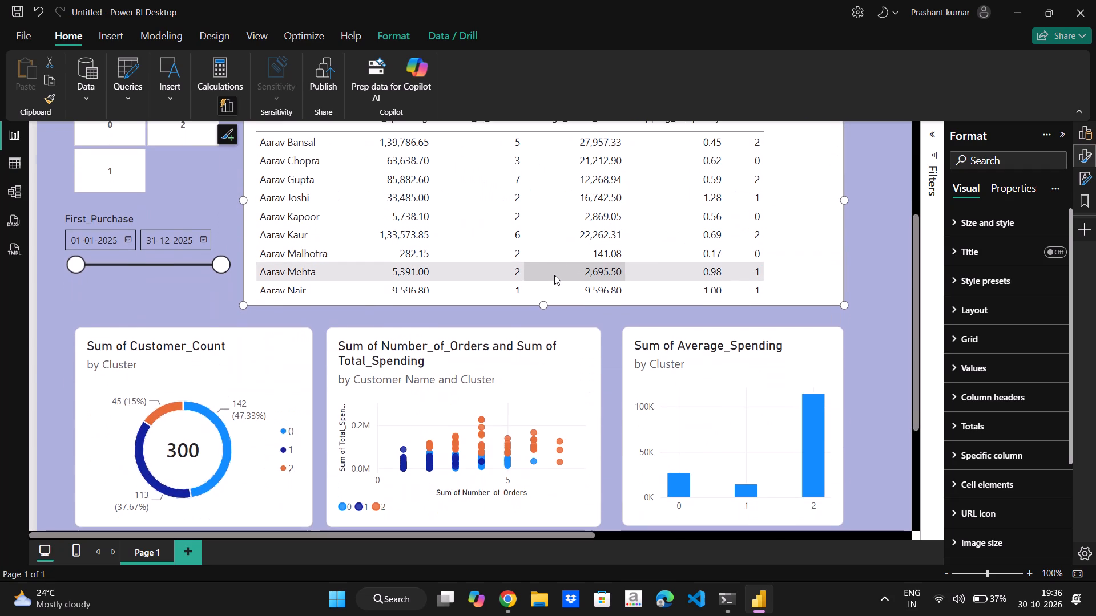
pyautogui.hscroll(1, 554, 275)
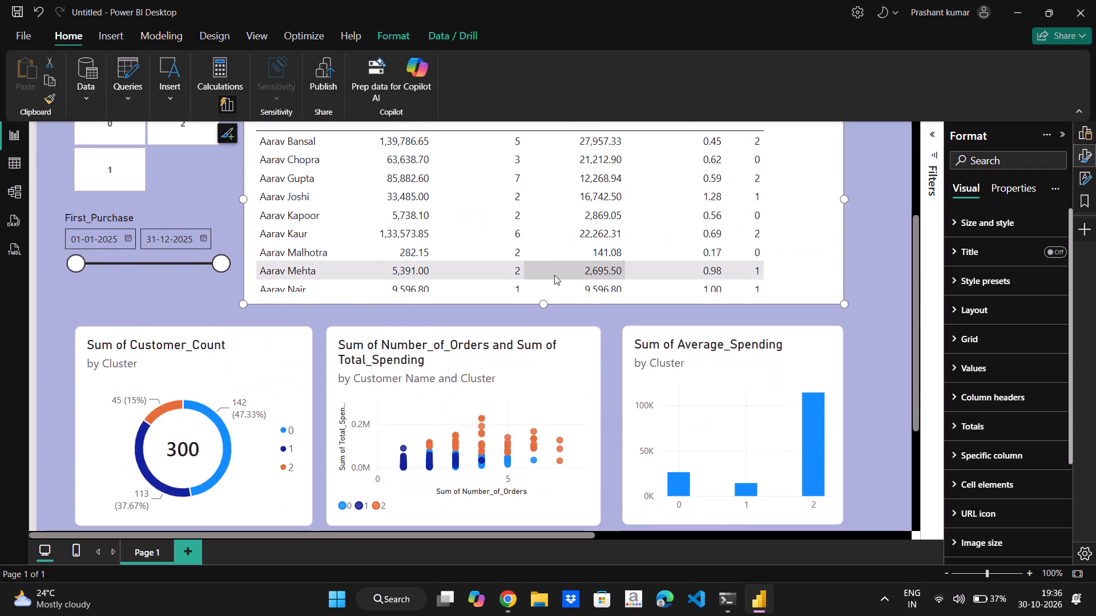
# Examine the page's canvas background, wallpaper, filter pane and filter card format settings, including the wallpaper image picker.
pyautogui.hscroll(1, 554, 275)
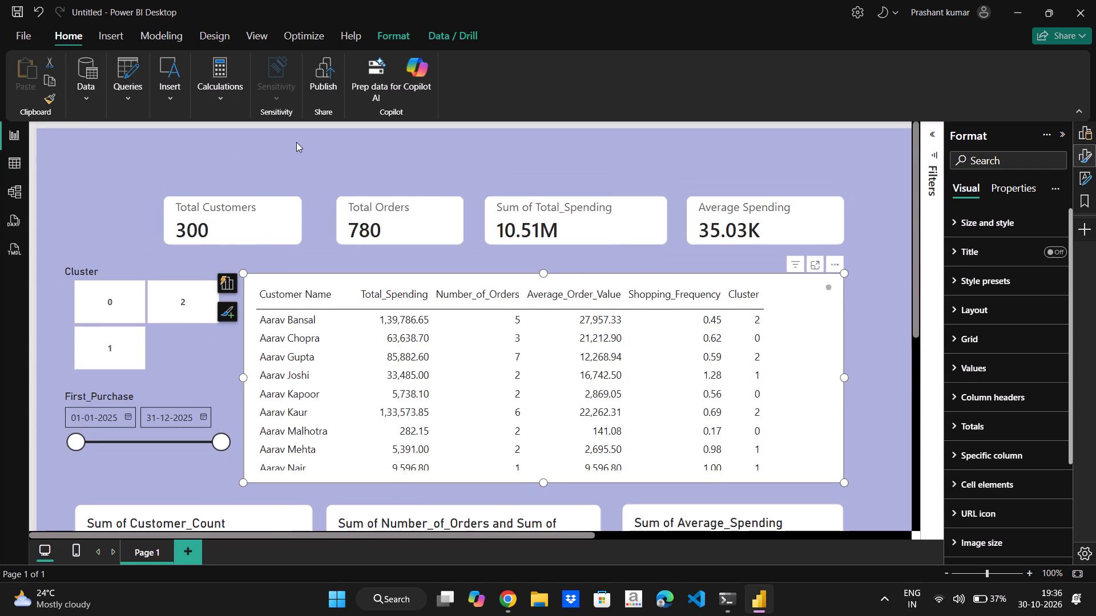
pyautogui.click(296, 142)
pyautogui.rightClick(296, 142)
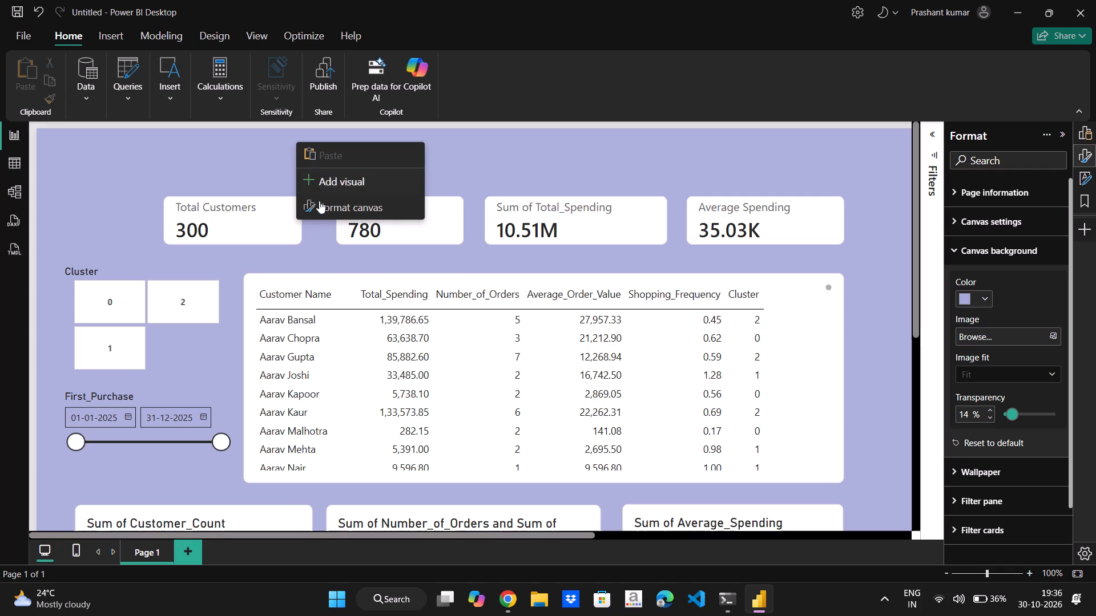
pyautogui.click(329, 212)
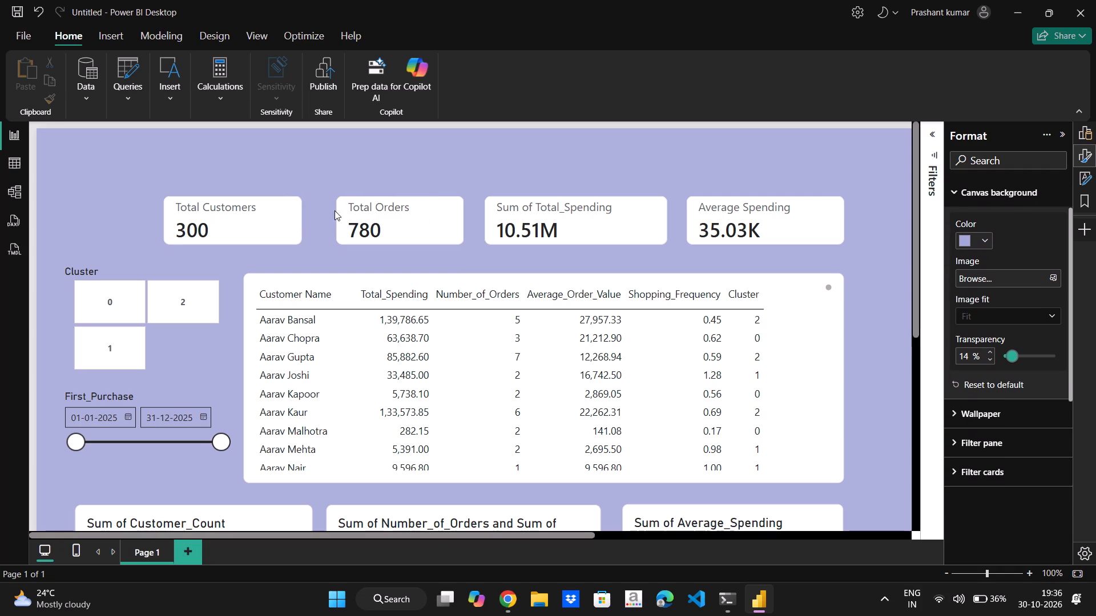
pyautogui.click(1007, 409)
pyautogui.scroll(-1, 996, 439)
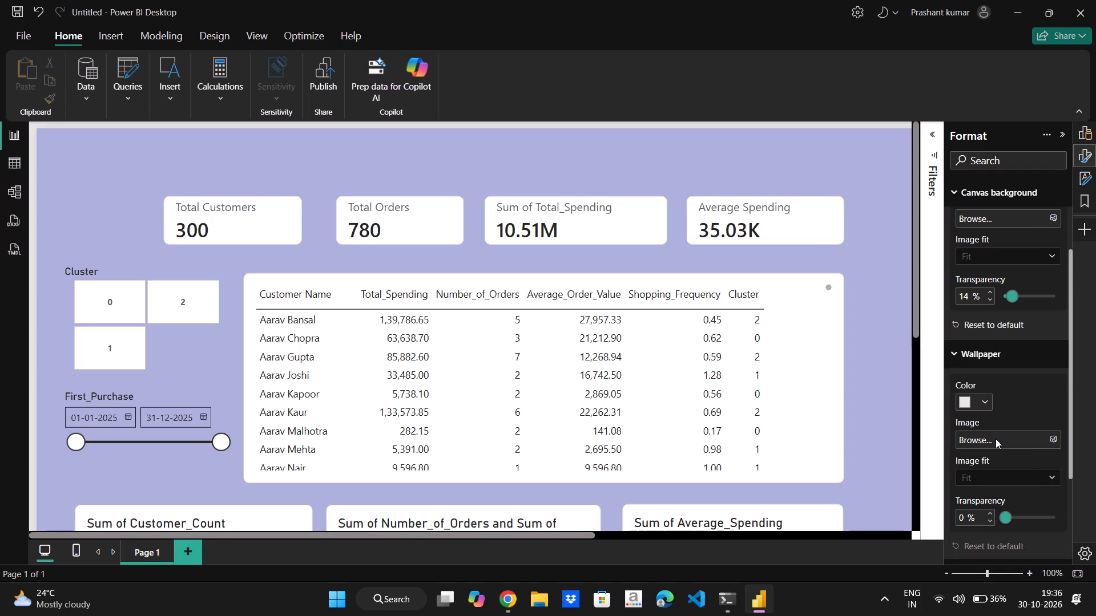
pyautogui.scroll(-1, 996, 439)
pyautogui.click(1054, 383)
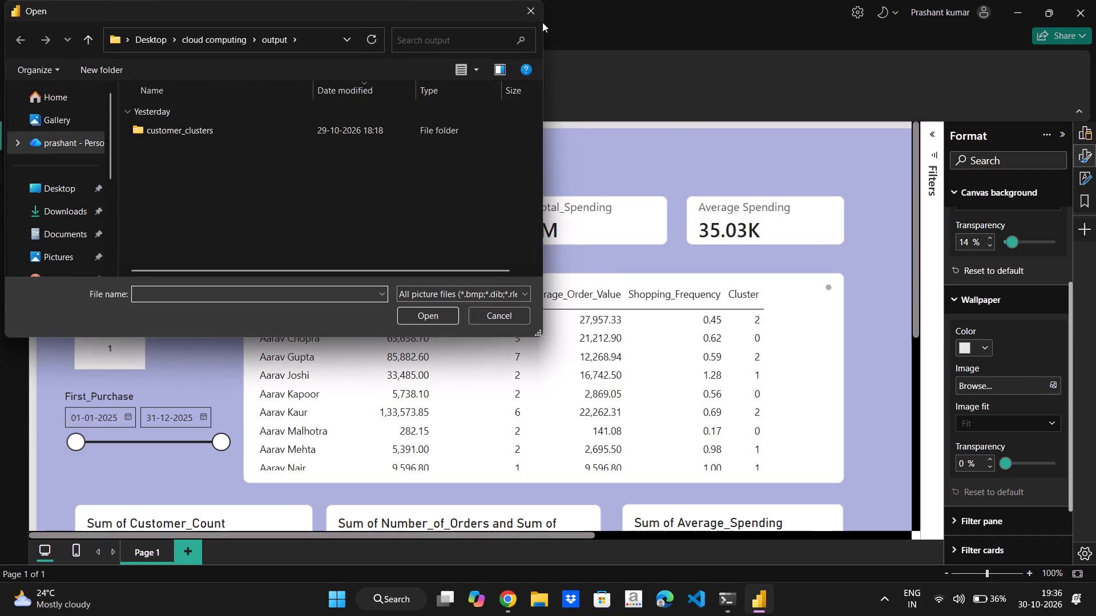
pyautogui.click(527, 11)
pyautogui.scroll(-1, 1025, 379)
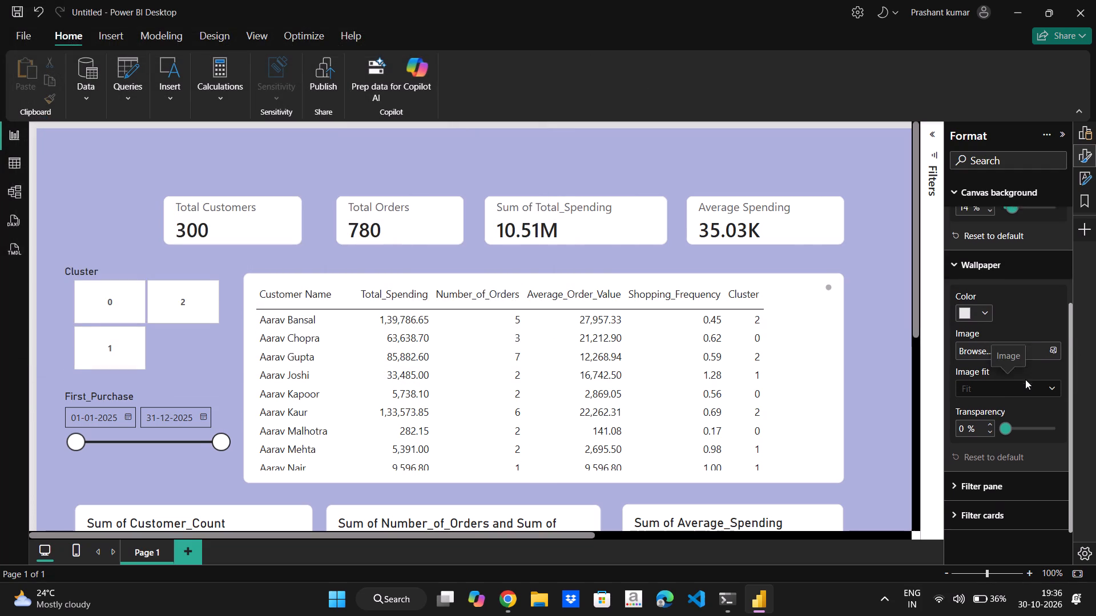
pyautogui.scroll(-1, 1025, 379)
pyautogui.click(1003, 443)
pyautogui.scroll(-1, 1003, 443)
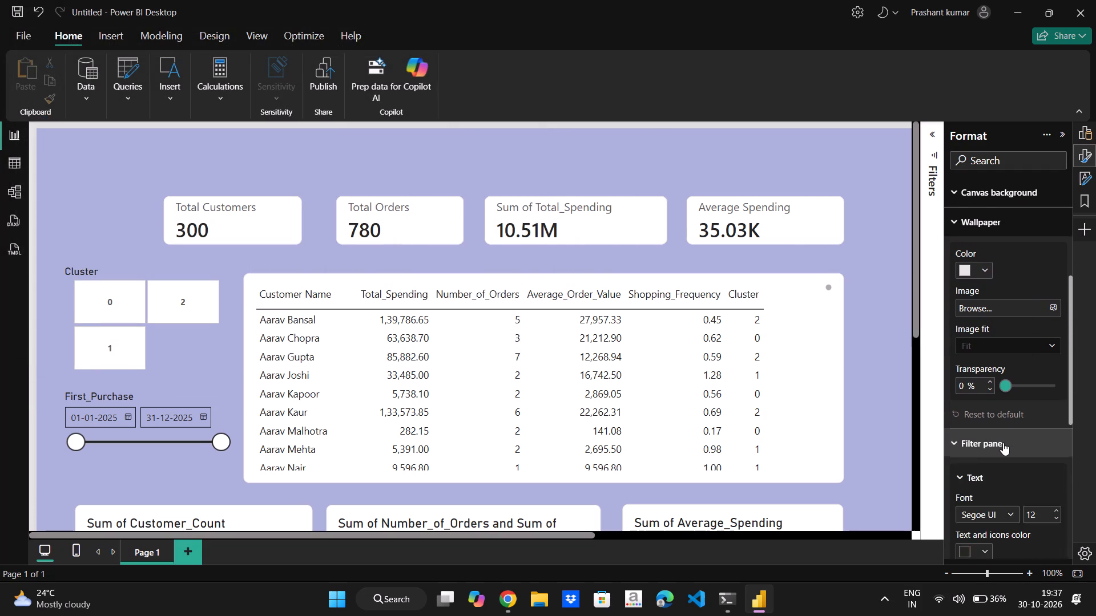
pyautogui.scroll(-6, 1003, 443)
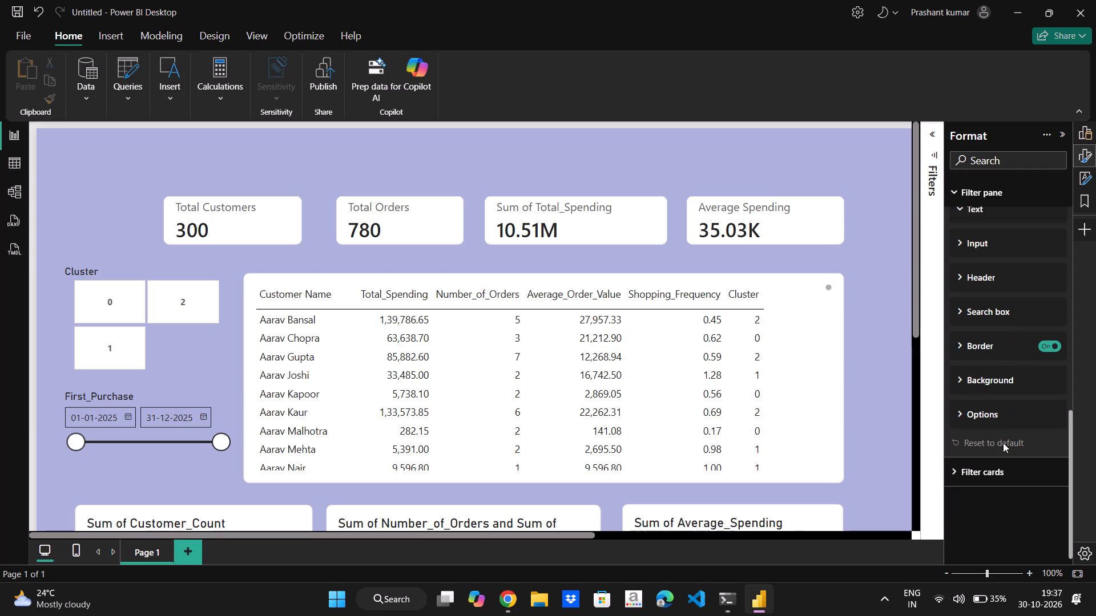
pyautogui.click(998, 472)
pyautogui.scroll(-1, 998, 472)
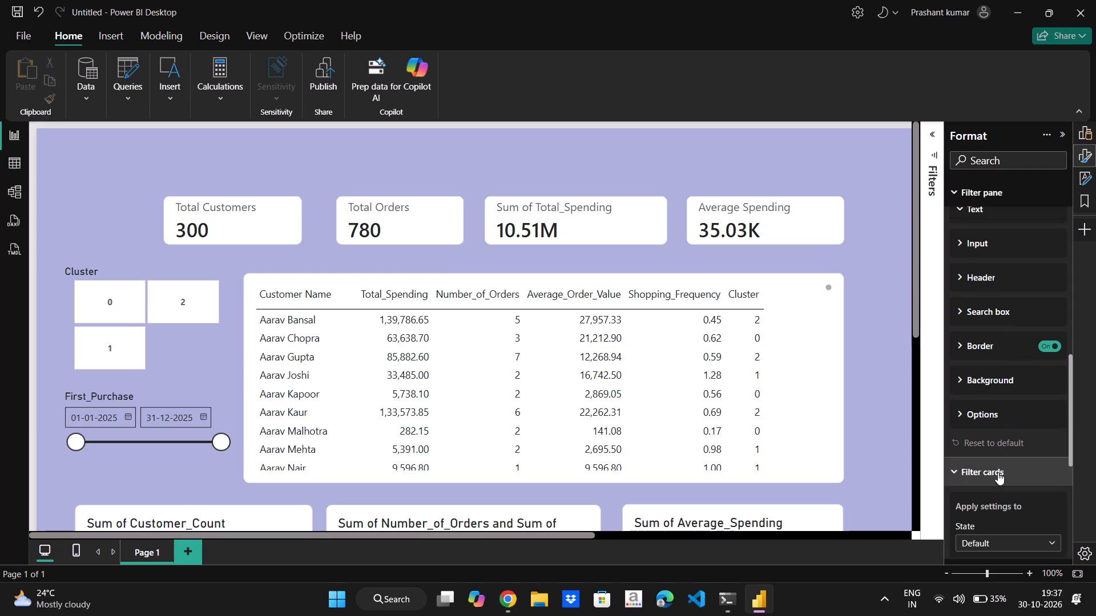
pyautogui.scroll(-2, 998, 472)
pyautogui.scroll(4, 998, 472)
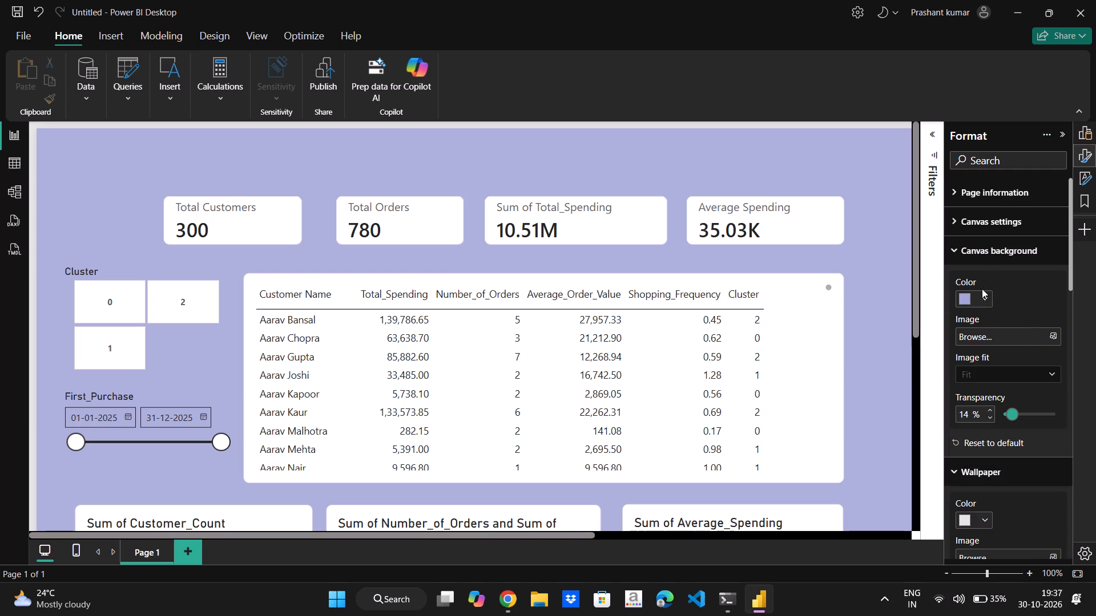
pyautogui.click(977, 255)
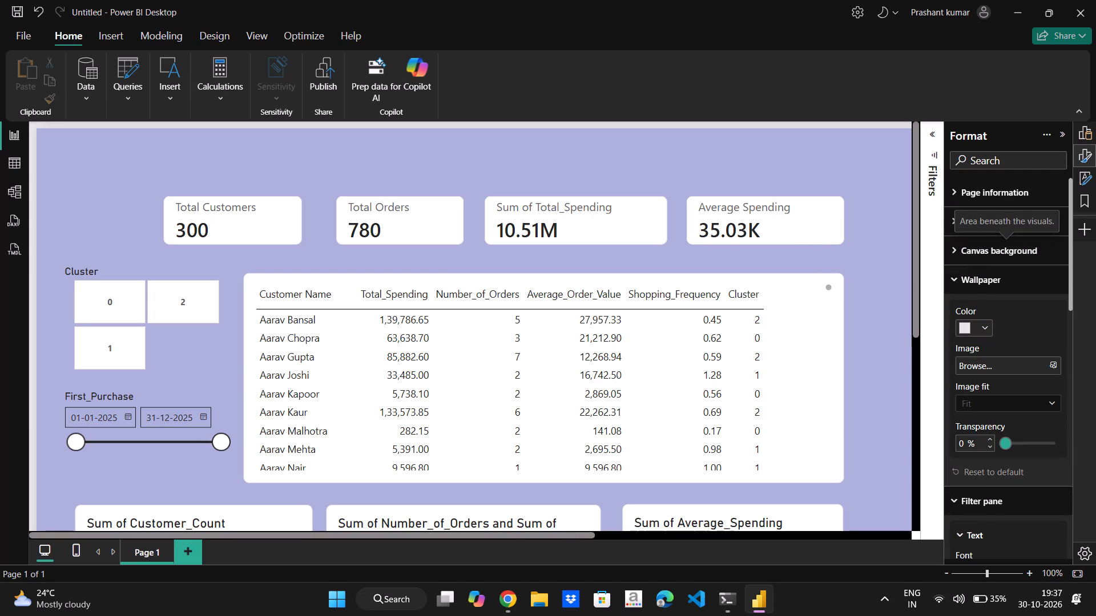
pyautogui.click(978, 217)
pyautogui.click(978, 248)
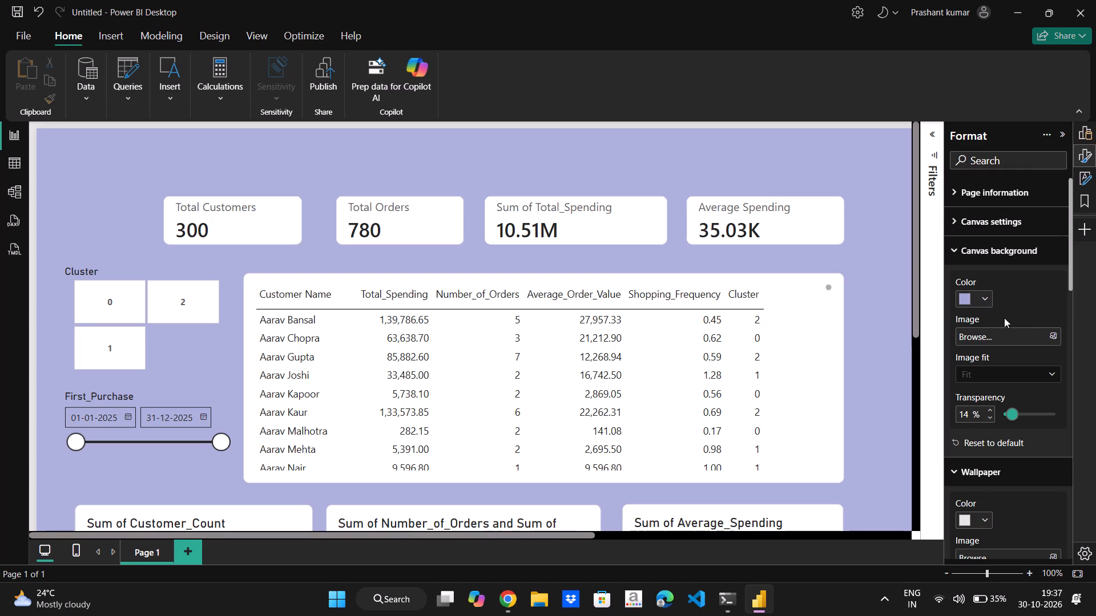
# Set the report page's canvas background transparency to 13%.
pyautogui.scroll(2, 1034, 372)
pyautogui.click(1025, 408)
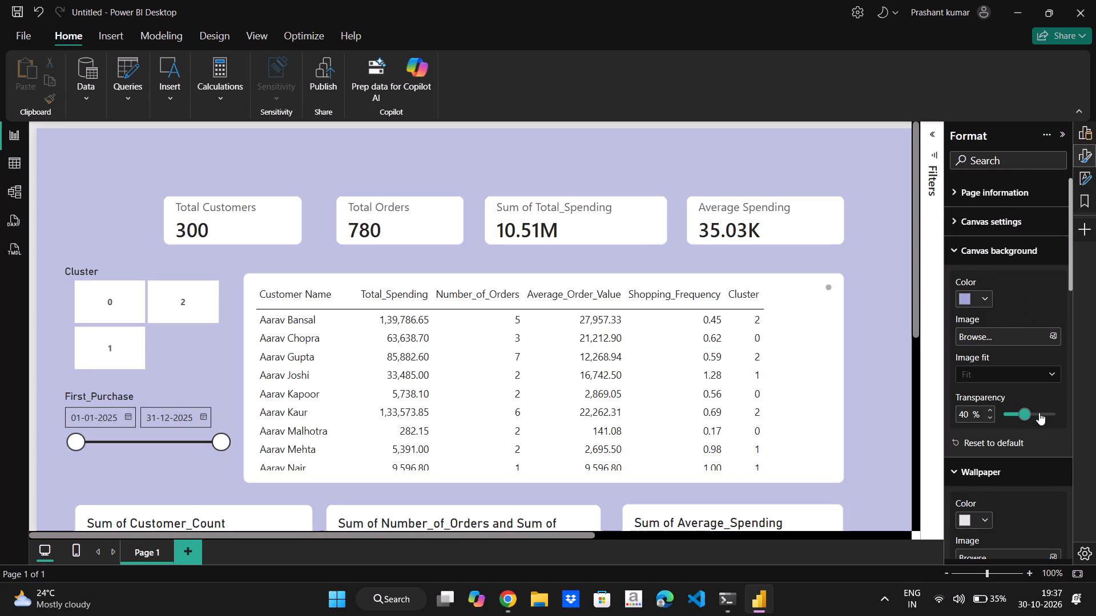
pyautogui.click(1039, 412)
pyautogui.moveTo(1039, 412); pyautogui.dragTo(1060, 410)
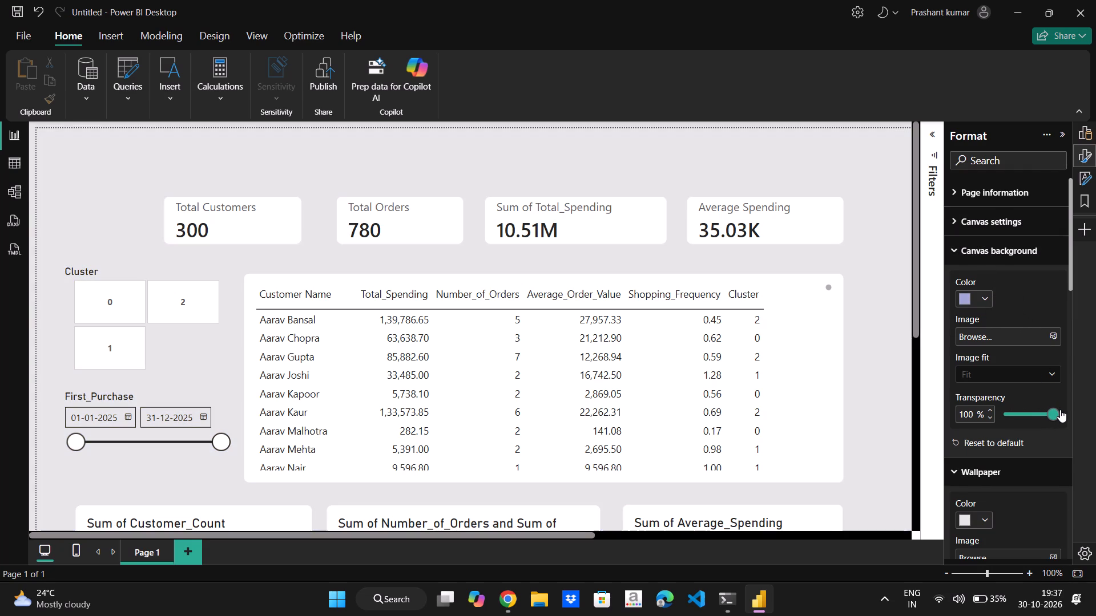
pyautogui.click(1022, 413)
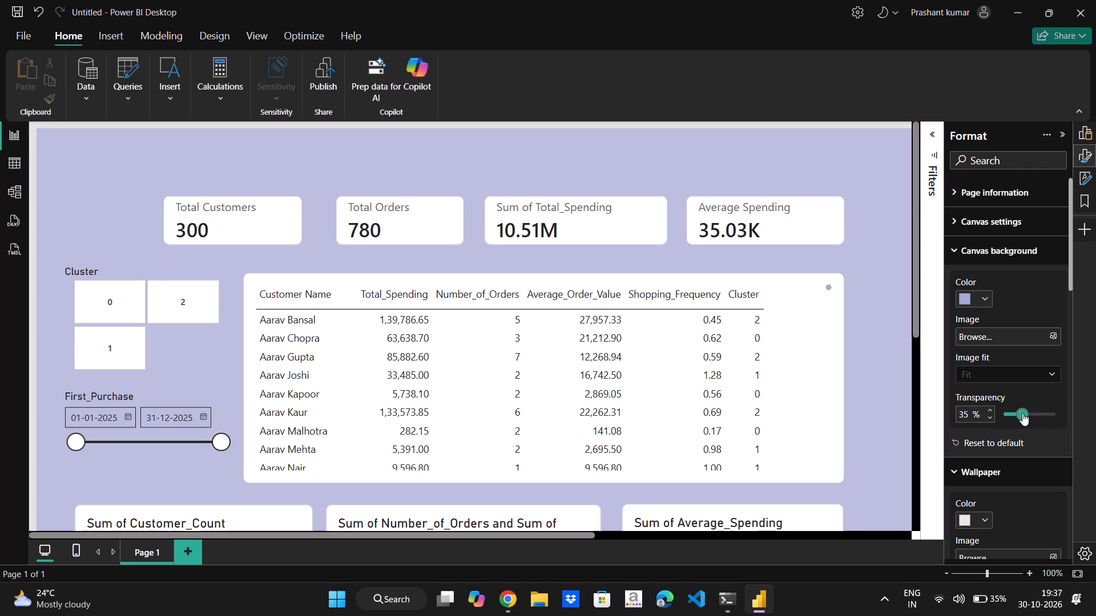
pyautogui.moveTo(1022, 413); pyautogui.dragTo(1012, 413)
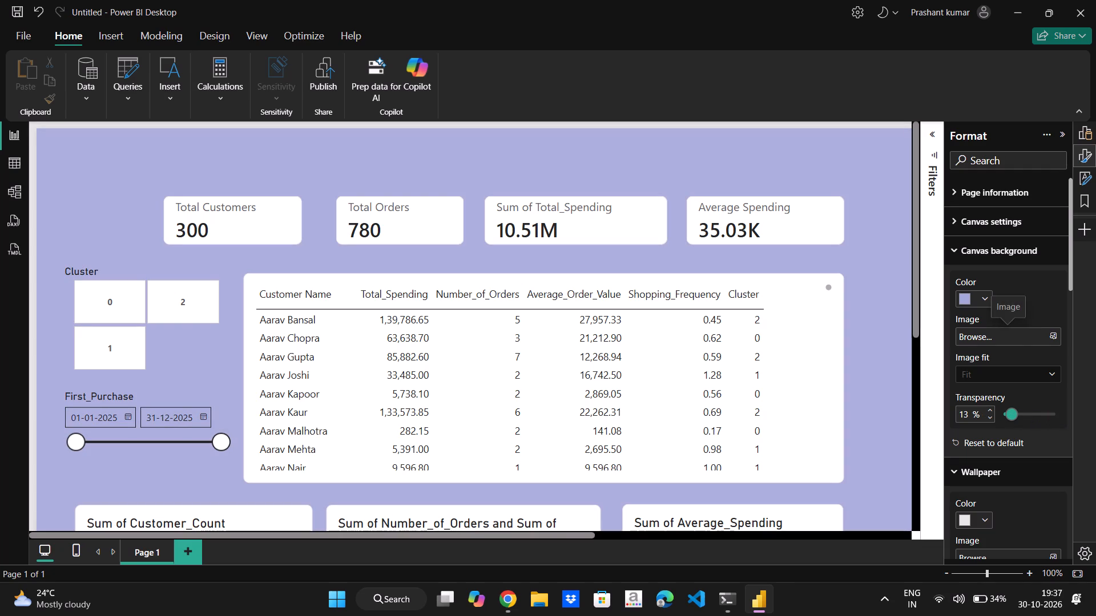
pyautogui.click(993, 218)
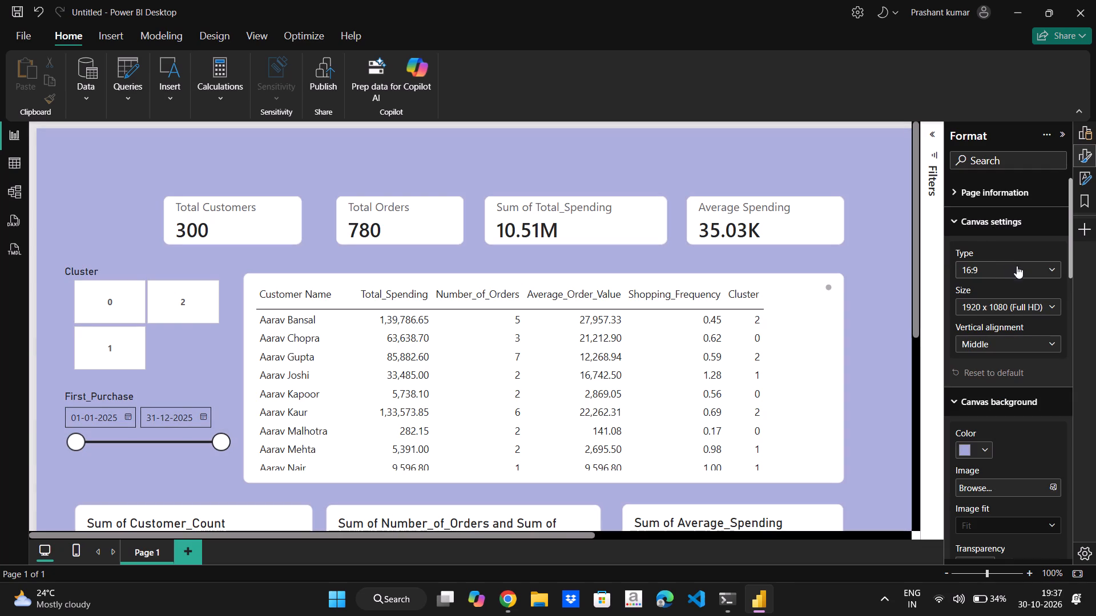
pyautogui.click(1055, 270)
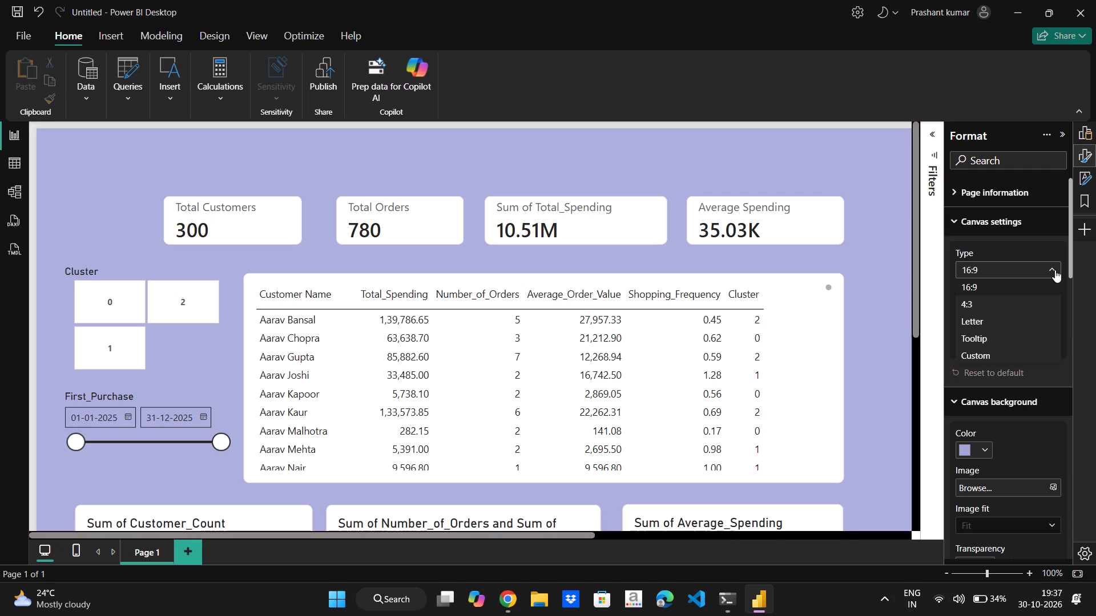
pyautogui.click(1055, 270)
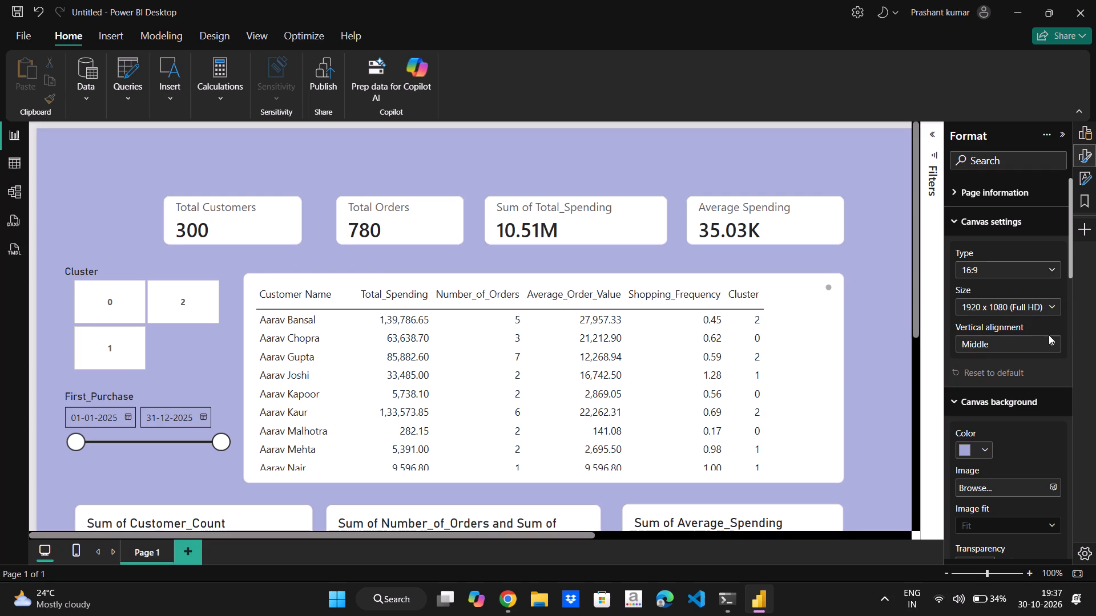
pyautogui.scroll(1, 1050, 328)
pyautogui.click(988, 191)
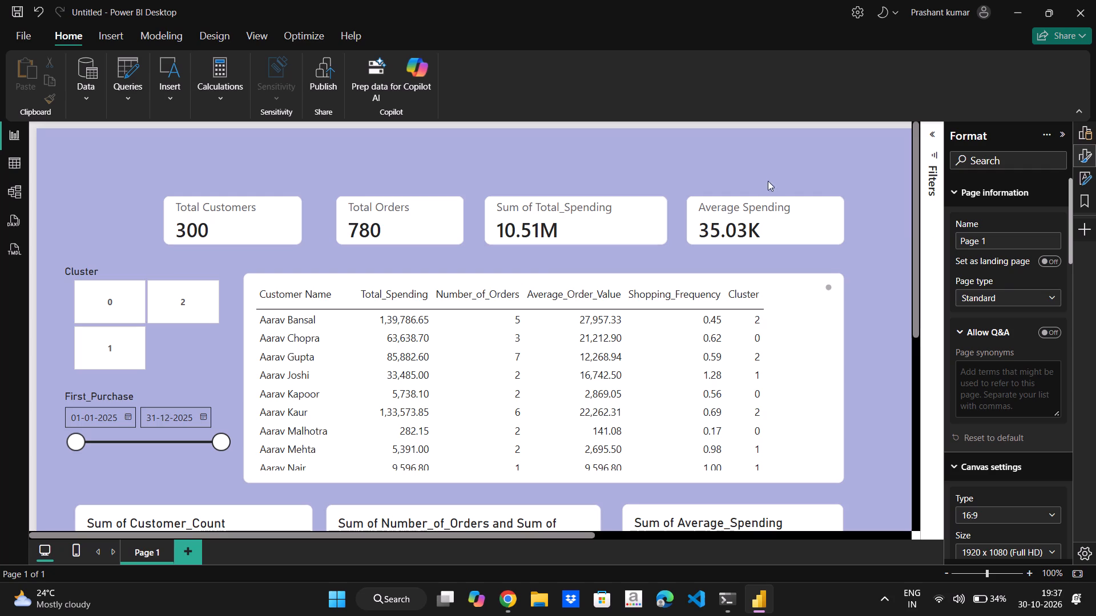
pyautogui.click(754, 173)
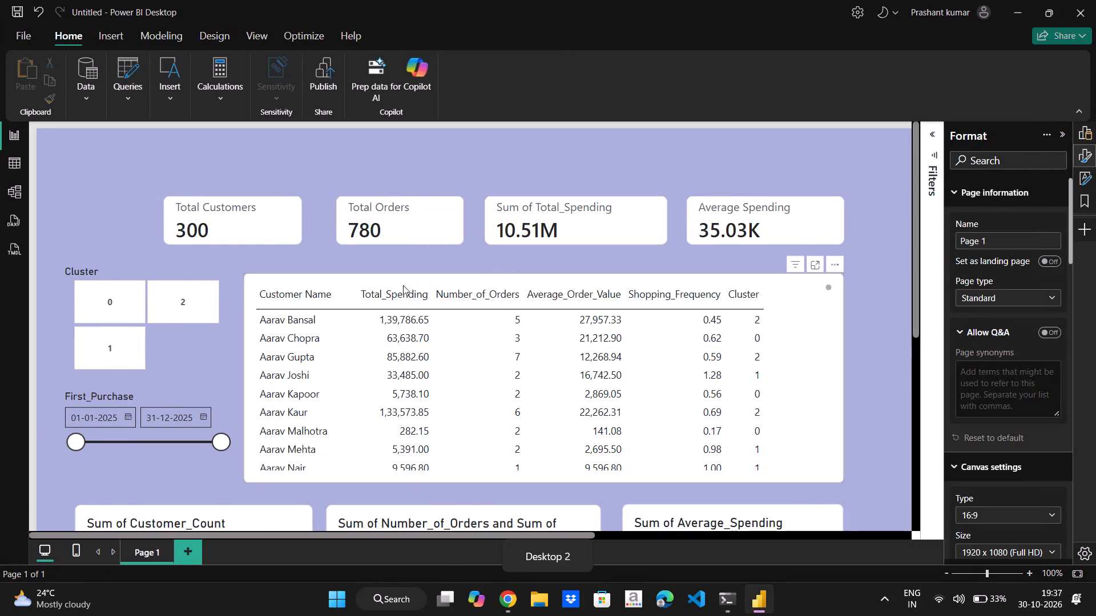
# Turn on the title and subtitle for the customer table and open its title for editing.
pyautogui.click(343, 287)
pyautogui.rightClick(343, 287)
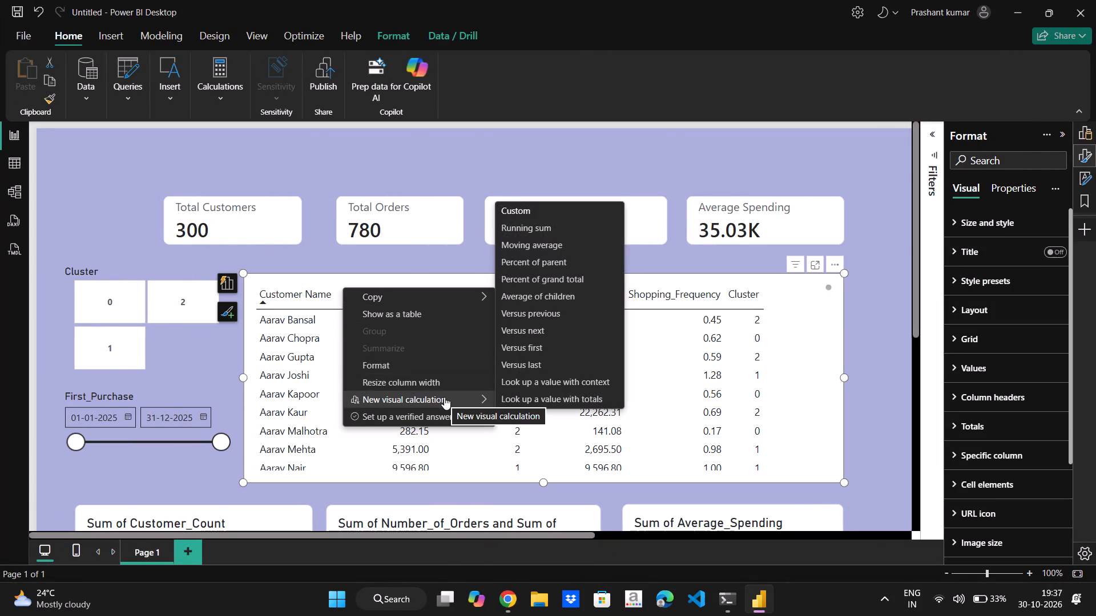
pyautogui.click(228, 310)
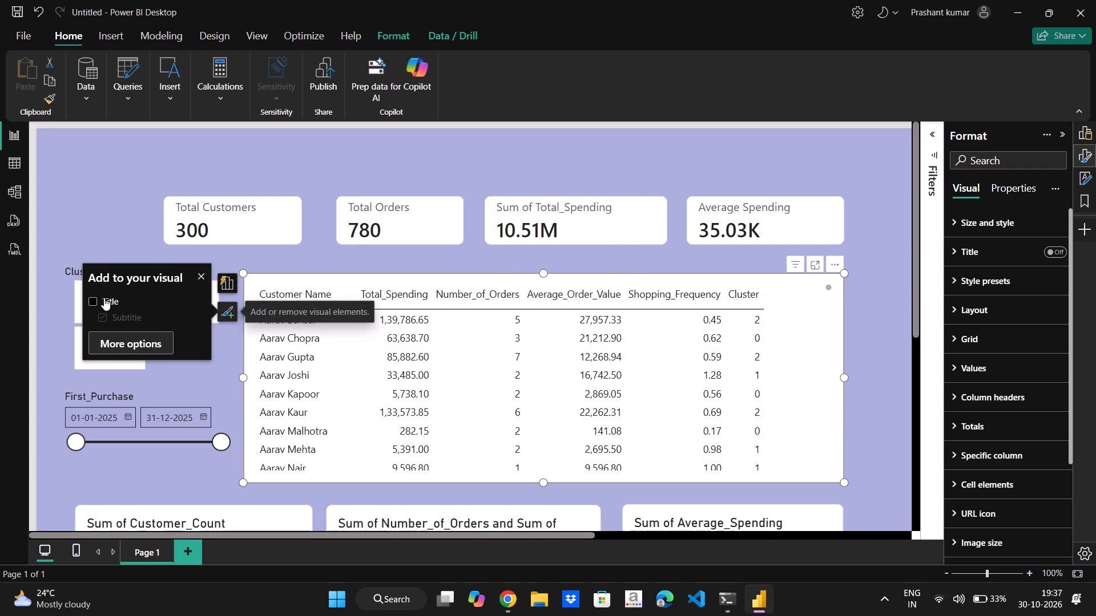
pyautogui.click(96, 299)
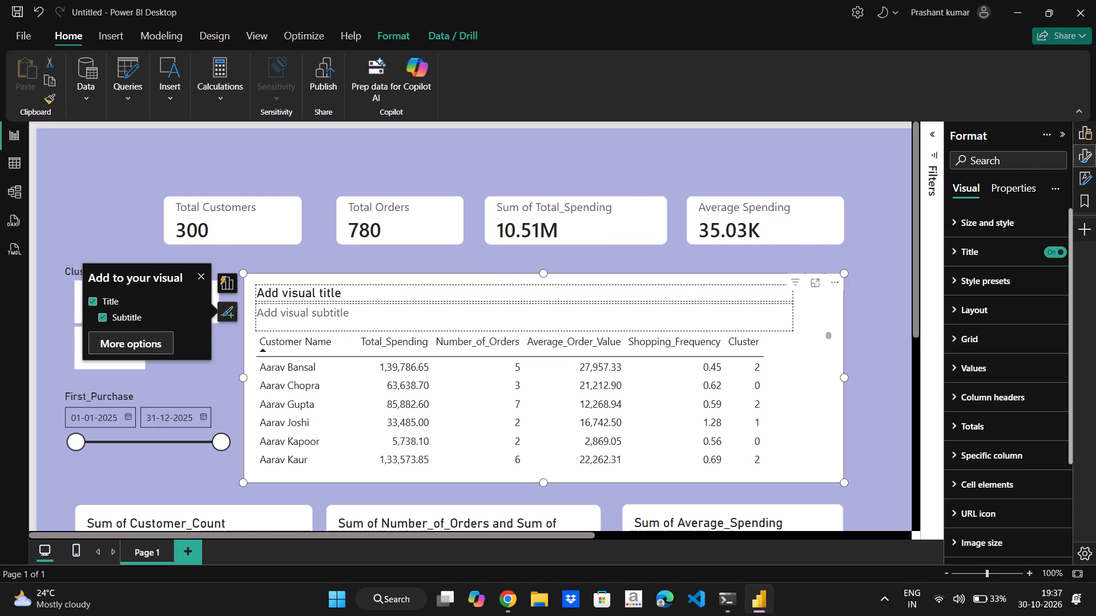
pyautogui.click(309, 314)
pyautogui.click(360, 286)
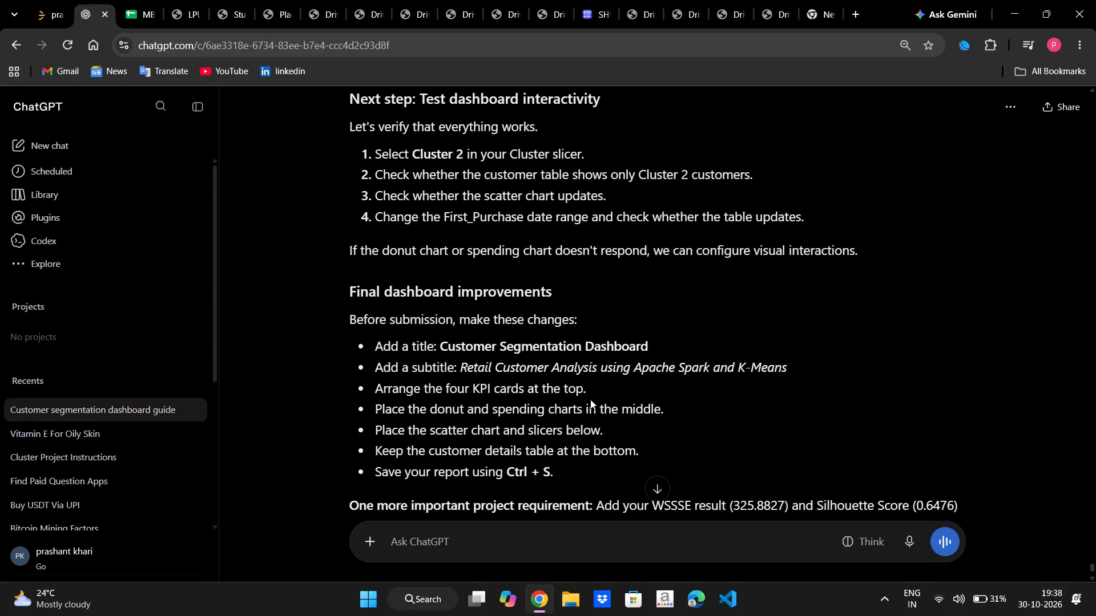
pyautogui.scroll(-2, 626, 341)
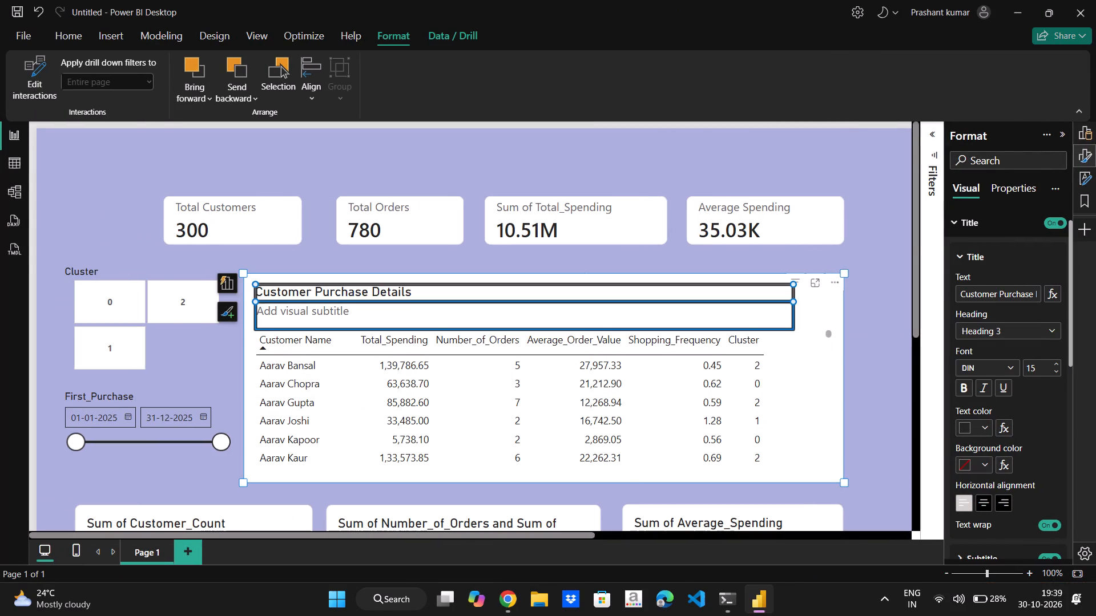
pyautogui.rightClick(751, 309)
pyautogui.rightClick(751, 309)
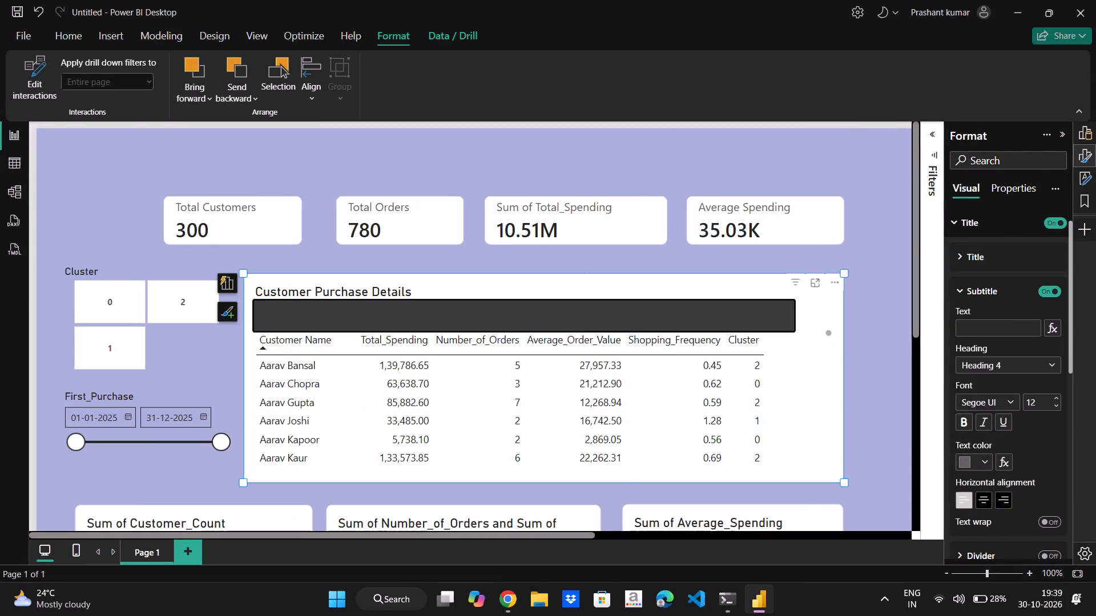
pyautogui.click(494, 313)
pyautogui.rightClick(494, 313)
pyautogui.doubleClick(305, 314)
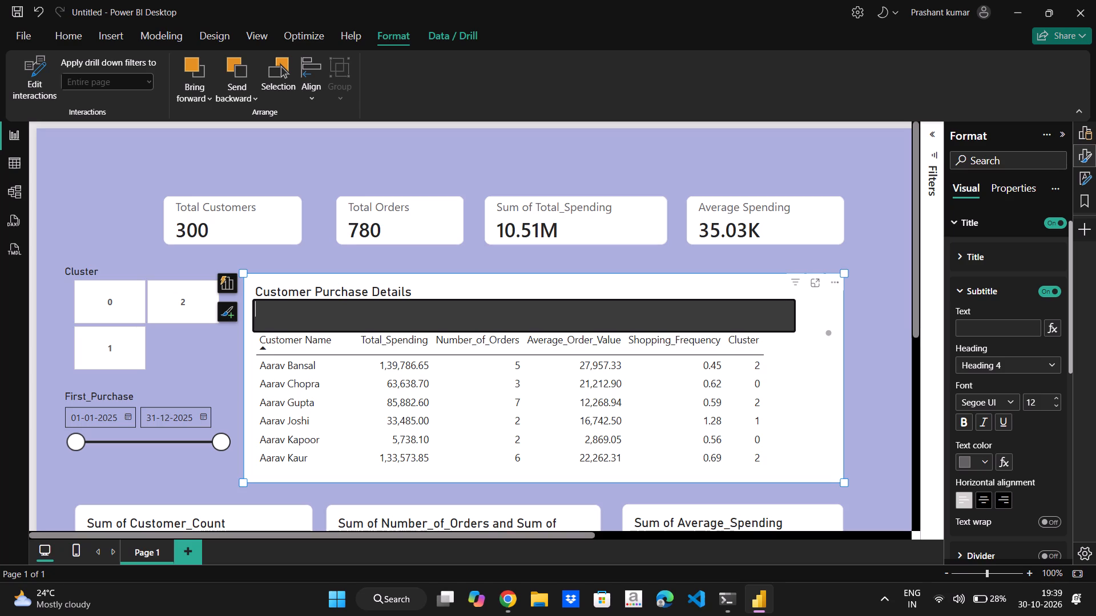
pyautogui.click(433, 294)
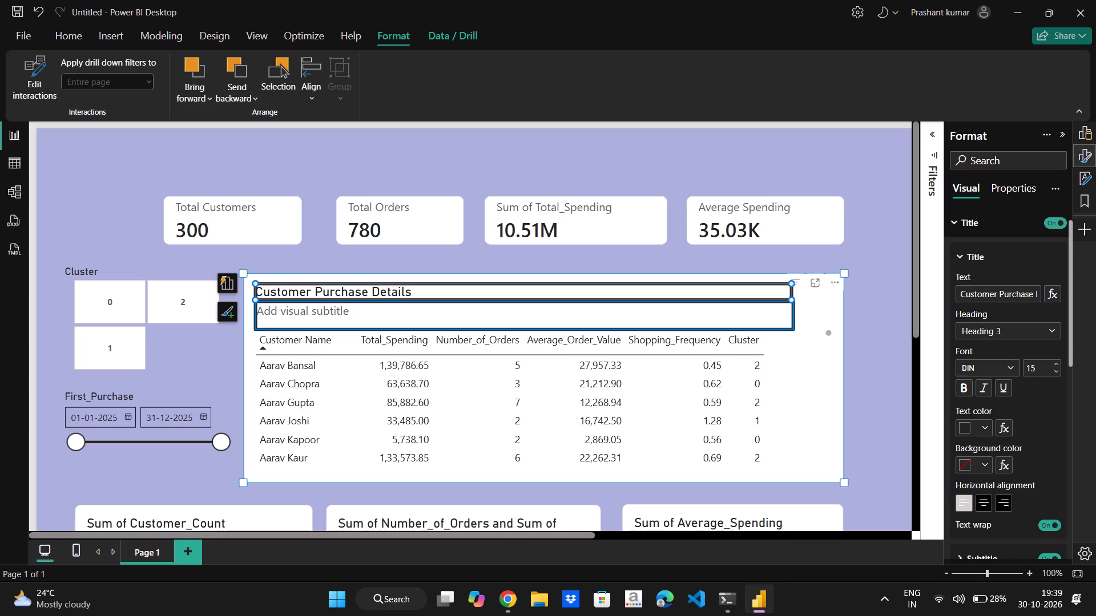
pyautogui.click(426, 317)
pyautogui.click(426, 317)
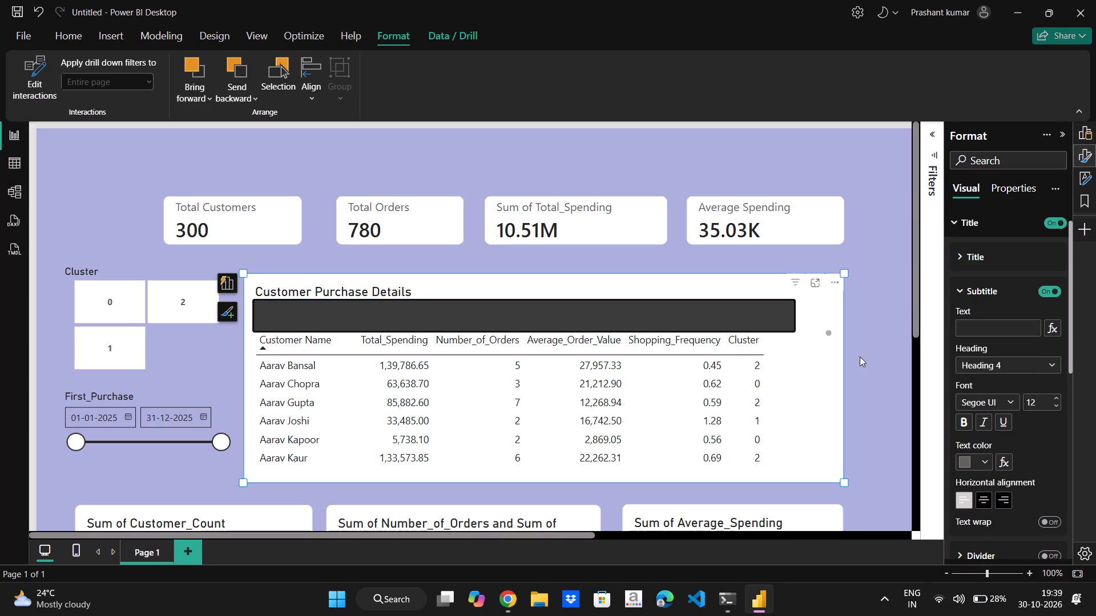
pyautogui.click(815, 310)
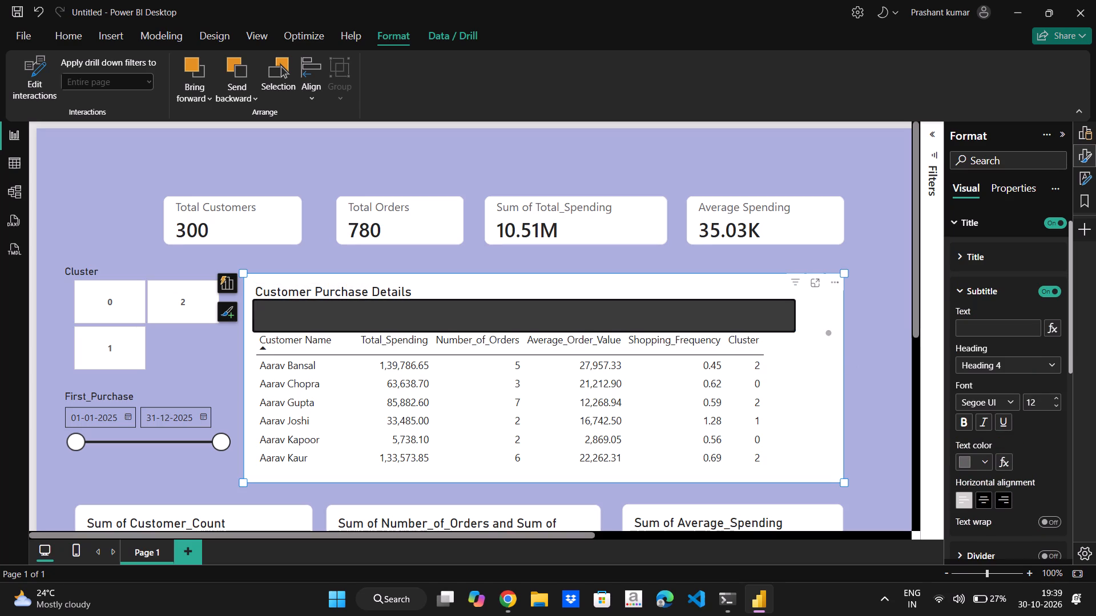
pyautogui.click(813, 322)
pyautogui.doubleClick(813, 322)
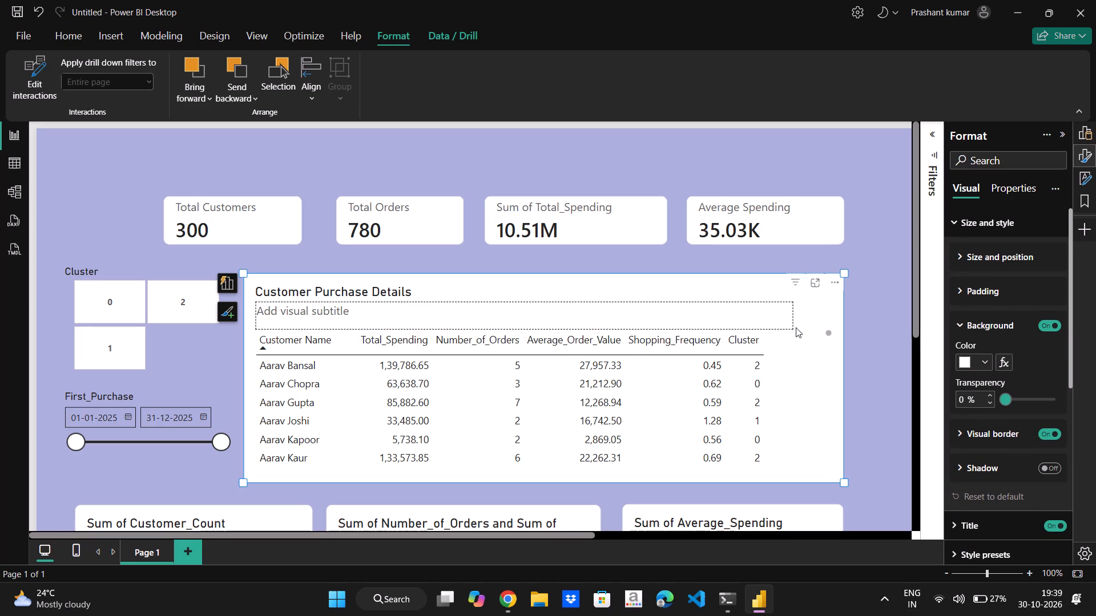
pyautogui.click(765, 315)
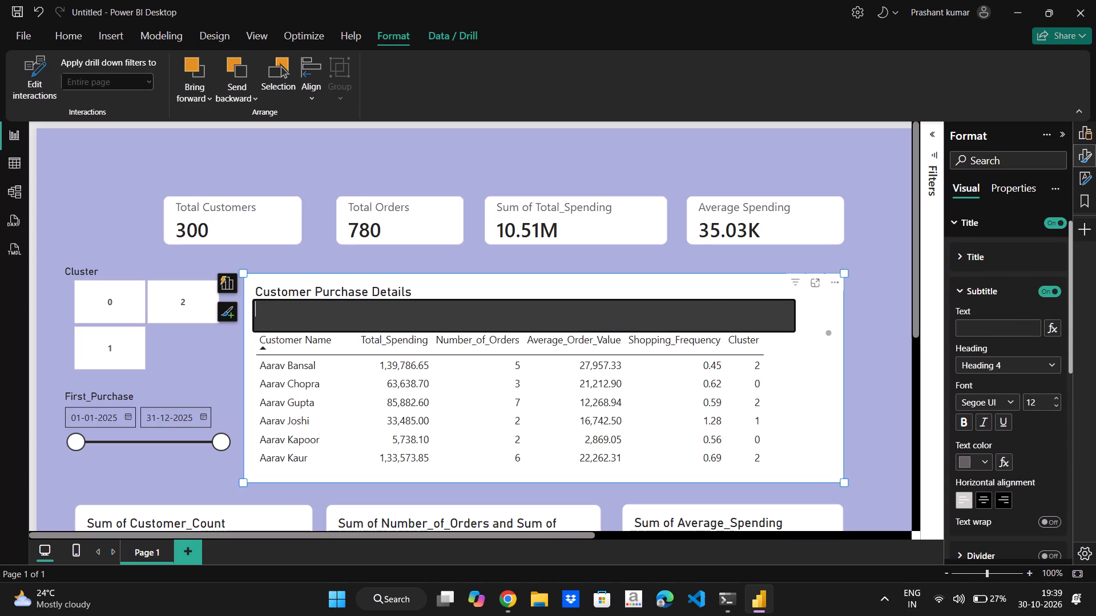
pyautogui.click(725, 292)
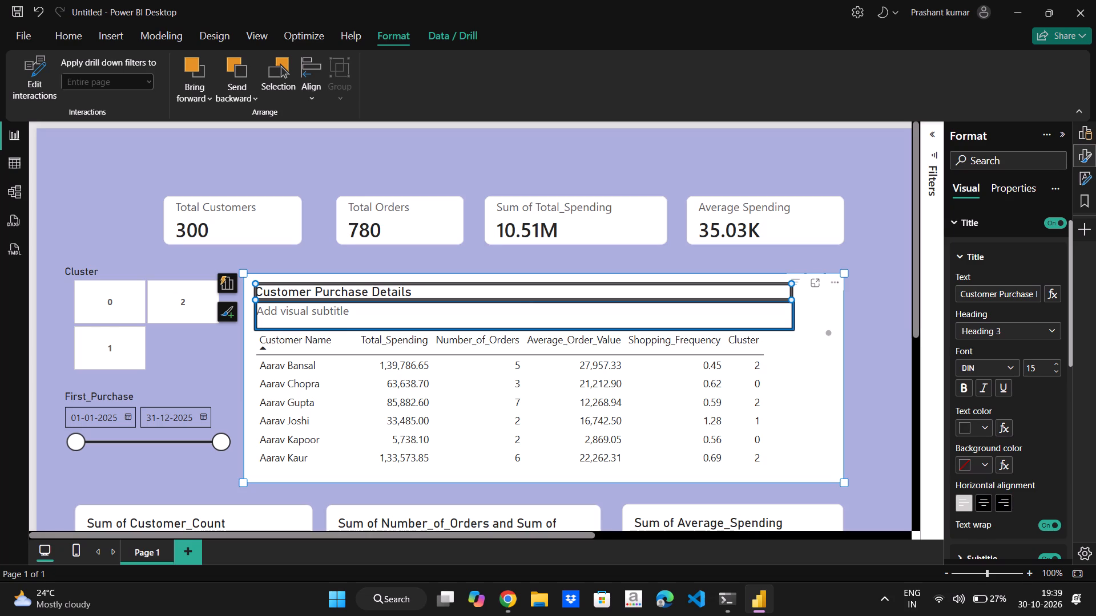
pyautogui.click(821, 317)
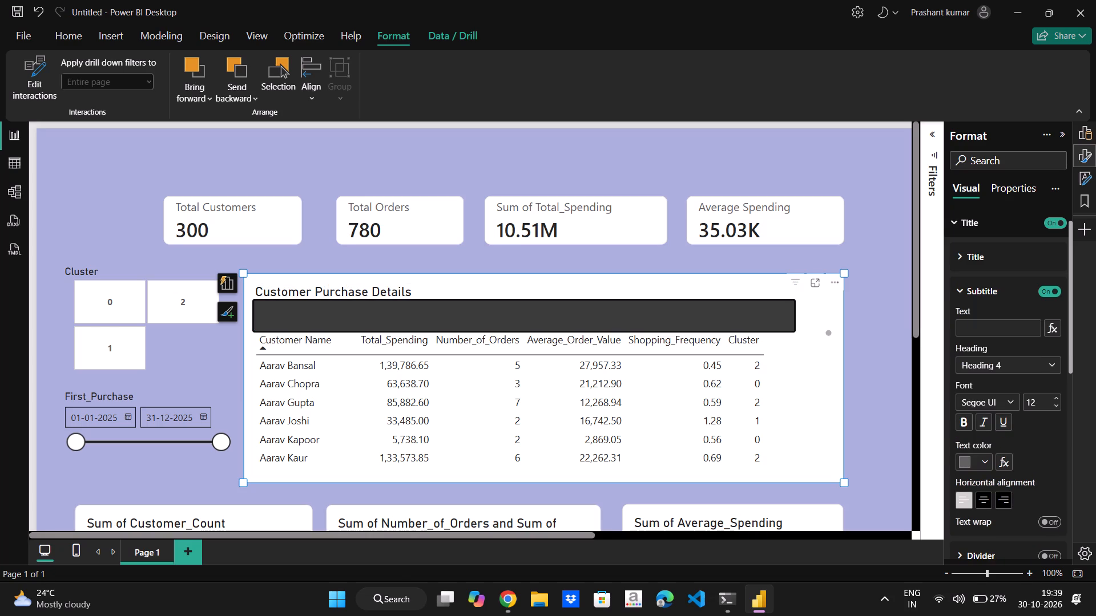
# Turn off the empty subtitle of the Customer Purchase Details table, keeping its title on.
pyautogui.click(223, 305)
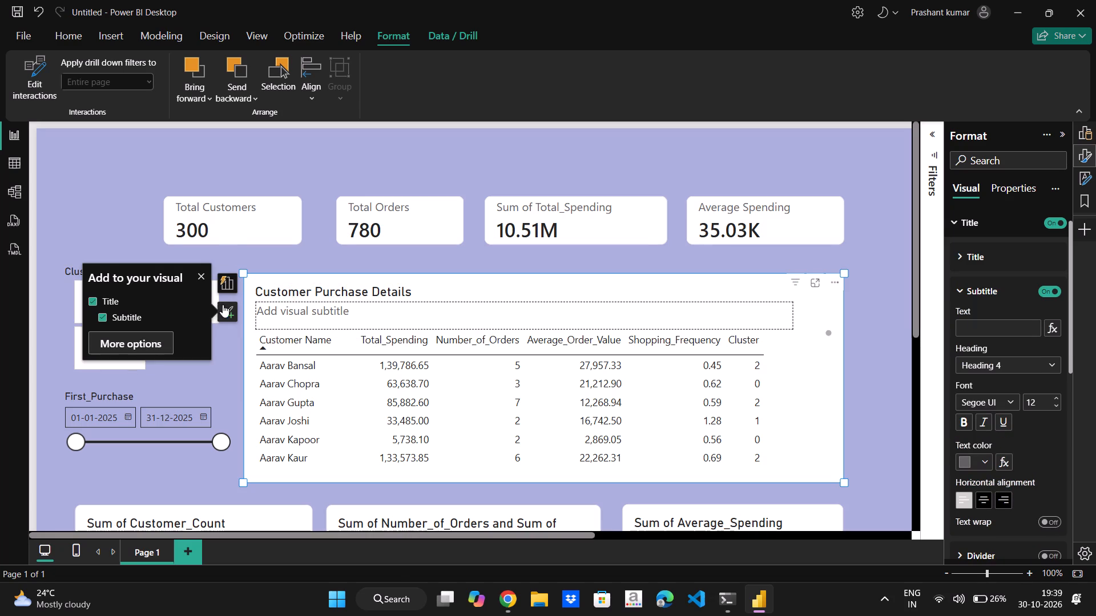
pyautogui.click(101, 315)
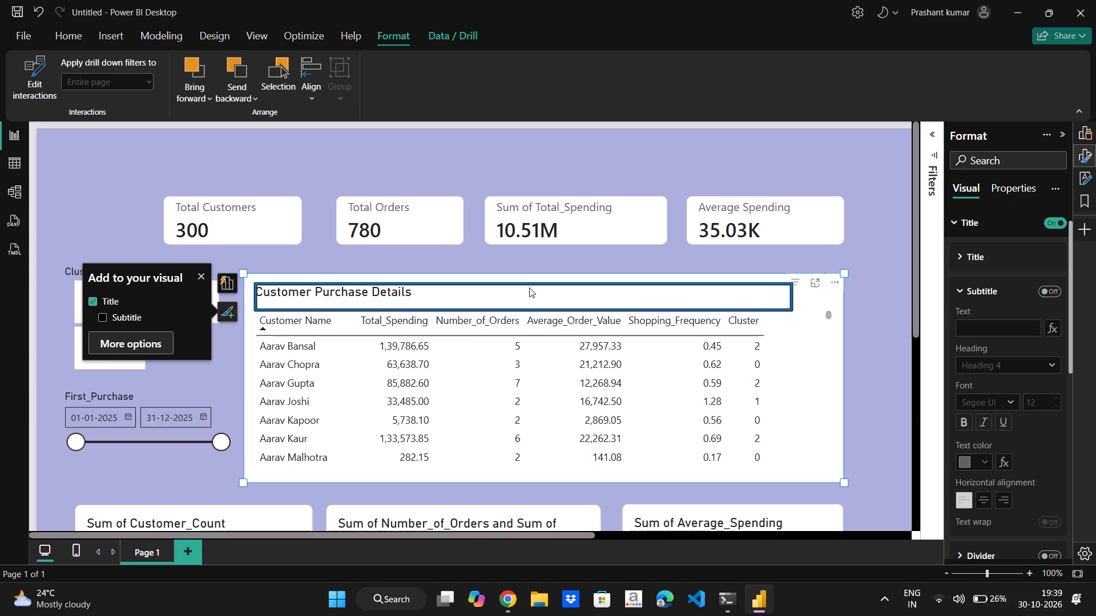
pyautogui.click(144, 343)
pyautogui.click(144, 343)
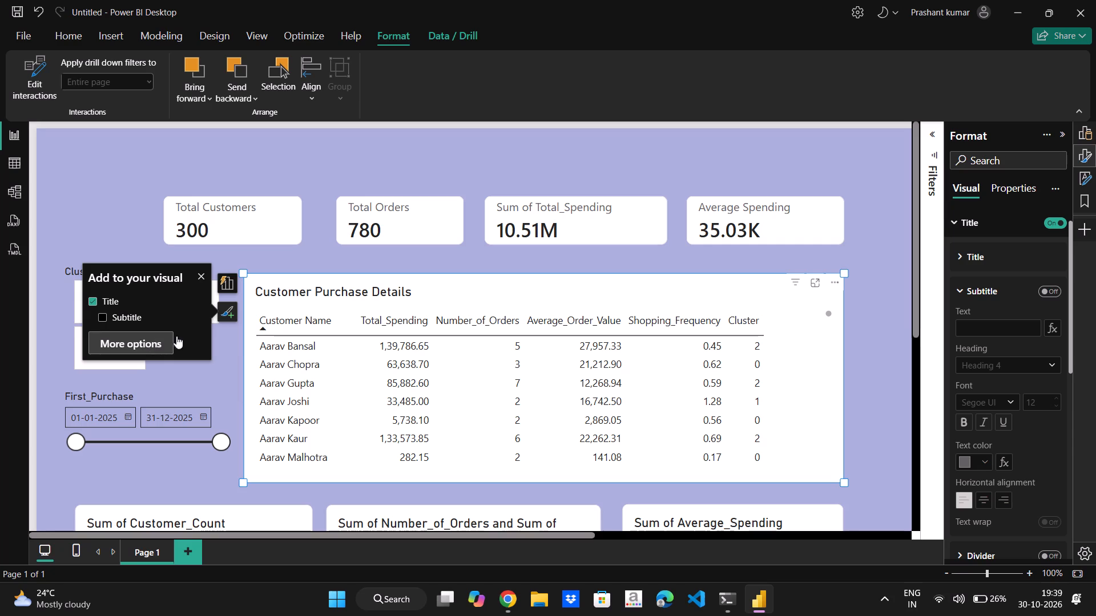
# Apply the Bold header style preset to the Customer Purchase Details table.
pyautogui.click(970, 218)
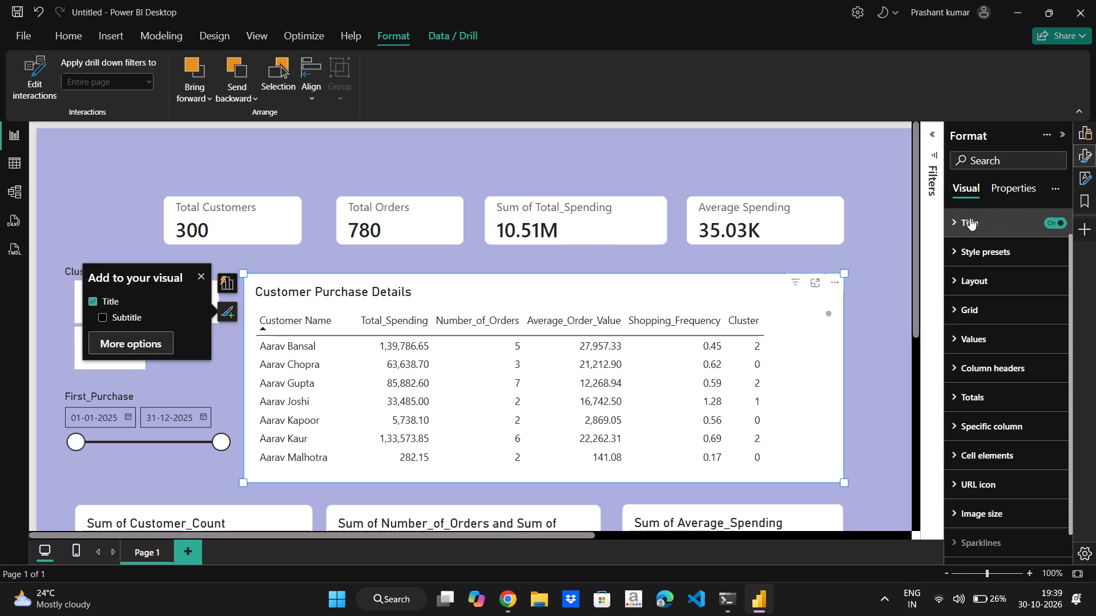
pyautogui.click(981, 249)
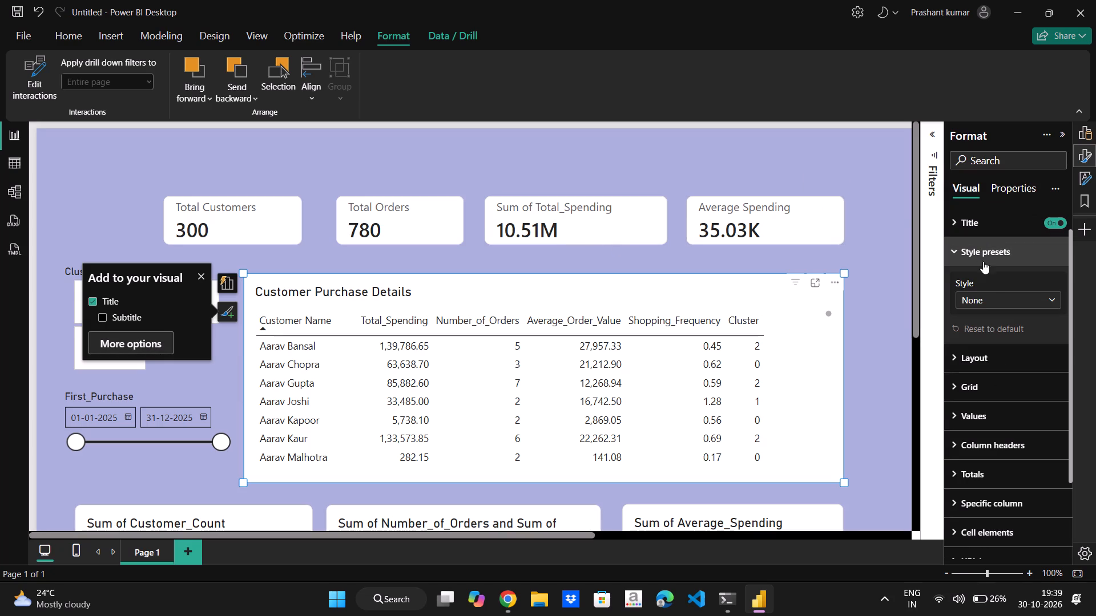
pyautogui.click(1039, 297)
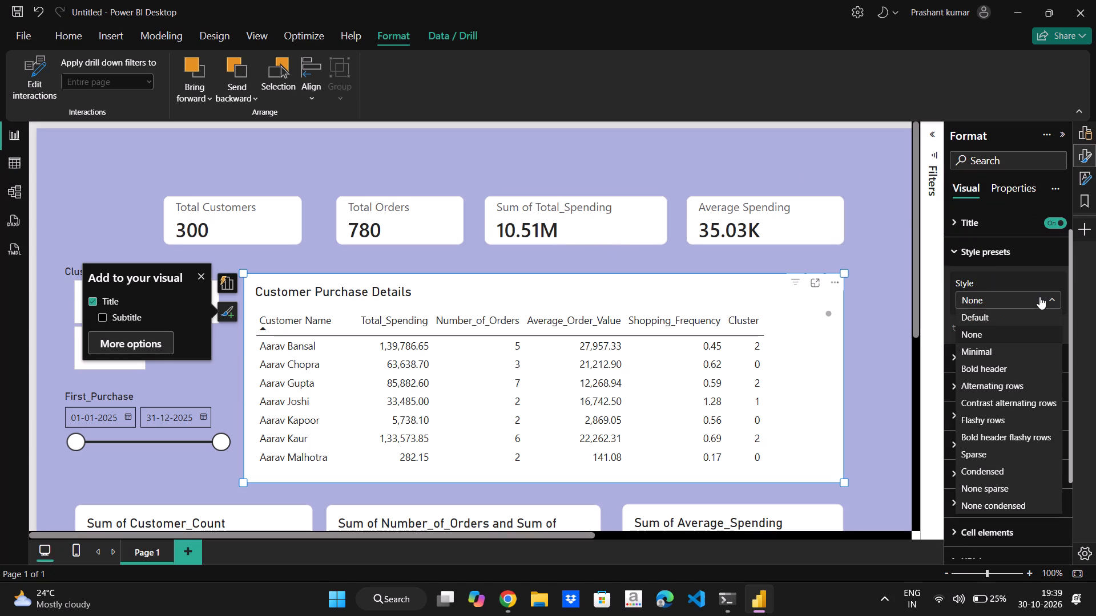
pyautogui.click(1039, 297)
pyautogui.click(1039, 297)
pyautogui.click(986, 366)
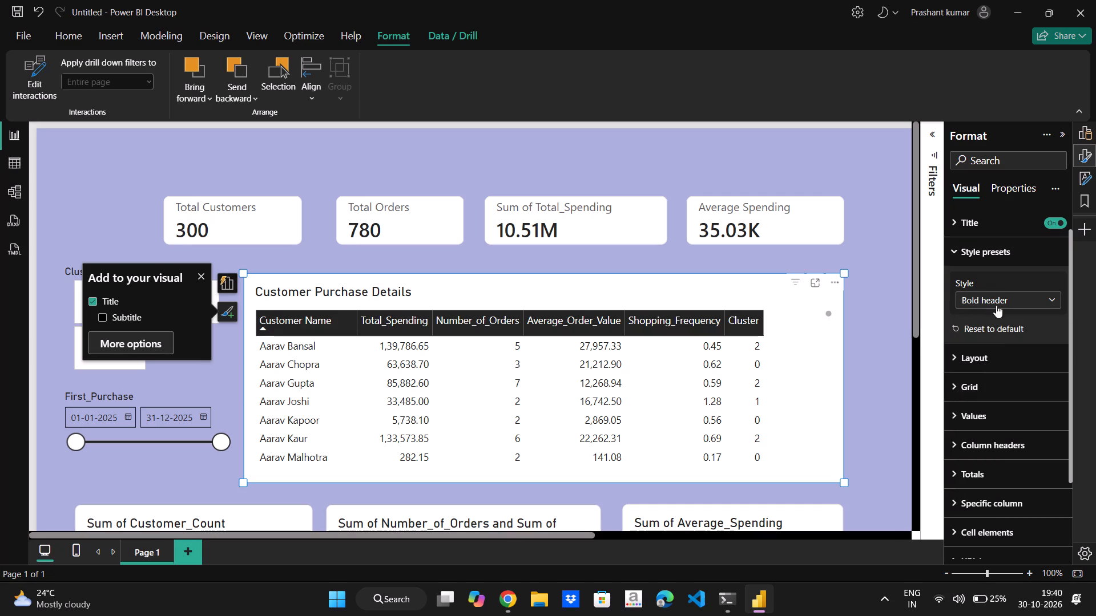
# Set the horizontal alignment of the customer table's title to center.
pyautogui.click(965, 214)
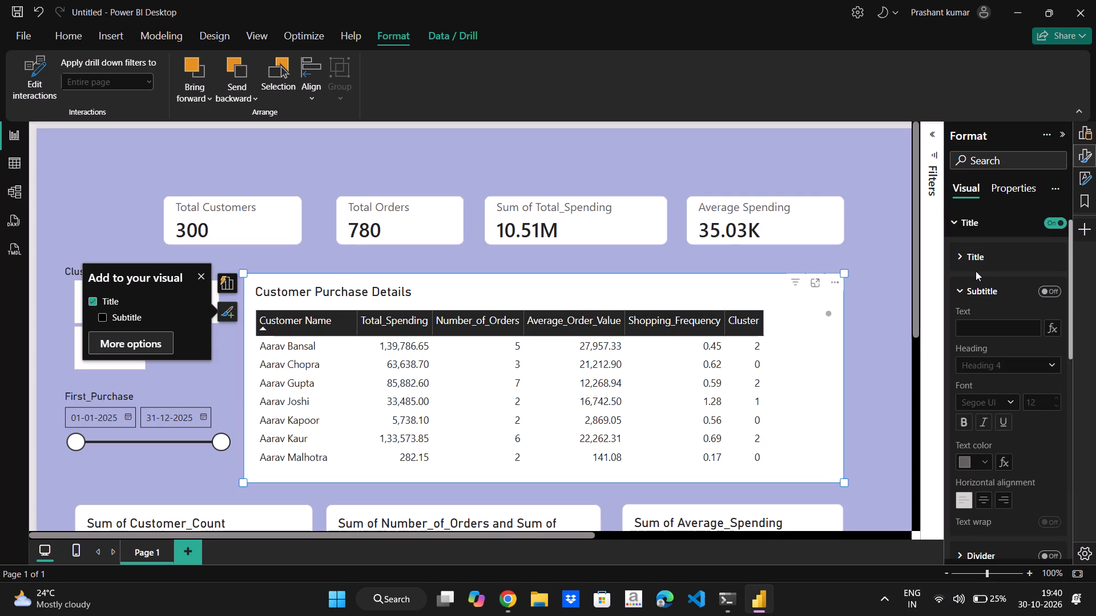
pyautogui.click(989, 252)
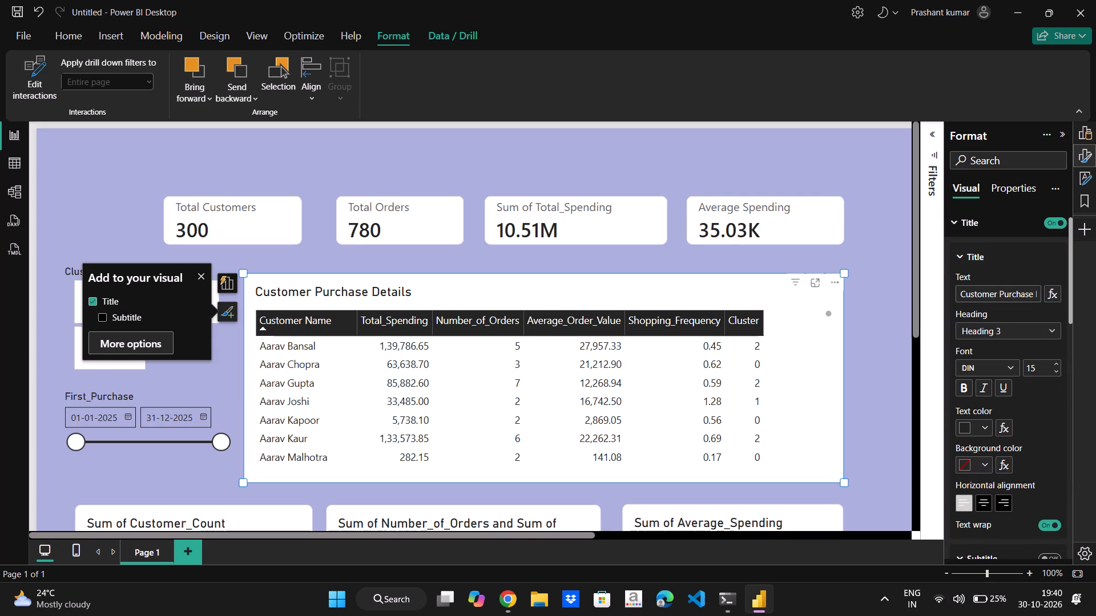
pyautogui.click(966, 382)
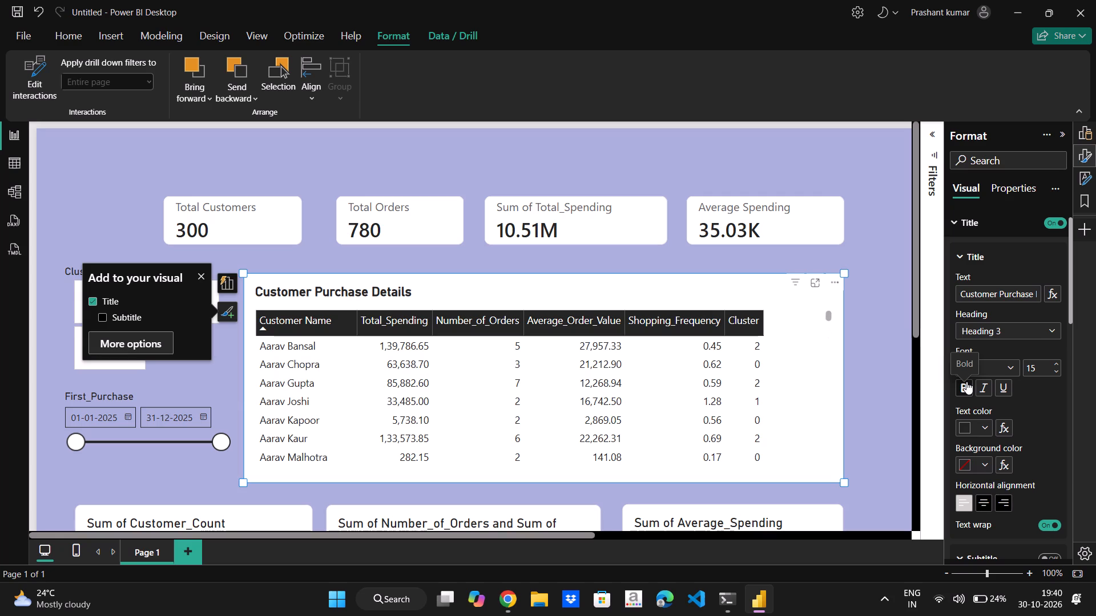
pyautogui.click(966, 382)
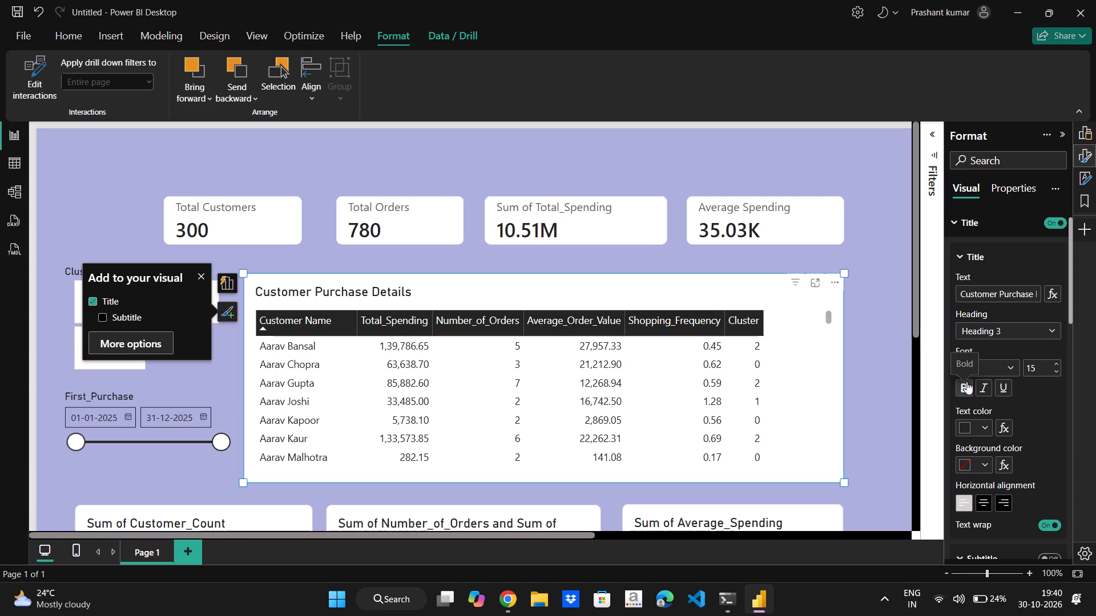
pyautogui.scroll(-1, 1025, 399)
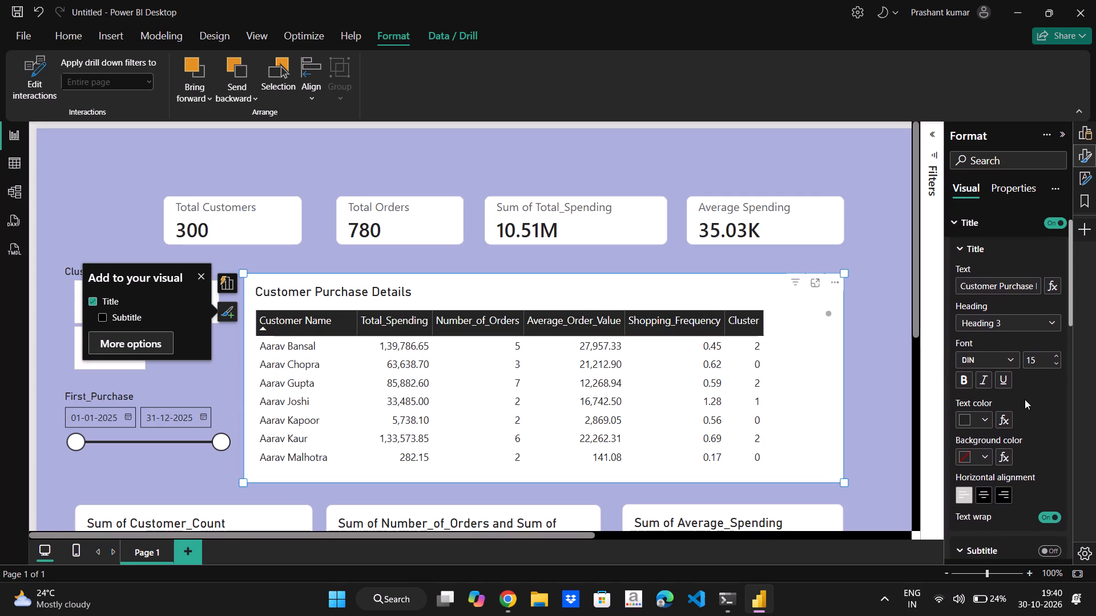
pyautogui.scroll(-1, 1025, 399)
pyautogui.click(984, 487)
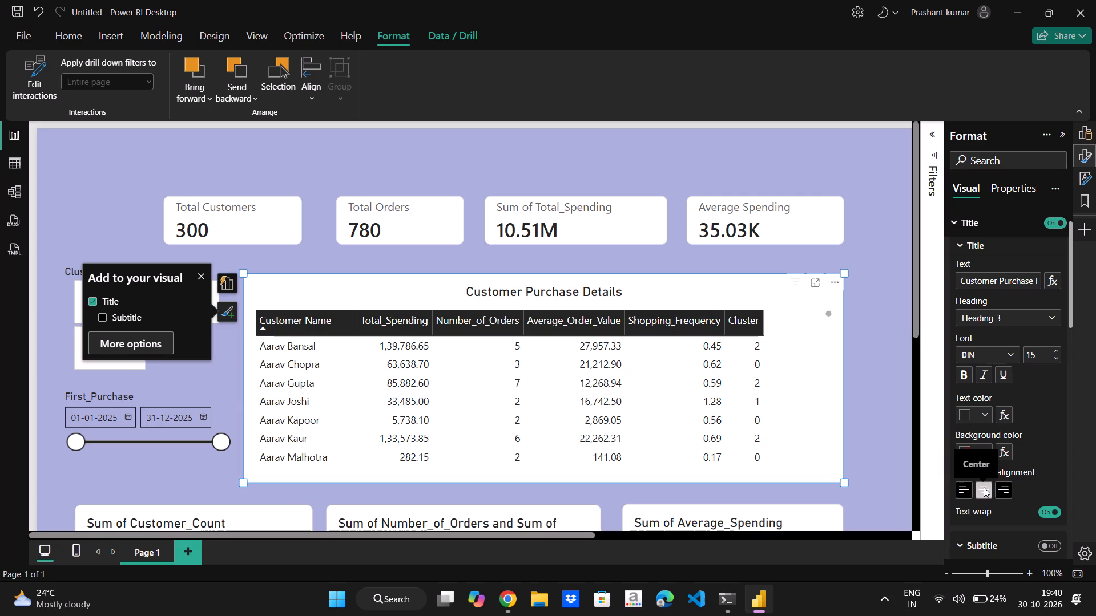
pyautogui.scroll(-2, 984, 487)
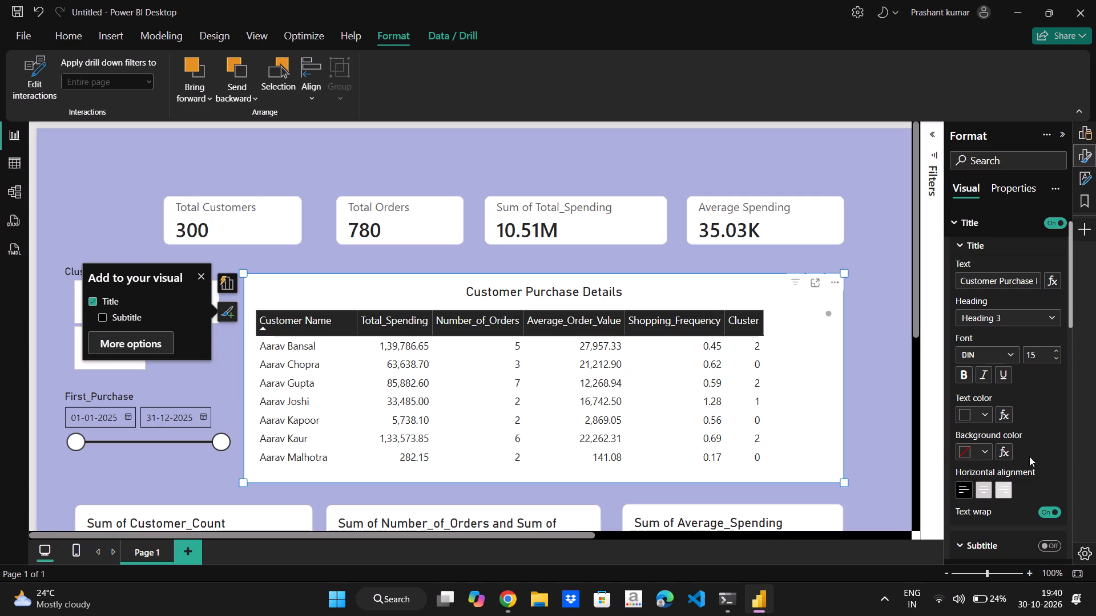
pyautogui.scroll(-1, 1029, 436)
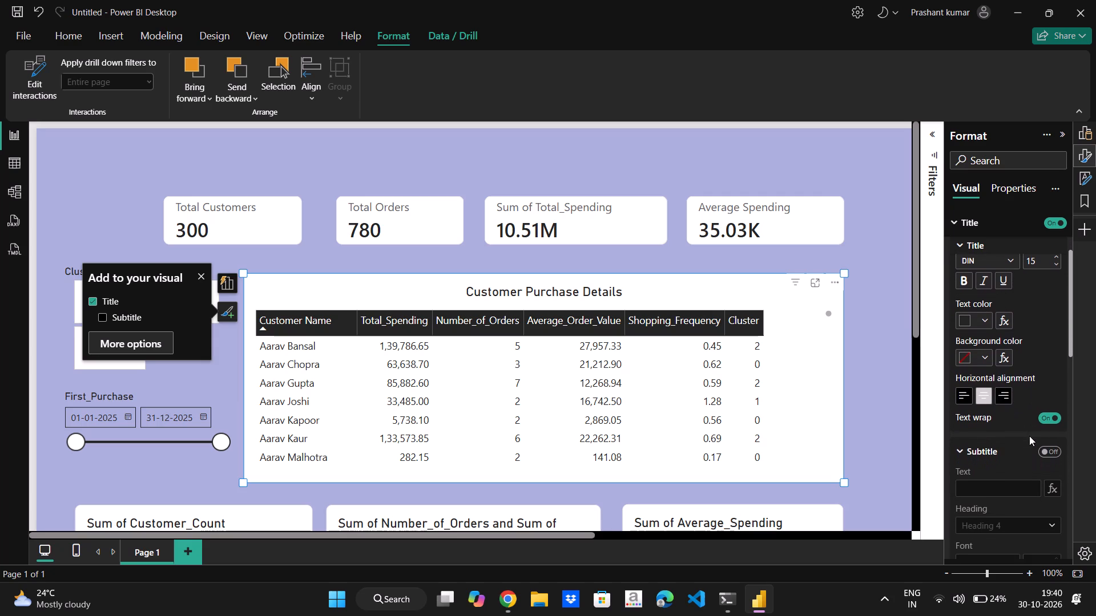
pyautogui.scroll(-1, 1029, 436)
pyautogui.scroll(-1, 1027, 291)
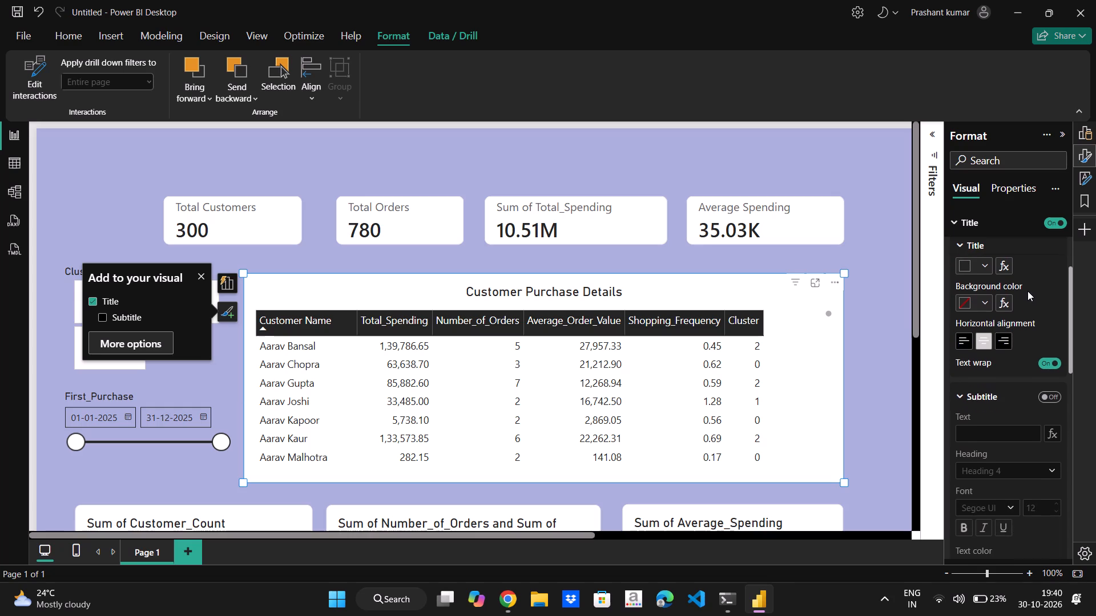
pyautogui.scroll(-1, 1027, 291)
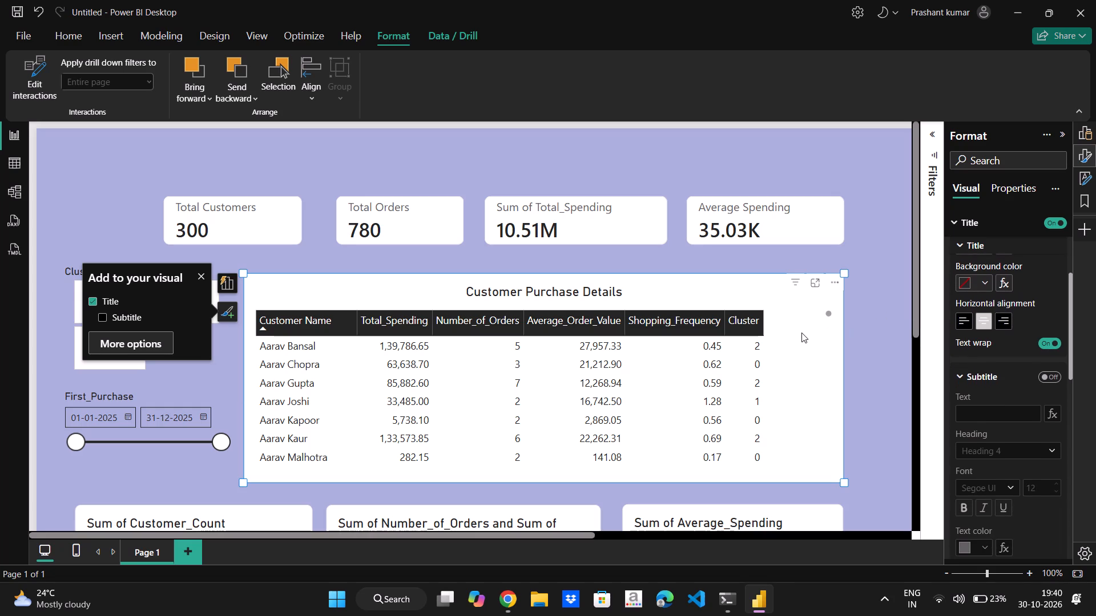
# Select several individual customer rows in the table to check how they cross-filter the KPI cards.
pyautogui.click(801, 333)
pyautogui.click(801, 333)
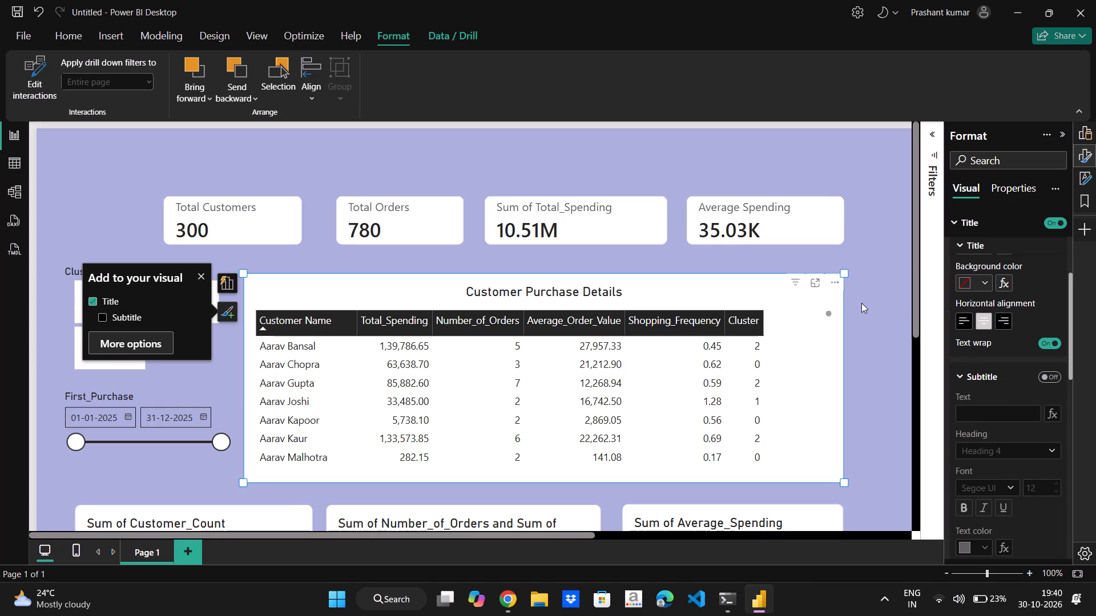
pyautogui.click(861, 303)
pyautogui.click(635, 358)
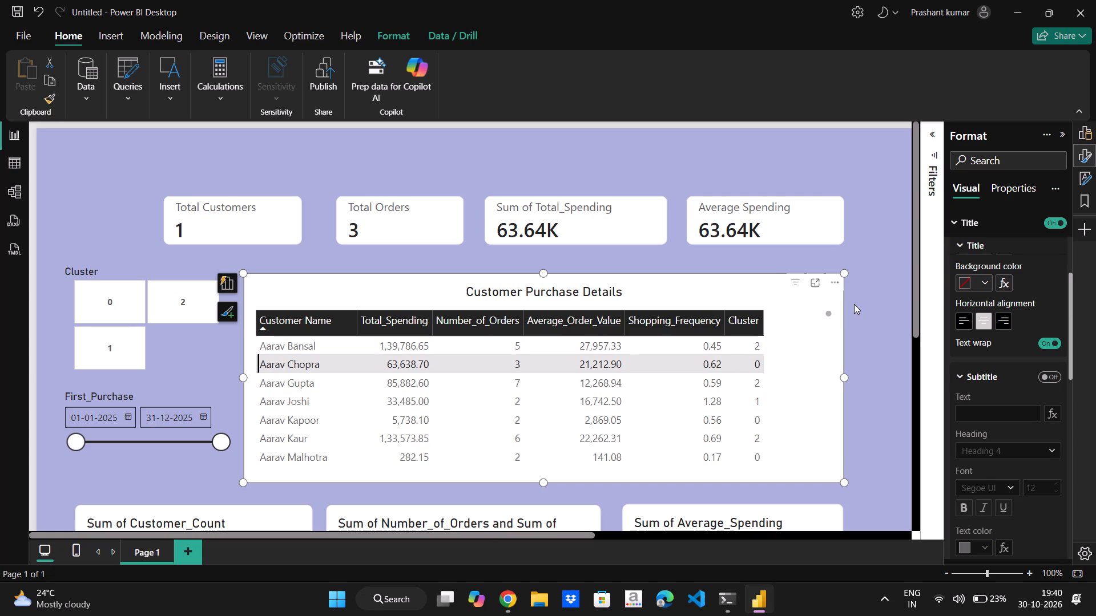
pyautogui.click(704, 431)
pyautogui.click(693, 415)
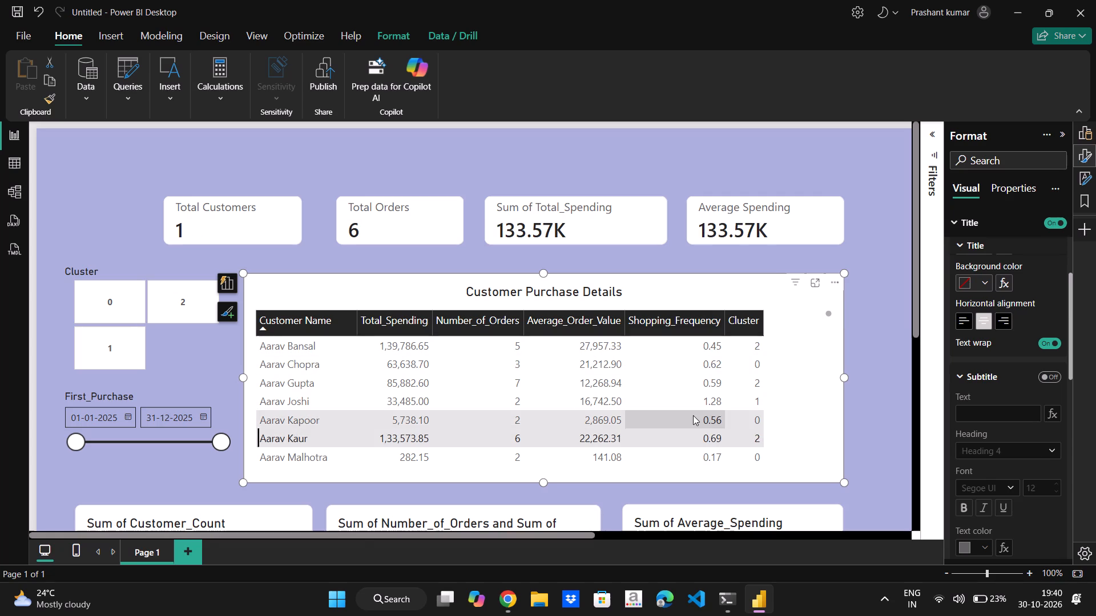
pyautogui.click(678, 387)
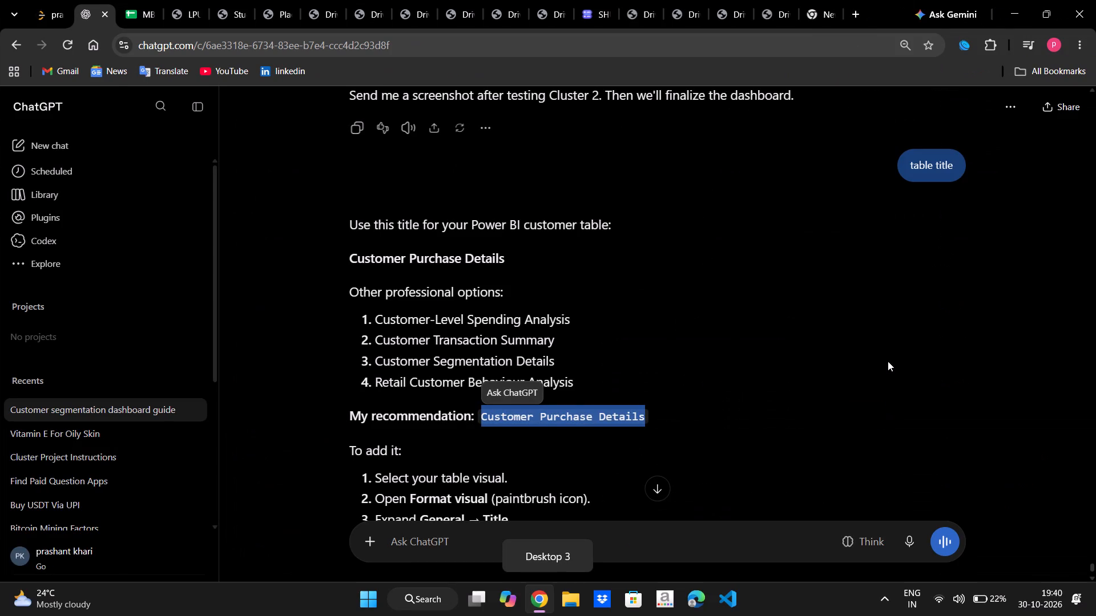
# Capture a screen snip of the dashboard page showing the KPI cards, the customer table and the Format pane.
pyautogui.scroll(1, 888, 361)
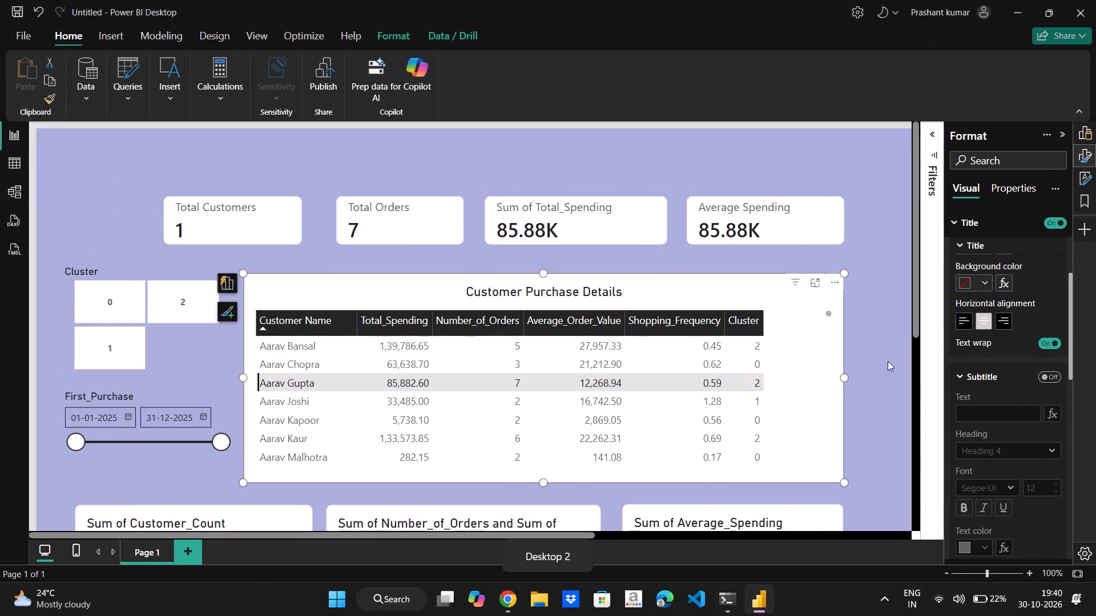
pyautogui.scroll(1, 888, 361)
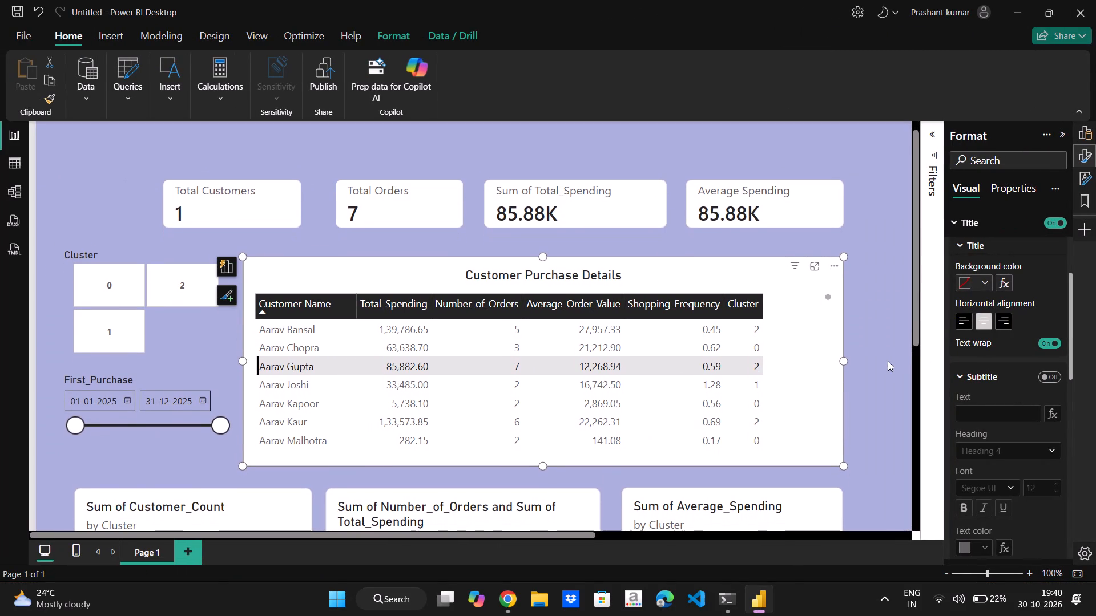
pyautogui.press('shift+super+s')
pyautogui.moveTo(34, 113); pyautogui.dragTo(1087, 615)
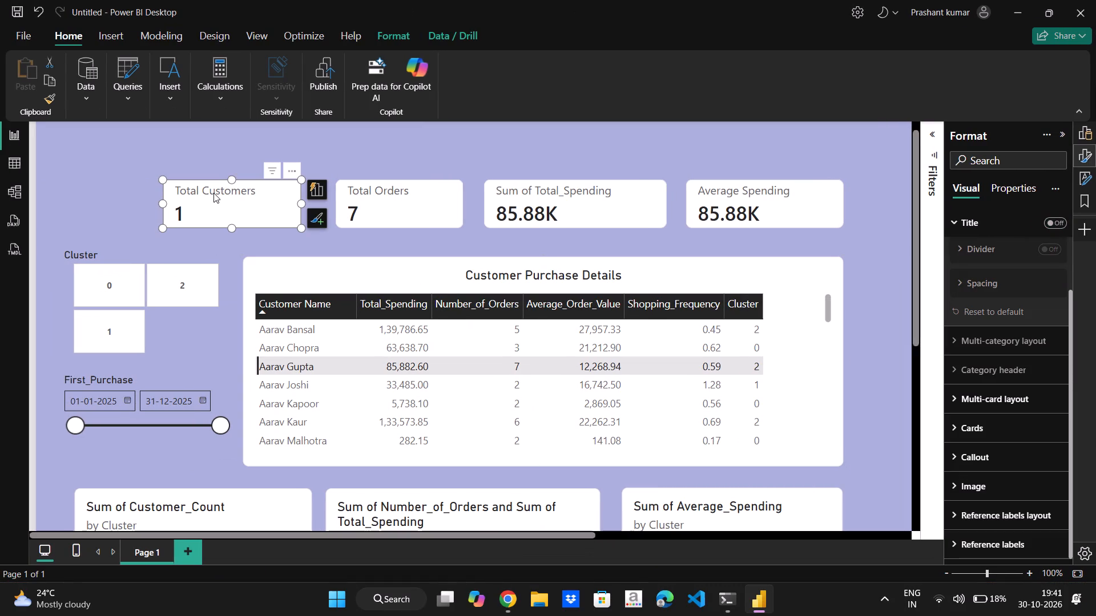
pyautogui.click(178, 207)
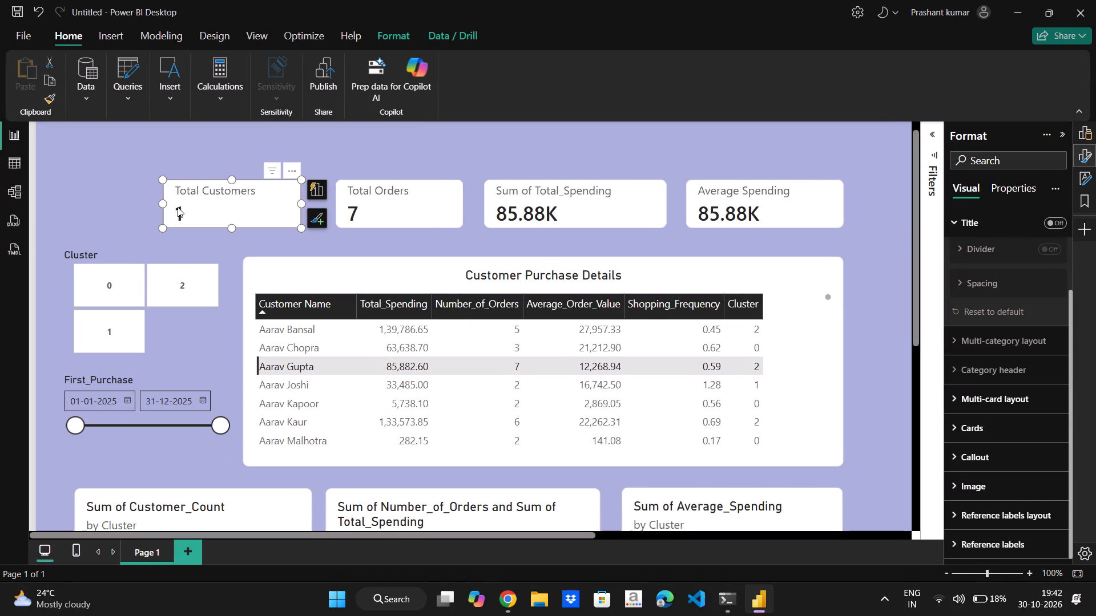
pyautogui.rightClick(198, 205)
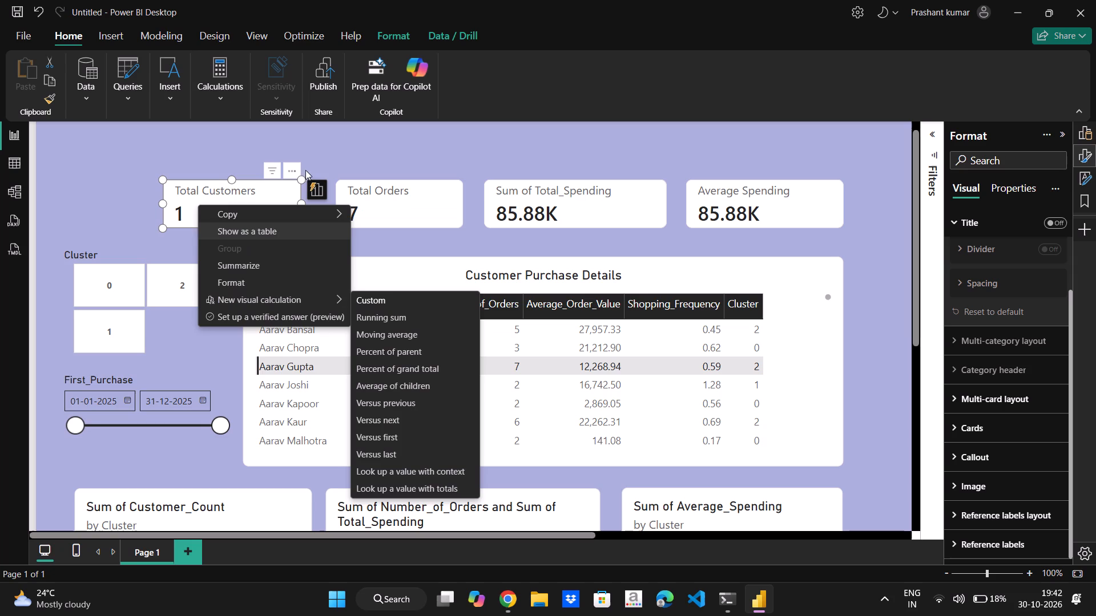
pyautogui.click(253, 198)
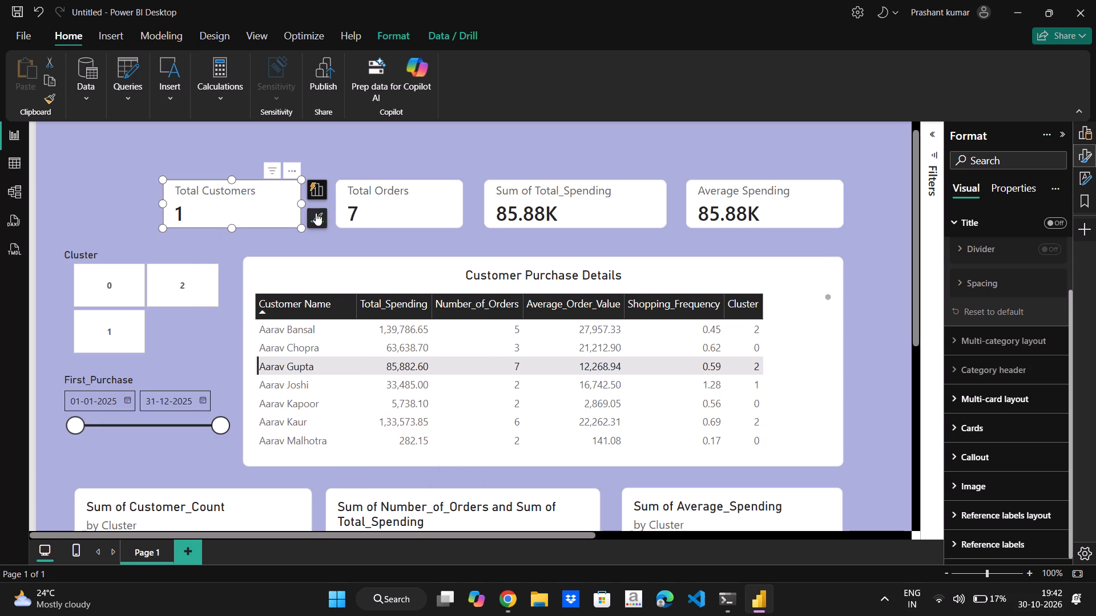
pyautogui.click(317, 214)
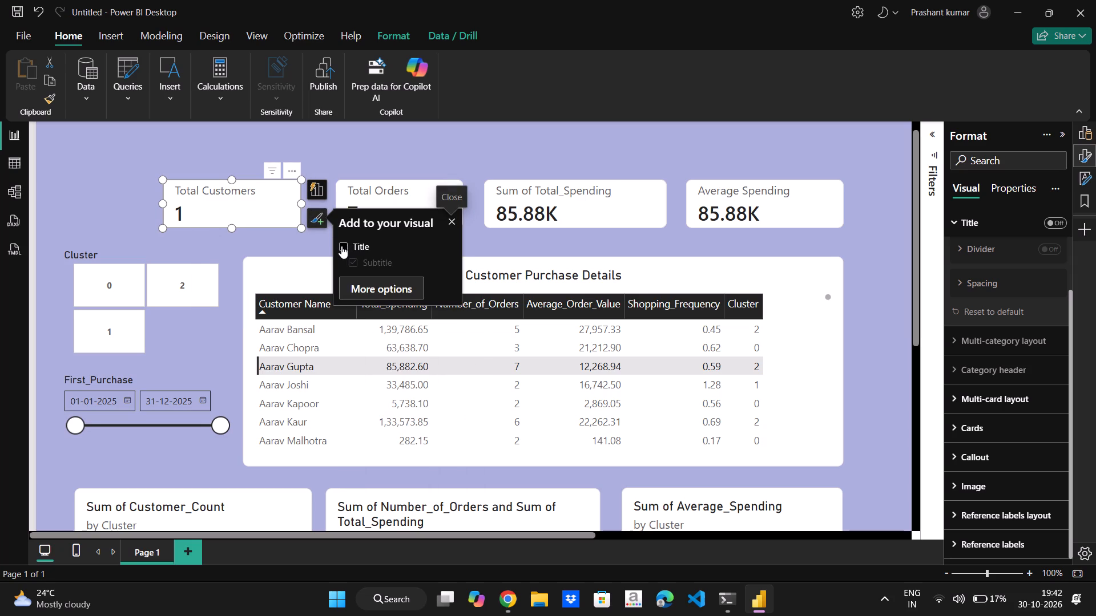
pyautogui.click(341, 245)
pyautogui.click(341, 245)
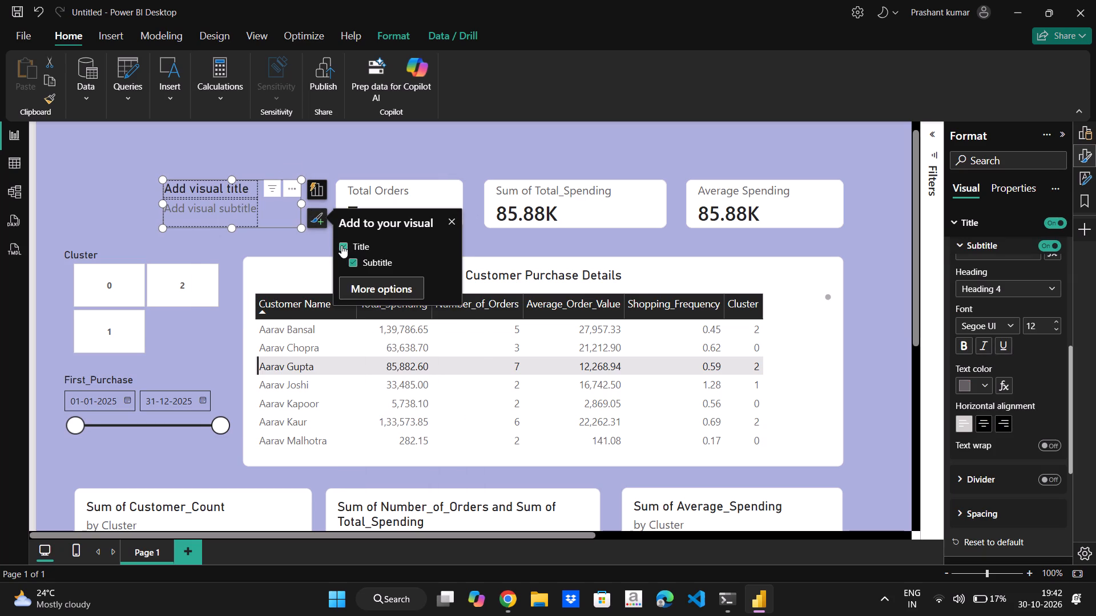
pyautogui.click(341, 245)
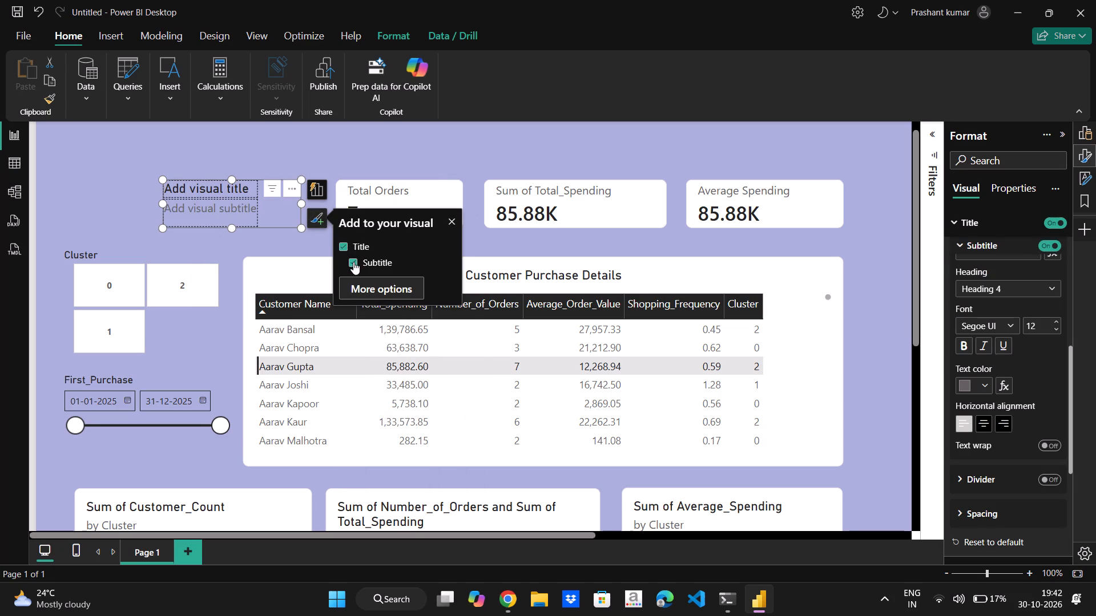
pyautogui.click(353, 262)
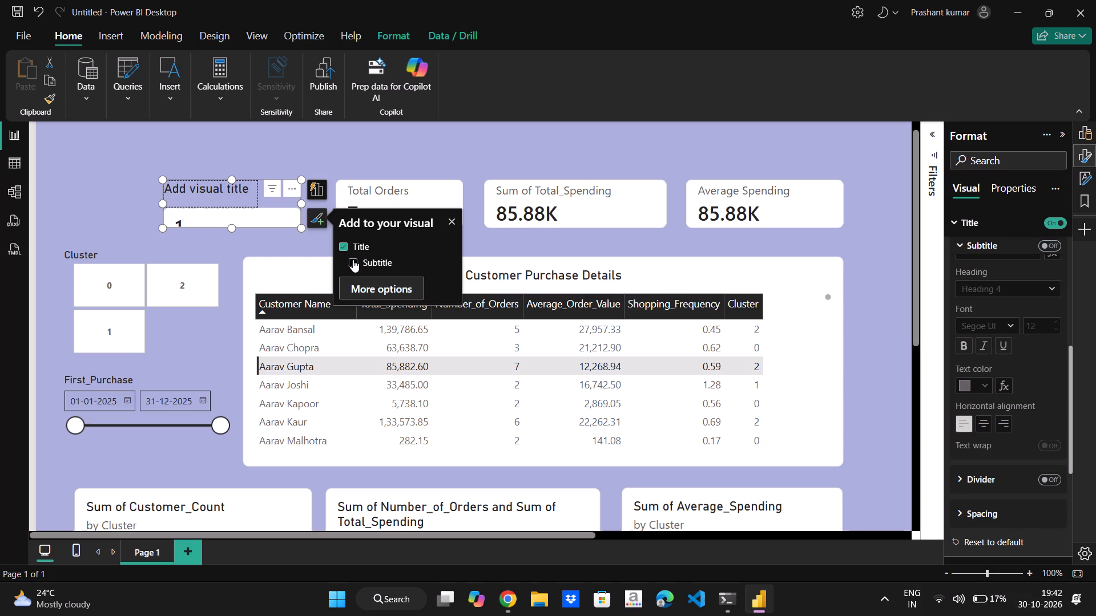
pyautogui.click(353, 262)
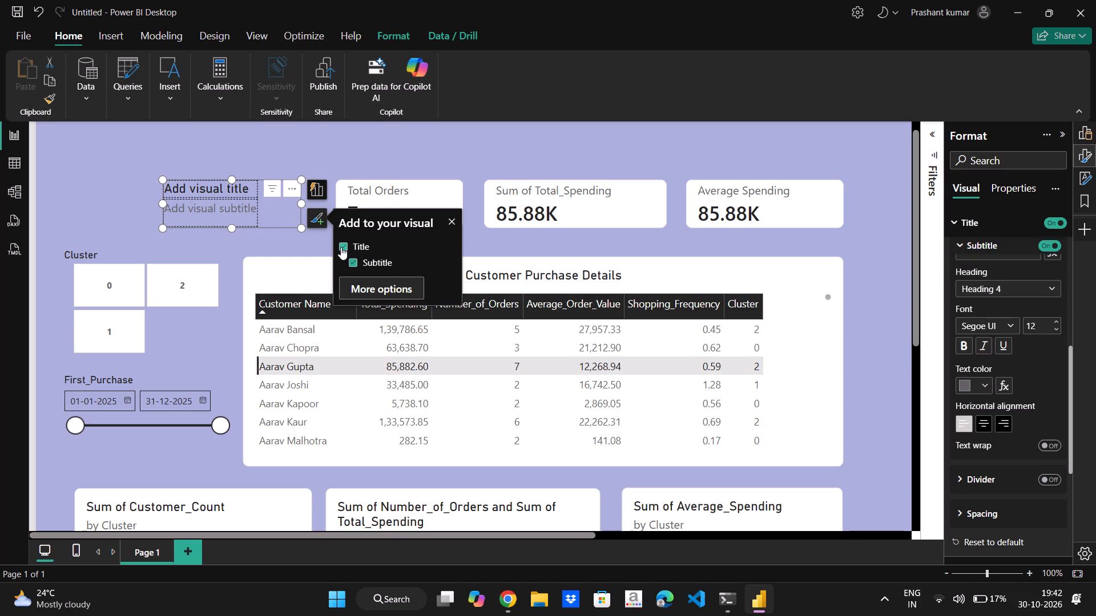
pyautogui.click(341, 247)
# Set the callout size in the Total Customers card's layout settings to 51%.
pyautogui.click(376, 288)
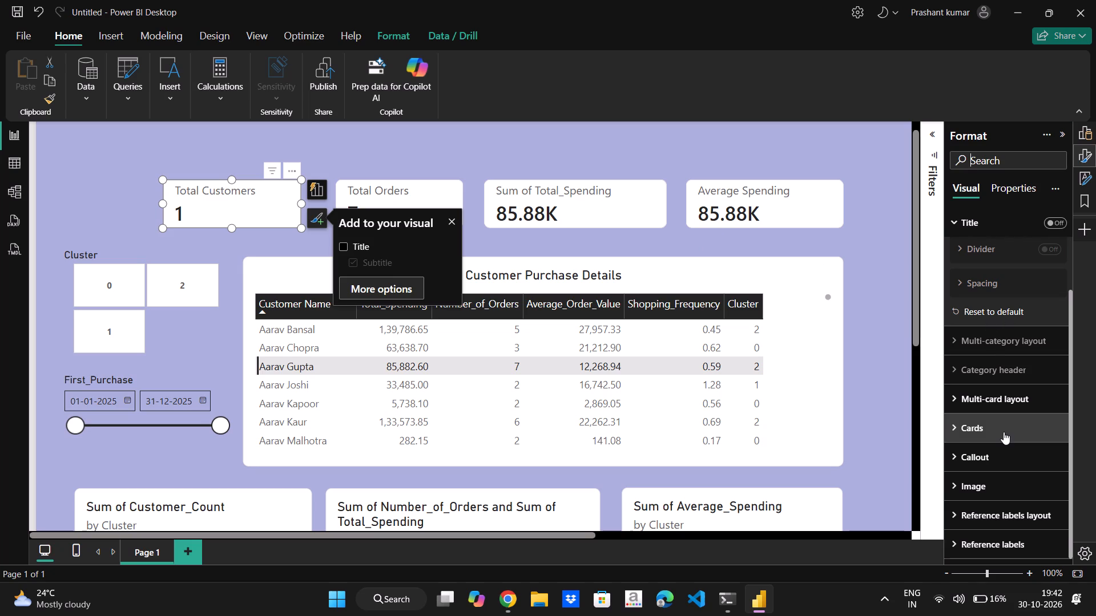
pyautogui.scroll(-4, 1004, 432)
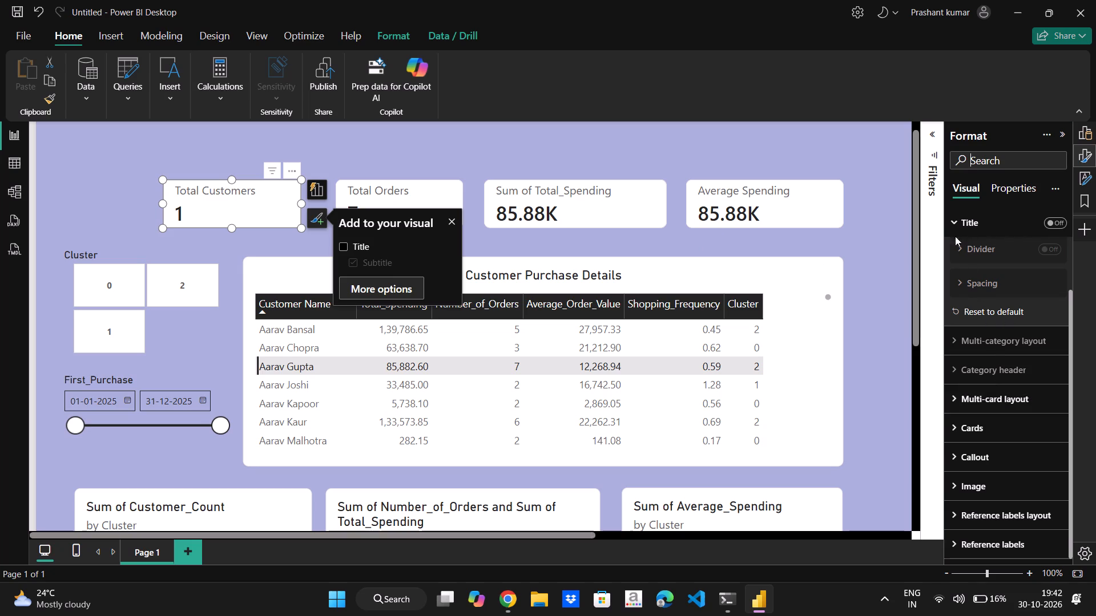
pyautogui.click(953, 223)
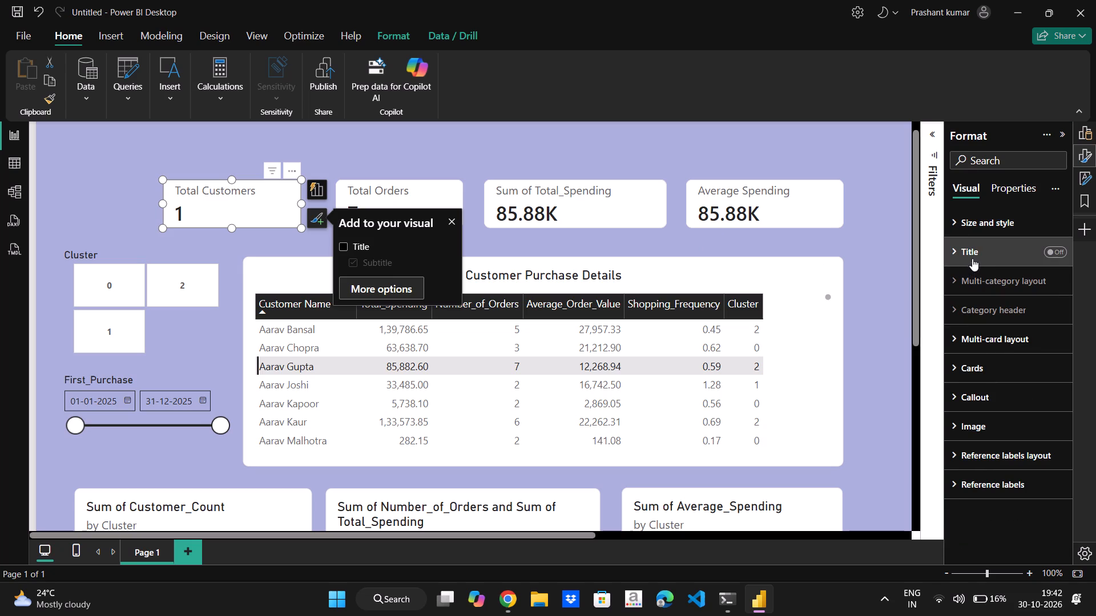
pyautogui.click(961, 364)
pyautogui.scroll(-1, 986, 388)
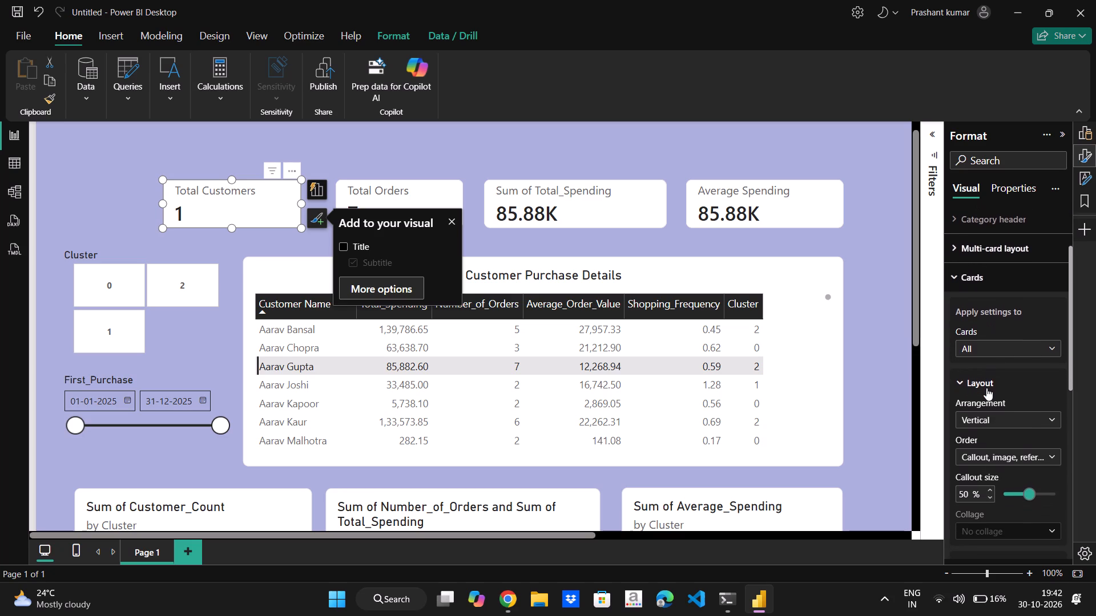
pyautogui.scroll(-3, 986, 388)
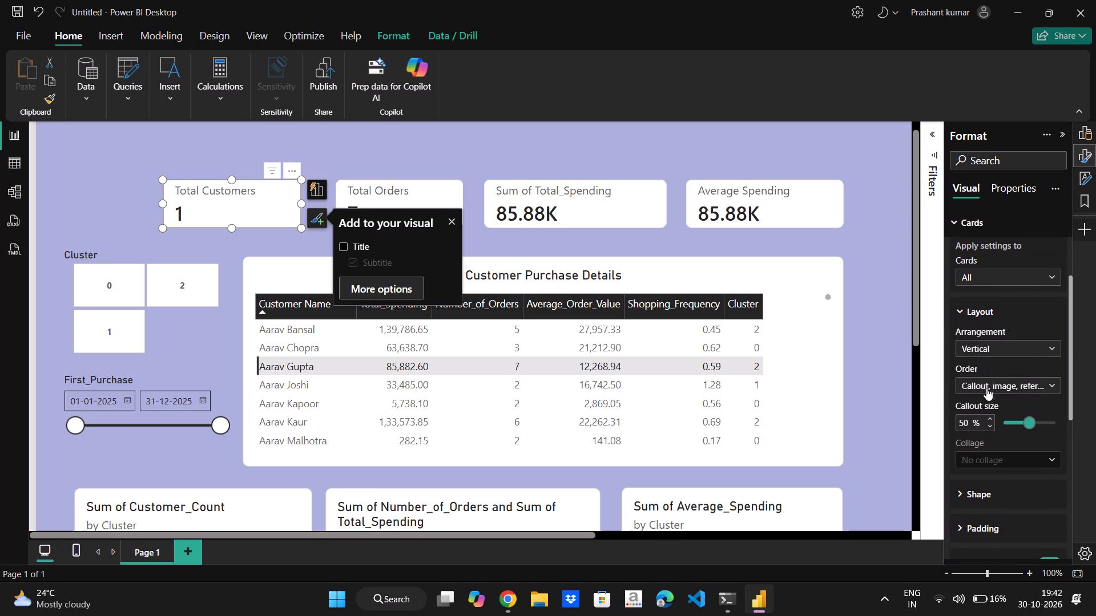
pyautogui.scroll(-1, 986, 388)
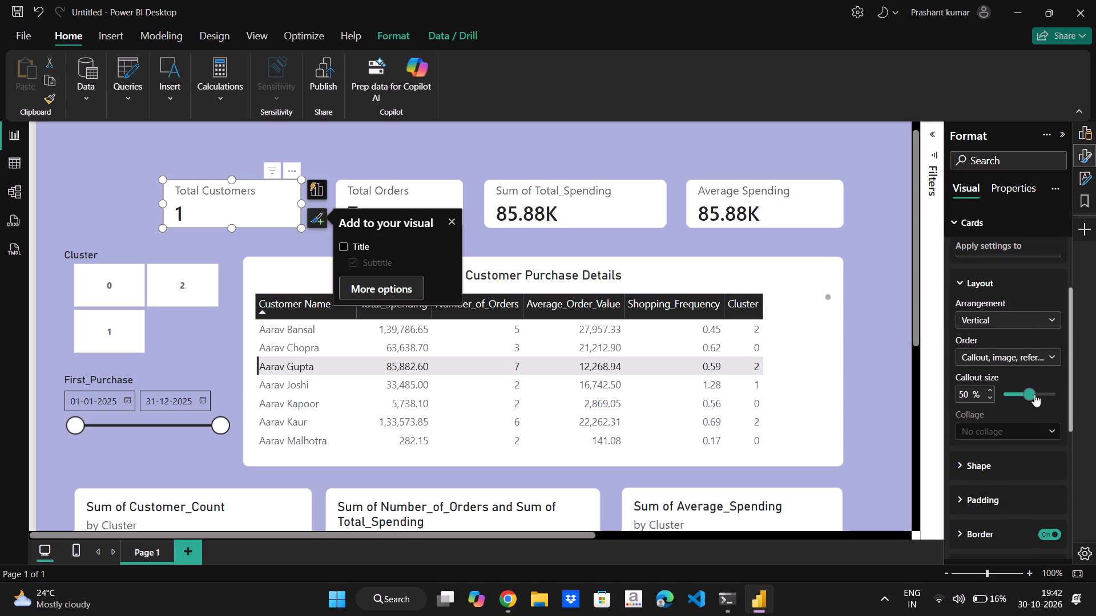
pyautogui.click(1034, 394)
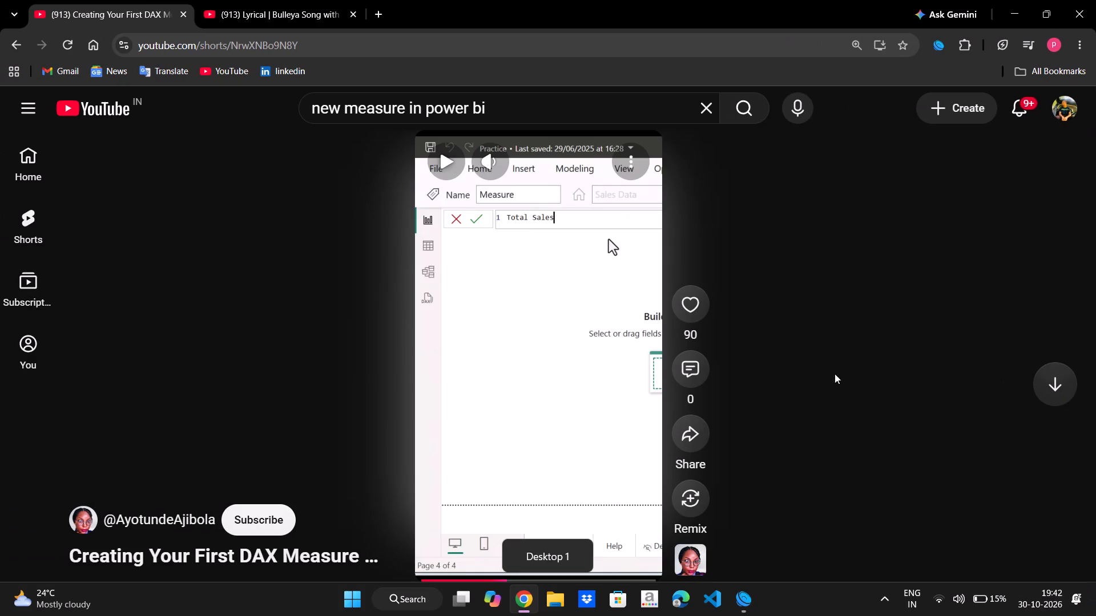
# Switch to the YouTube song page in Chrome and resume the paused video.
pyautogui.click(267, 5)
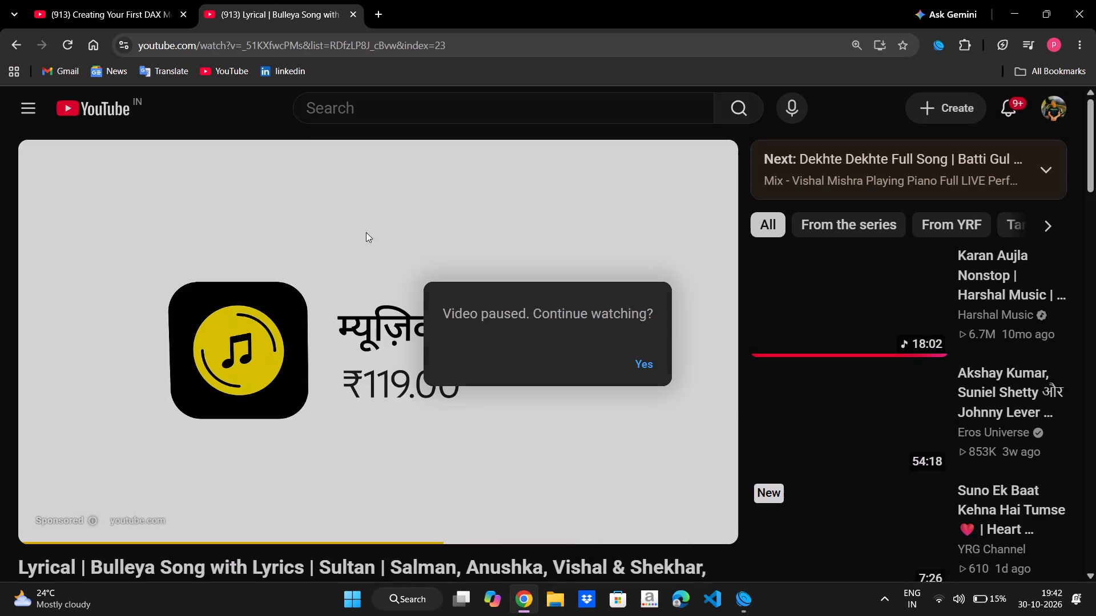
pyautogui.click(634, 356)
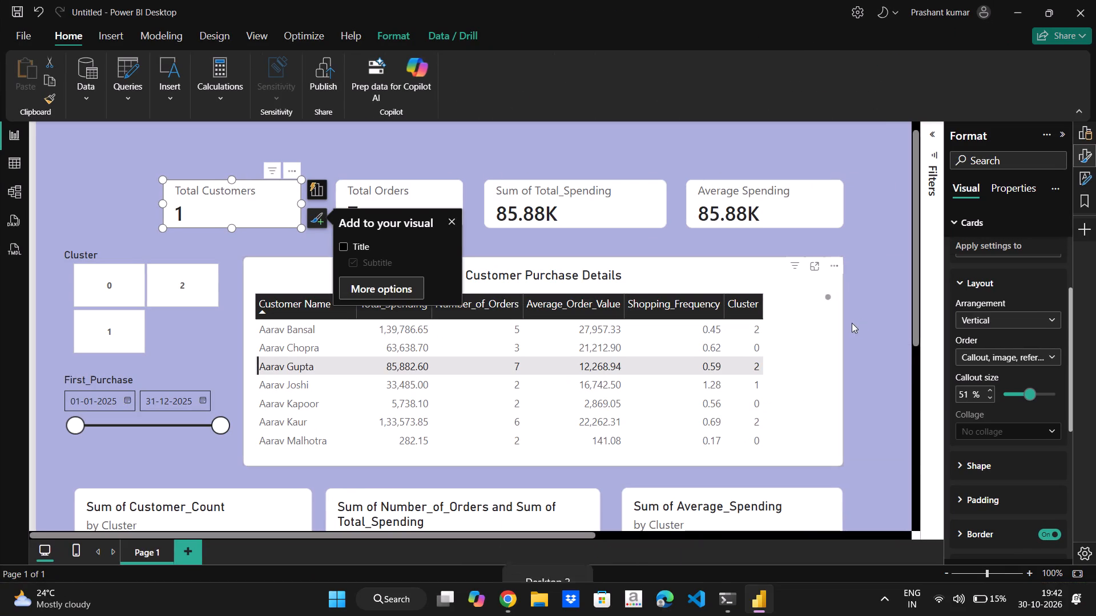
# Set the Total Customers card's shape to Rounded rectangle (px).
pyautogui.scroll(-2, 995, 329)
pyautogui.click(993, 360)
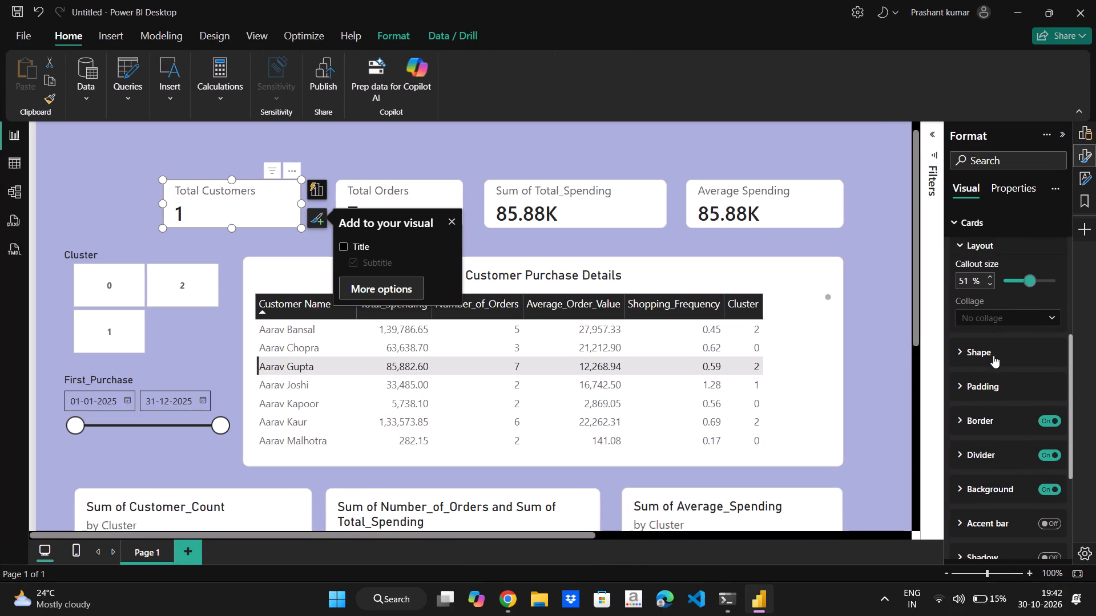
pyautogui.click(993, 352)
pyautogui.scroll(-1, 993, 352)
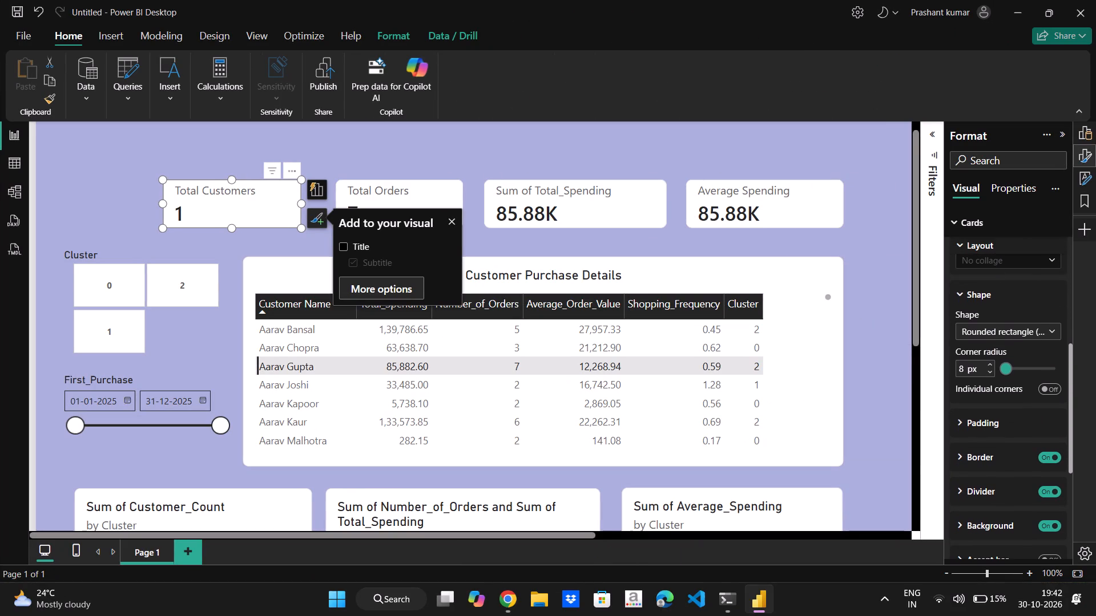
pyautogui.click(1042, 330)
pyautogui.scroll(-1, 1017, 358)
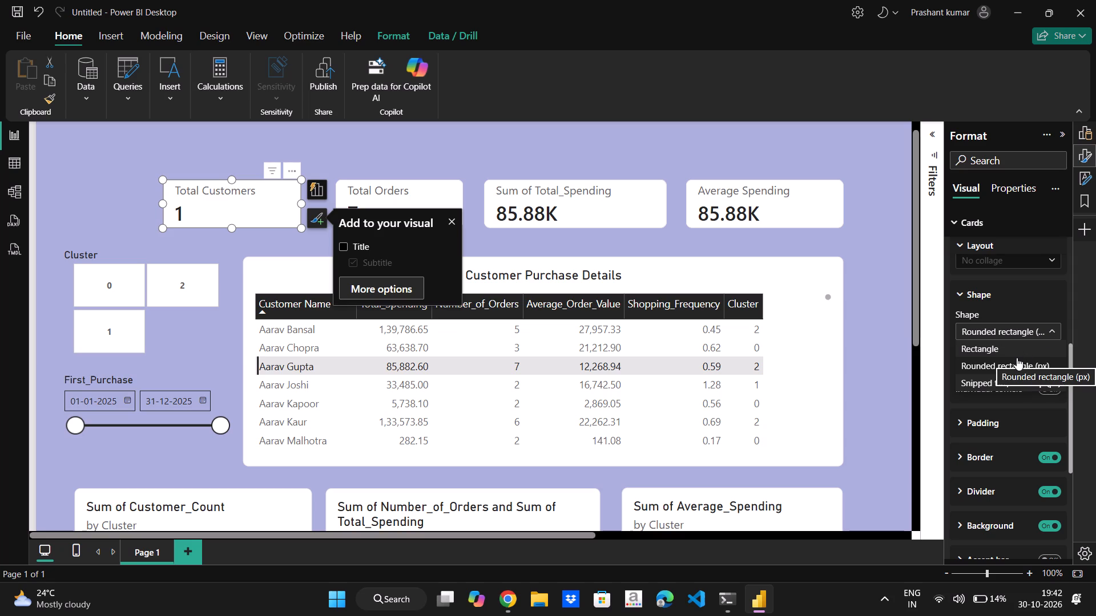
pyautogui.scroll(-1, 1017, 358)
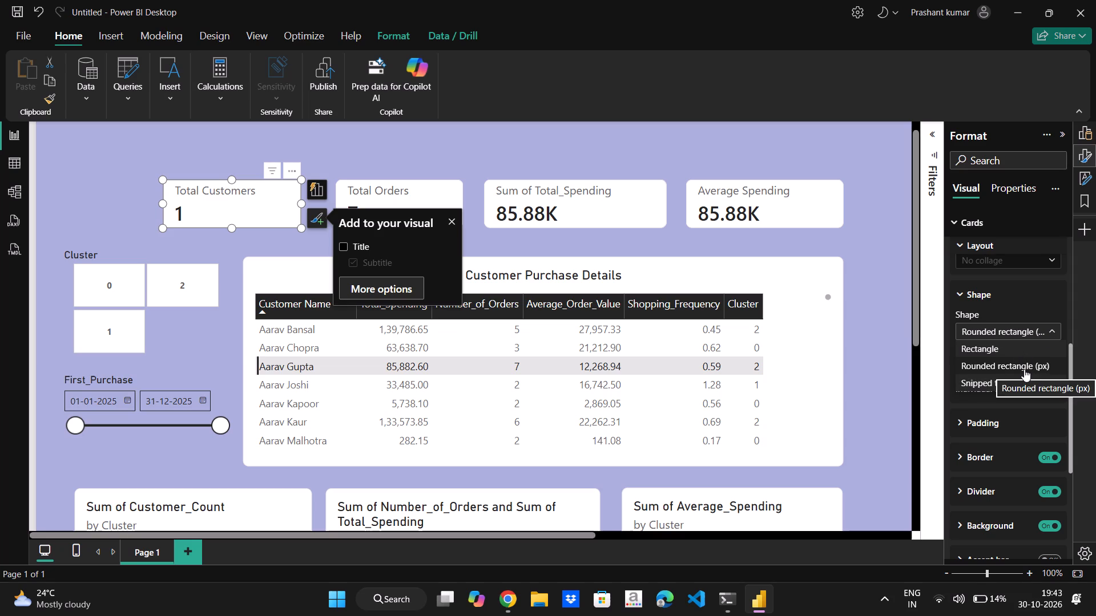
pyautogui.click(1024, 369)
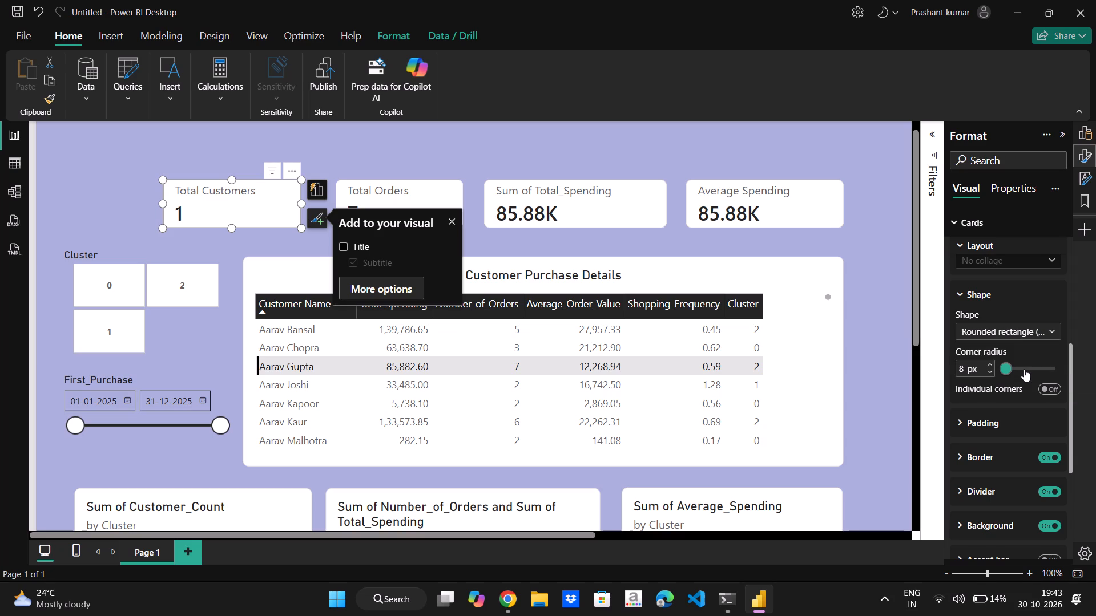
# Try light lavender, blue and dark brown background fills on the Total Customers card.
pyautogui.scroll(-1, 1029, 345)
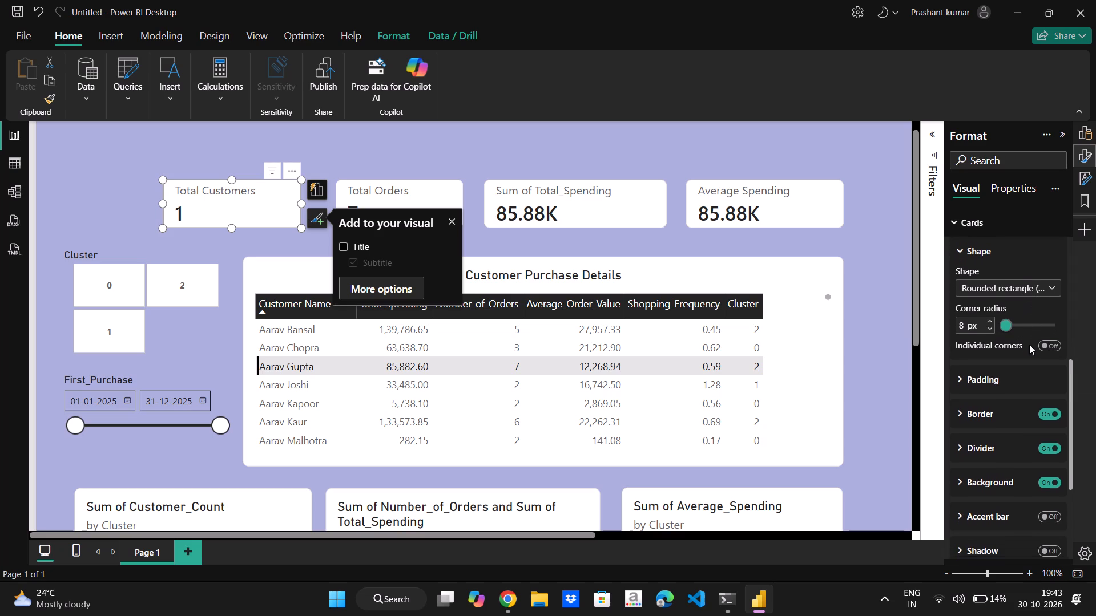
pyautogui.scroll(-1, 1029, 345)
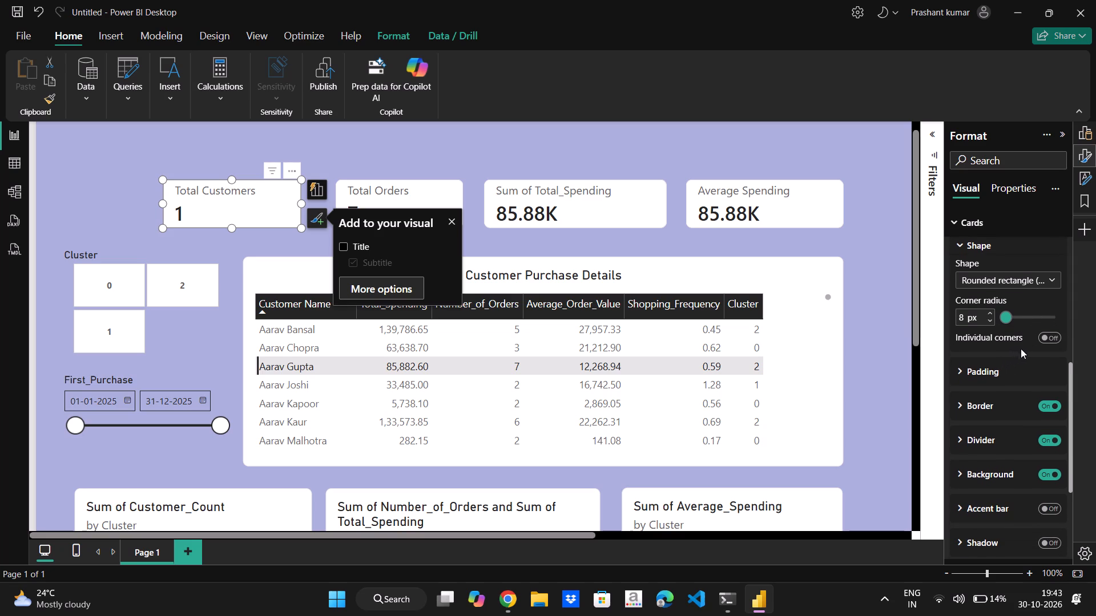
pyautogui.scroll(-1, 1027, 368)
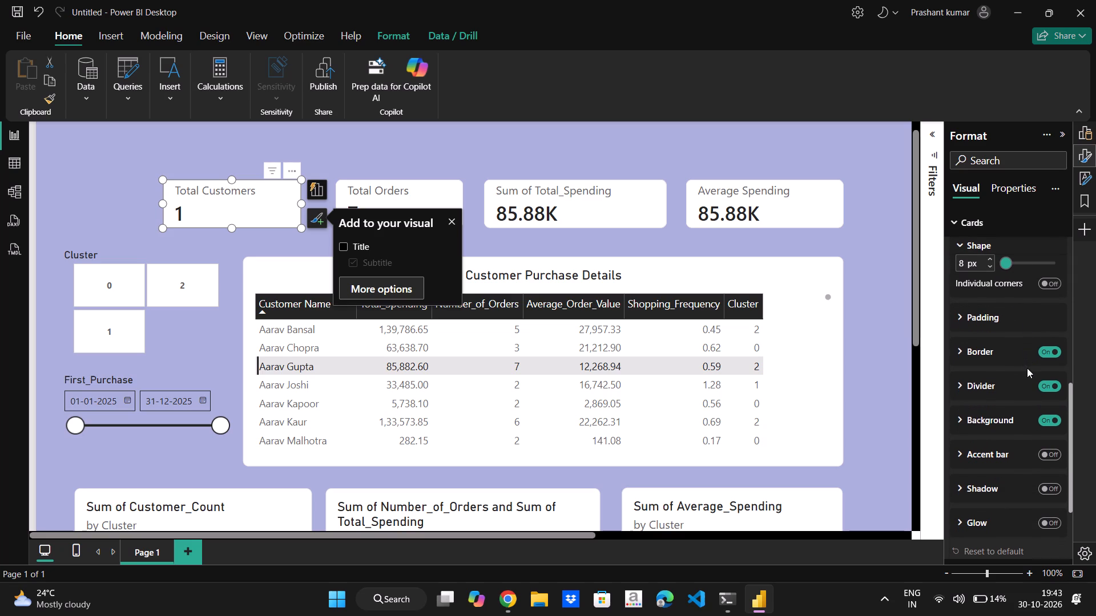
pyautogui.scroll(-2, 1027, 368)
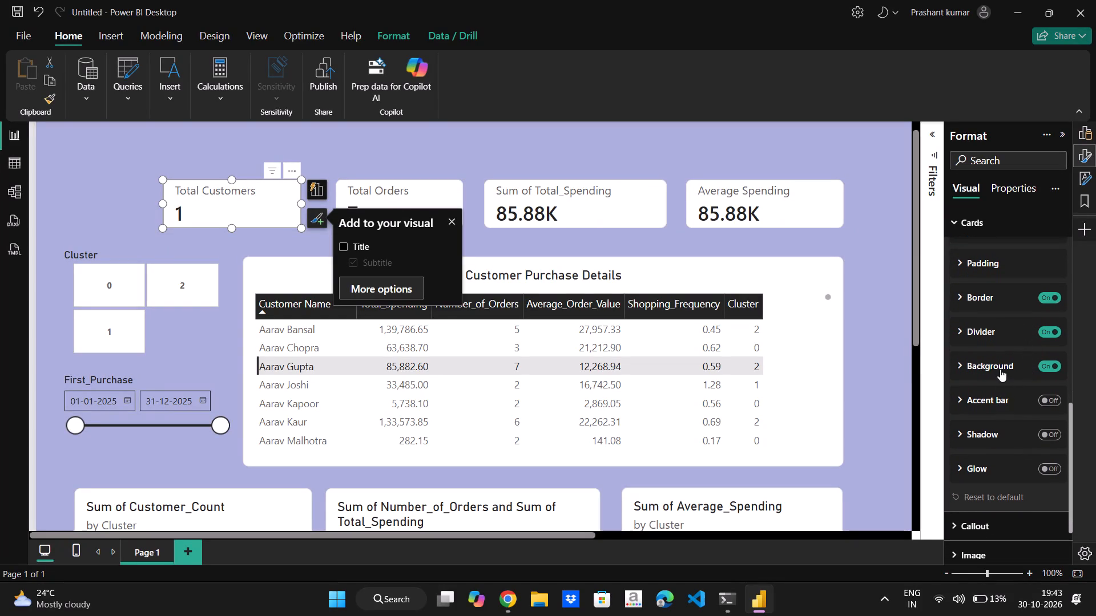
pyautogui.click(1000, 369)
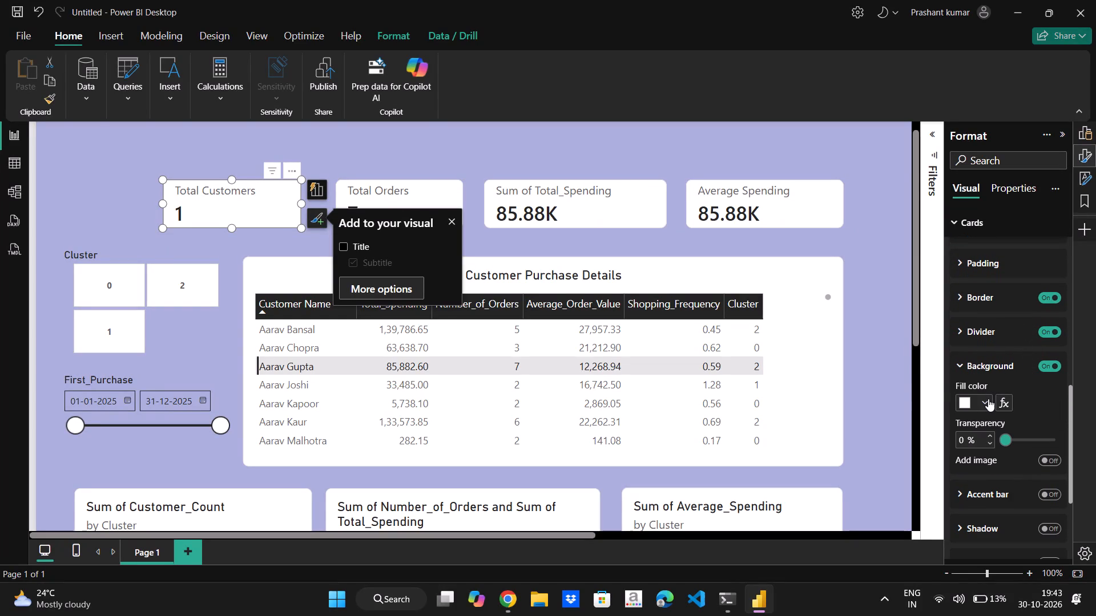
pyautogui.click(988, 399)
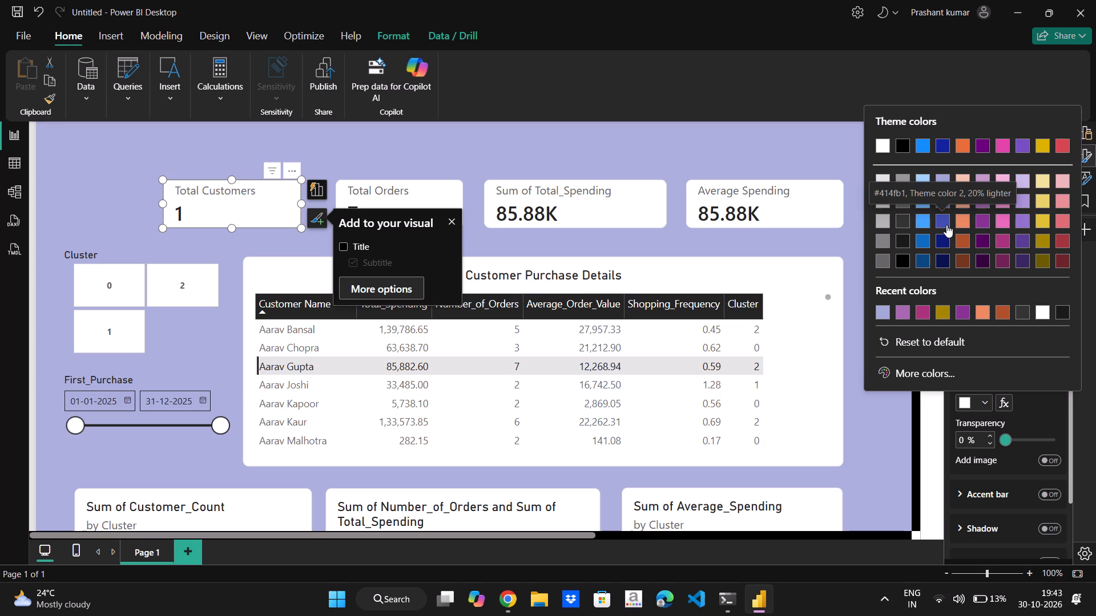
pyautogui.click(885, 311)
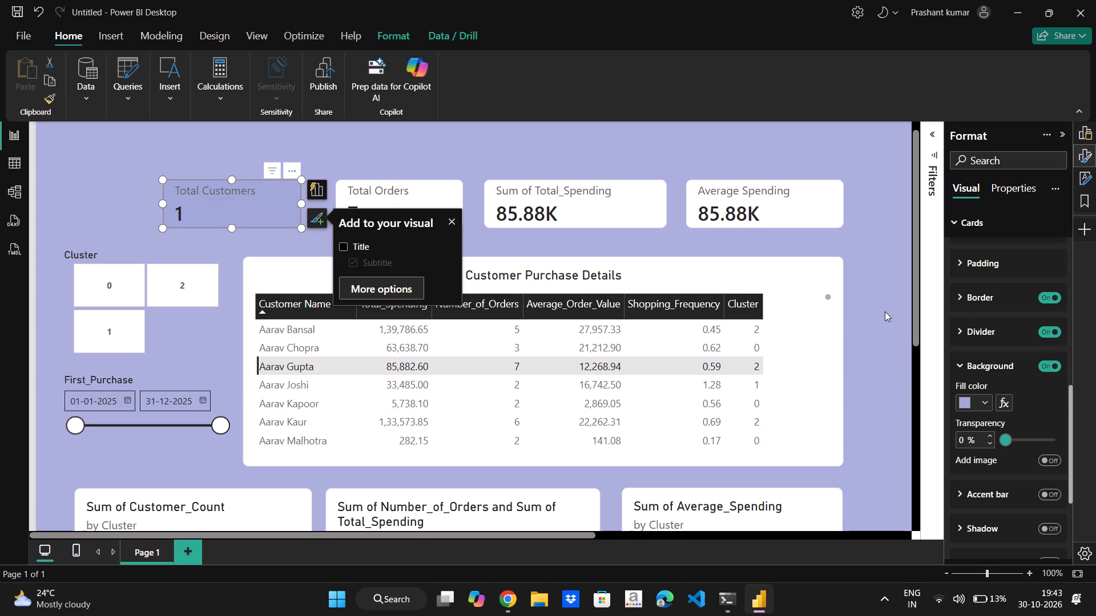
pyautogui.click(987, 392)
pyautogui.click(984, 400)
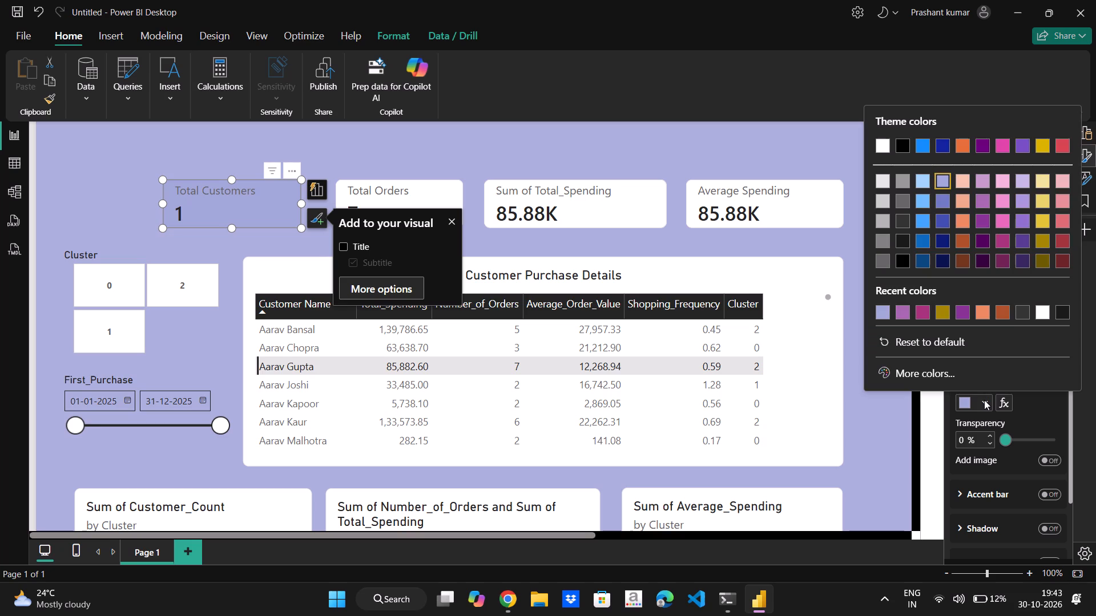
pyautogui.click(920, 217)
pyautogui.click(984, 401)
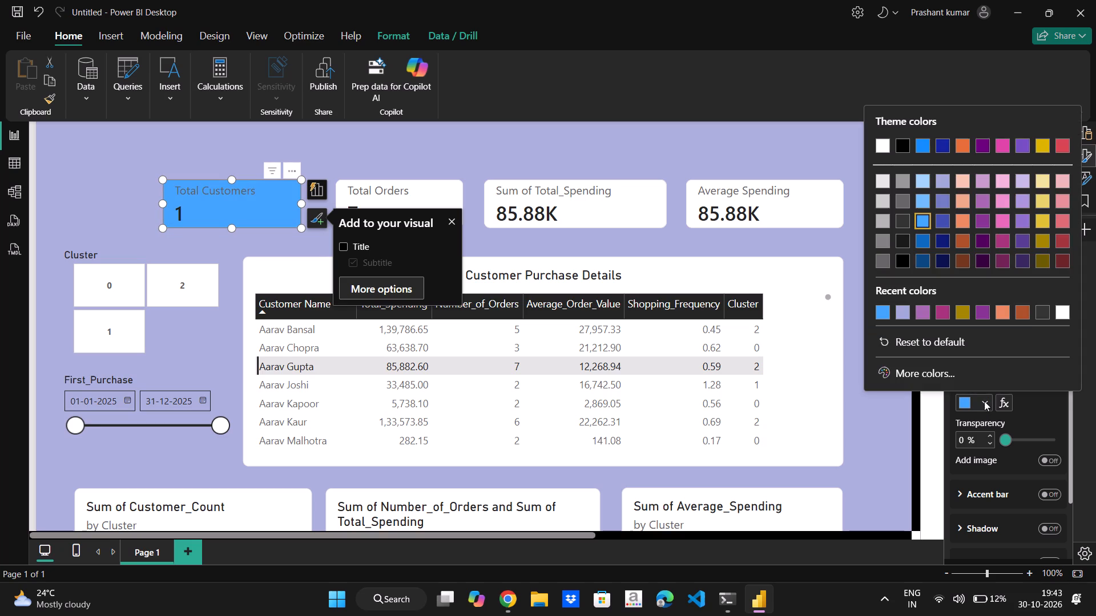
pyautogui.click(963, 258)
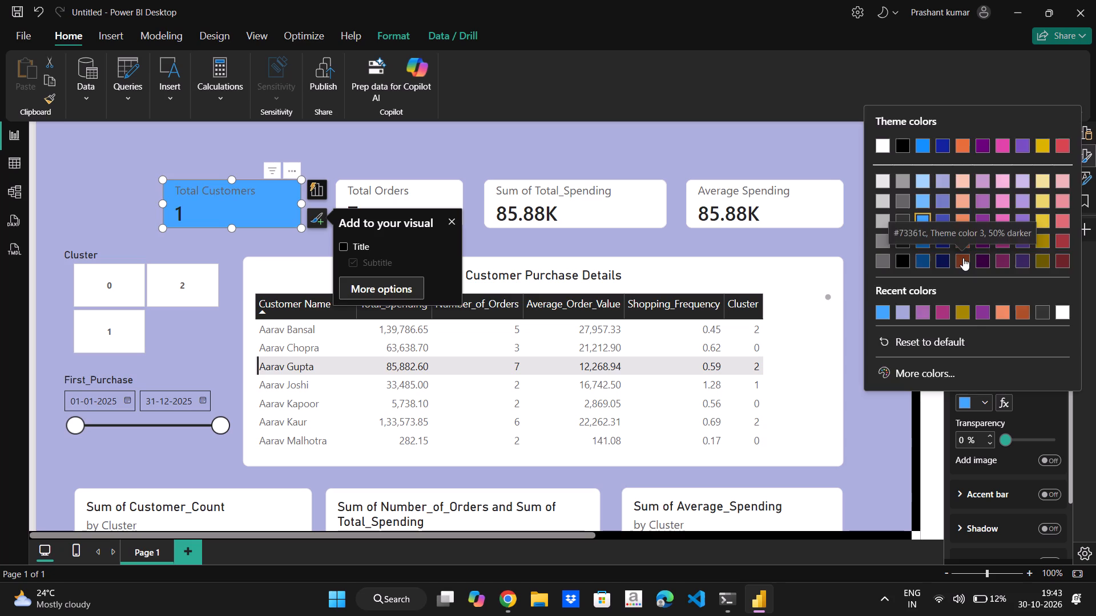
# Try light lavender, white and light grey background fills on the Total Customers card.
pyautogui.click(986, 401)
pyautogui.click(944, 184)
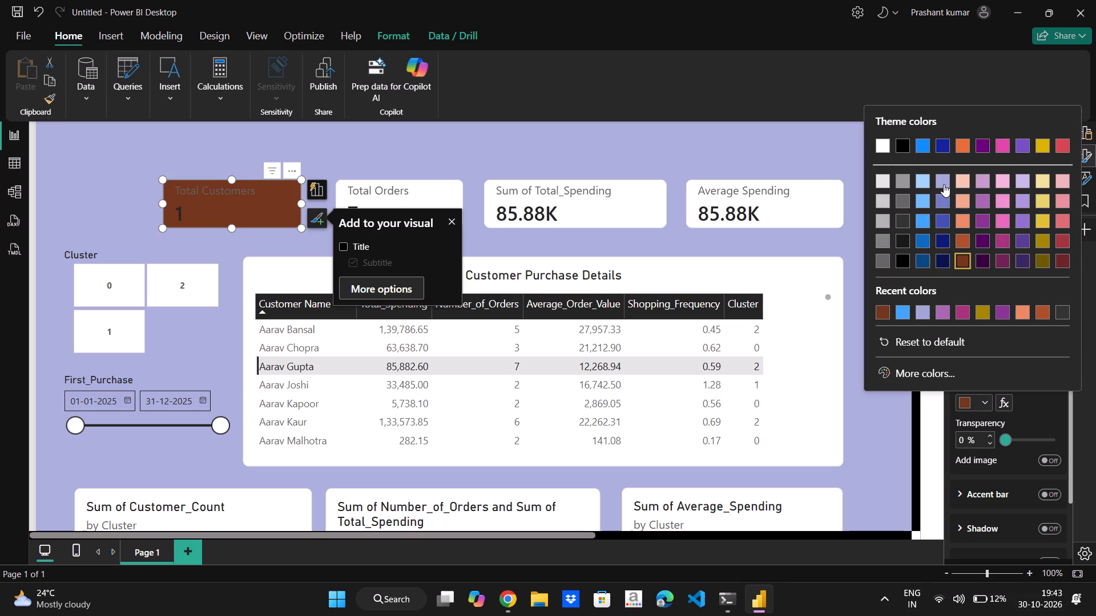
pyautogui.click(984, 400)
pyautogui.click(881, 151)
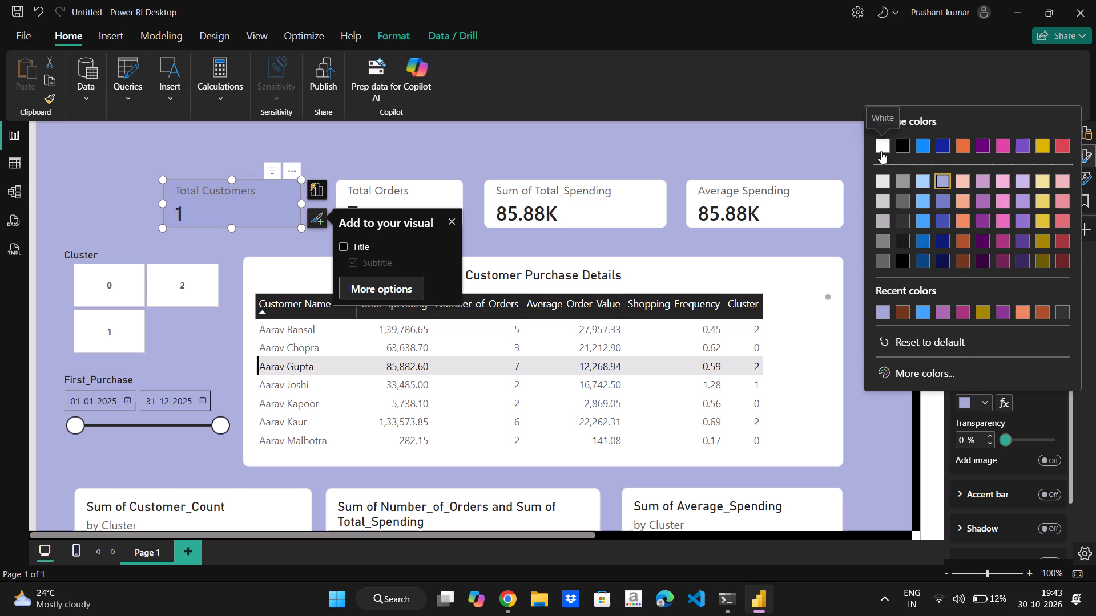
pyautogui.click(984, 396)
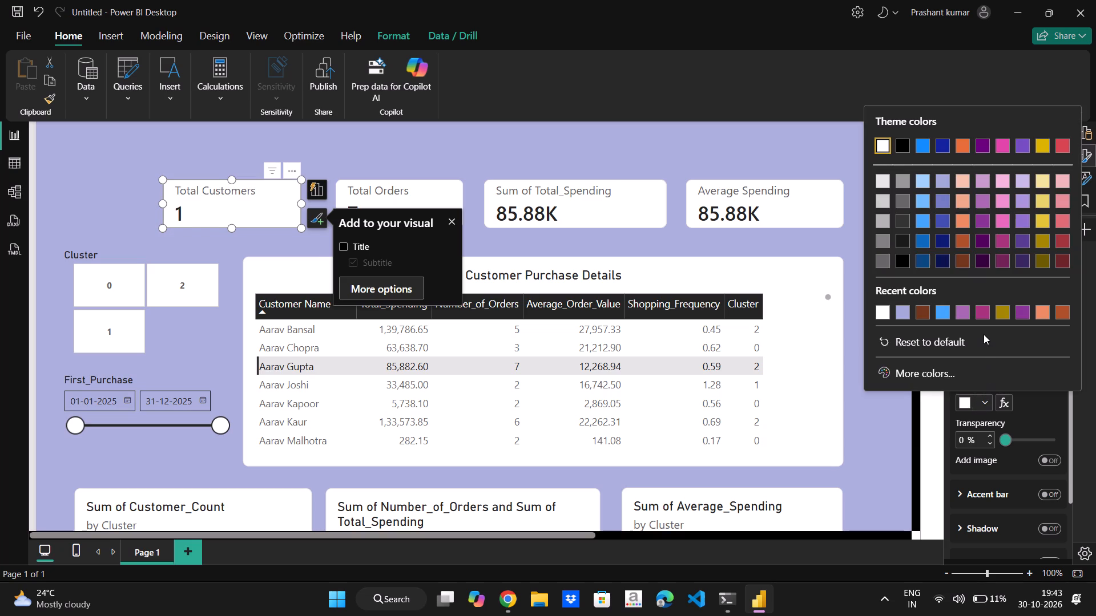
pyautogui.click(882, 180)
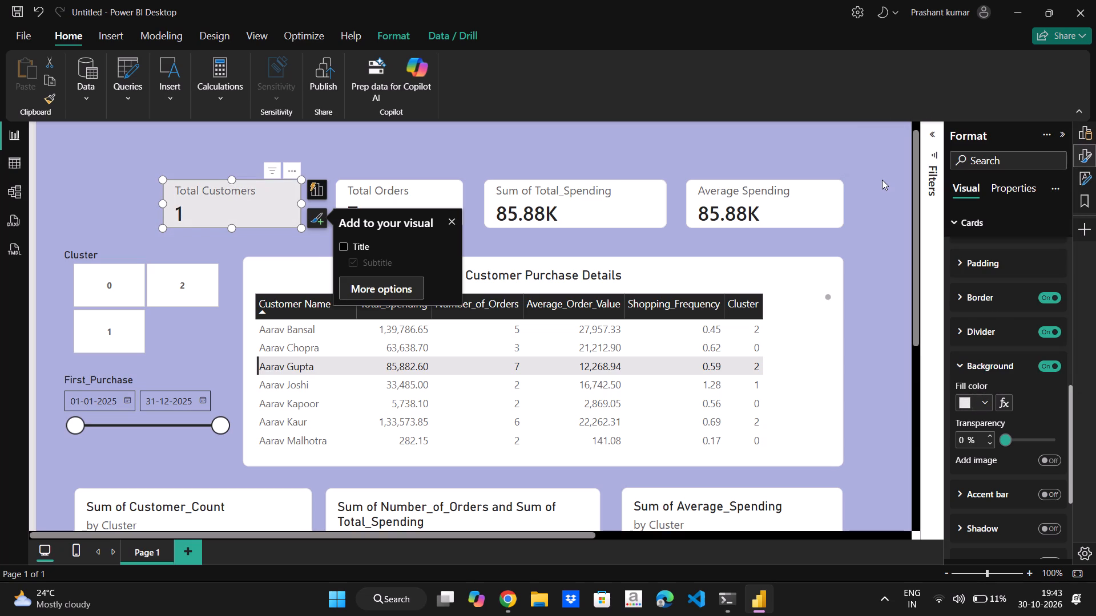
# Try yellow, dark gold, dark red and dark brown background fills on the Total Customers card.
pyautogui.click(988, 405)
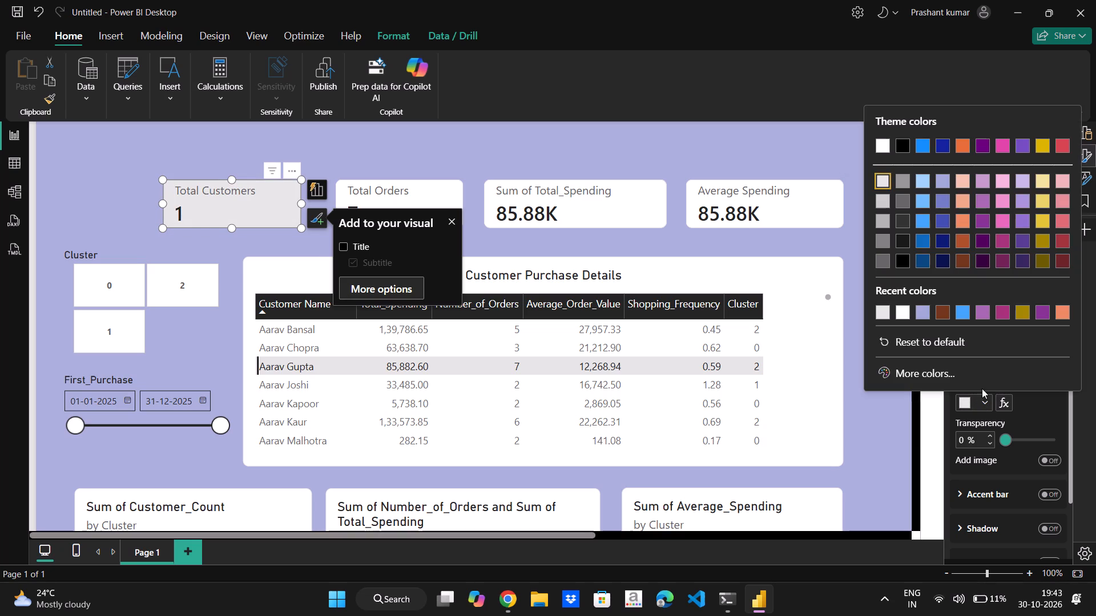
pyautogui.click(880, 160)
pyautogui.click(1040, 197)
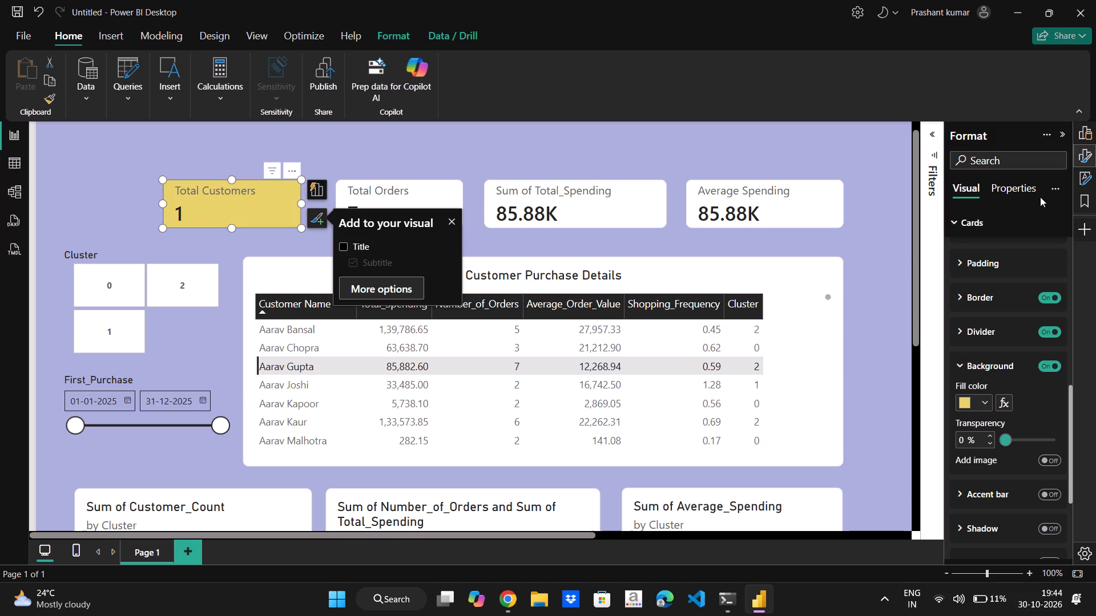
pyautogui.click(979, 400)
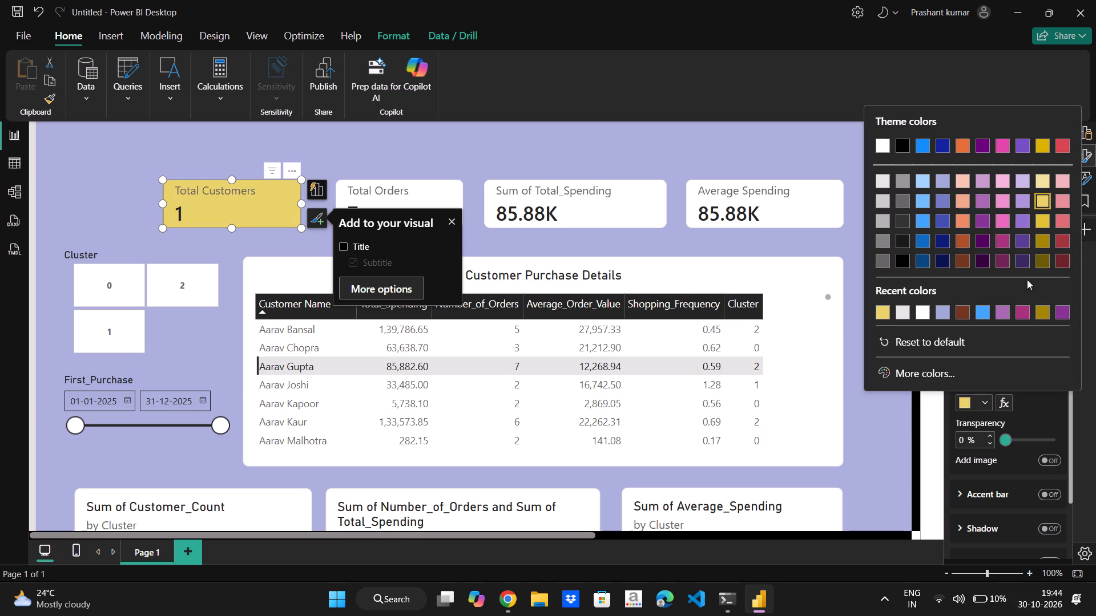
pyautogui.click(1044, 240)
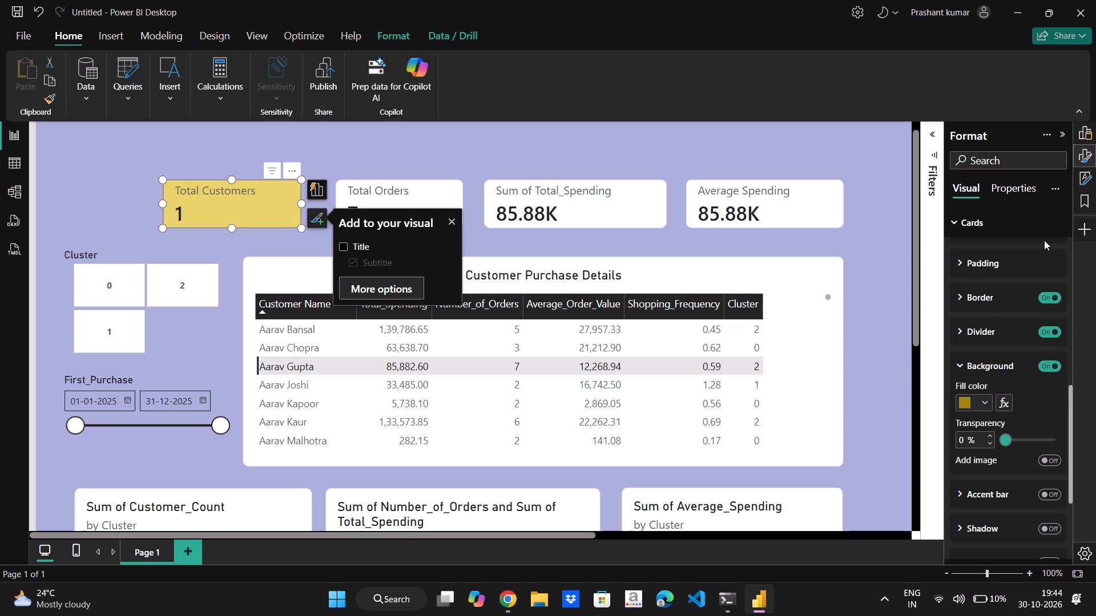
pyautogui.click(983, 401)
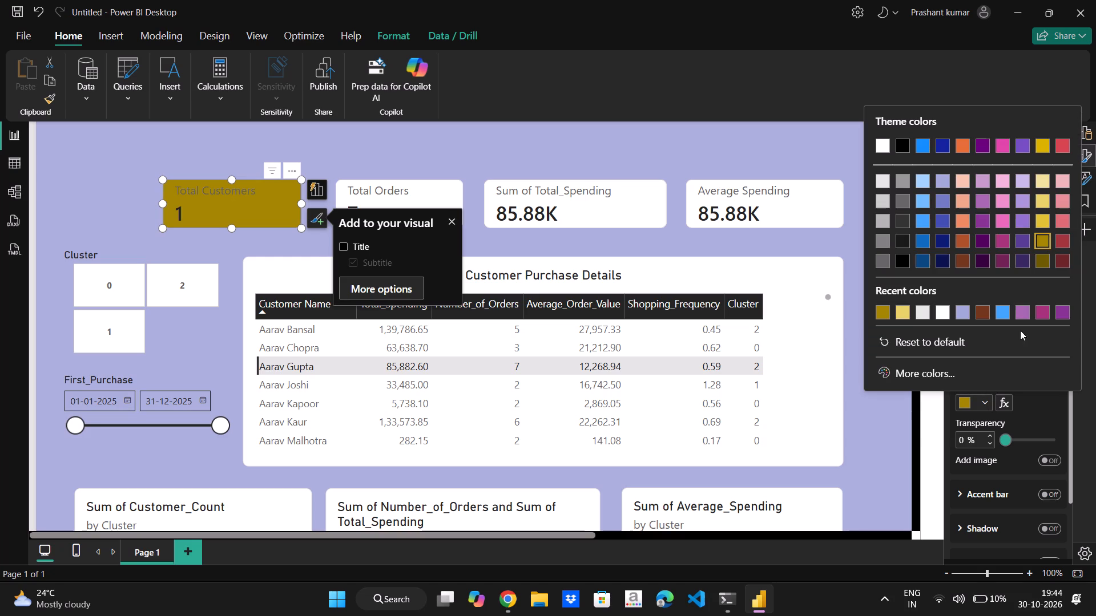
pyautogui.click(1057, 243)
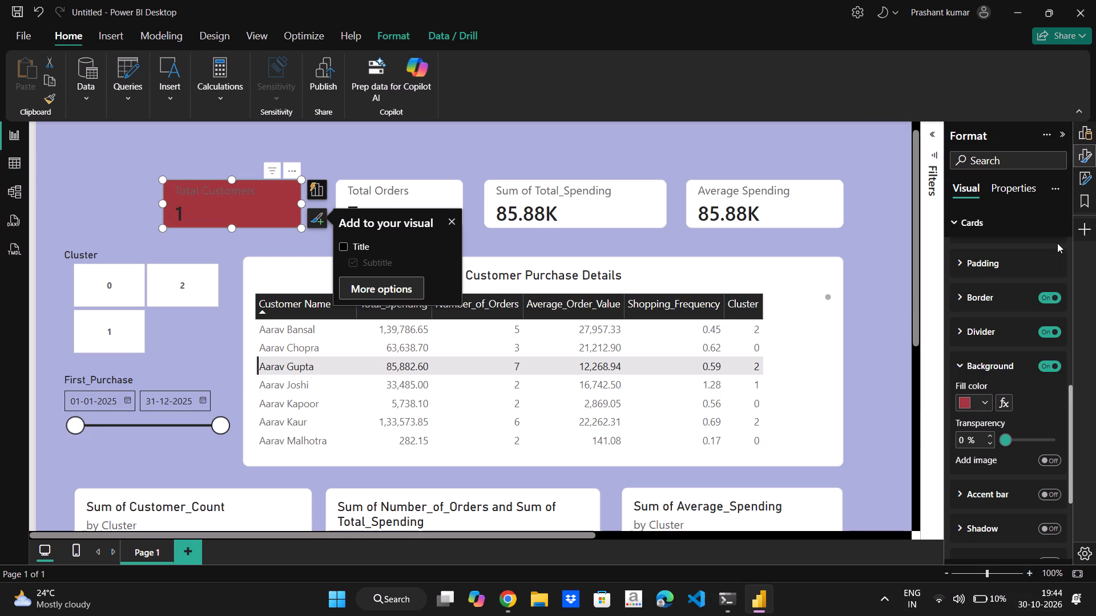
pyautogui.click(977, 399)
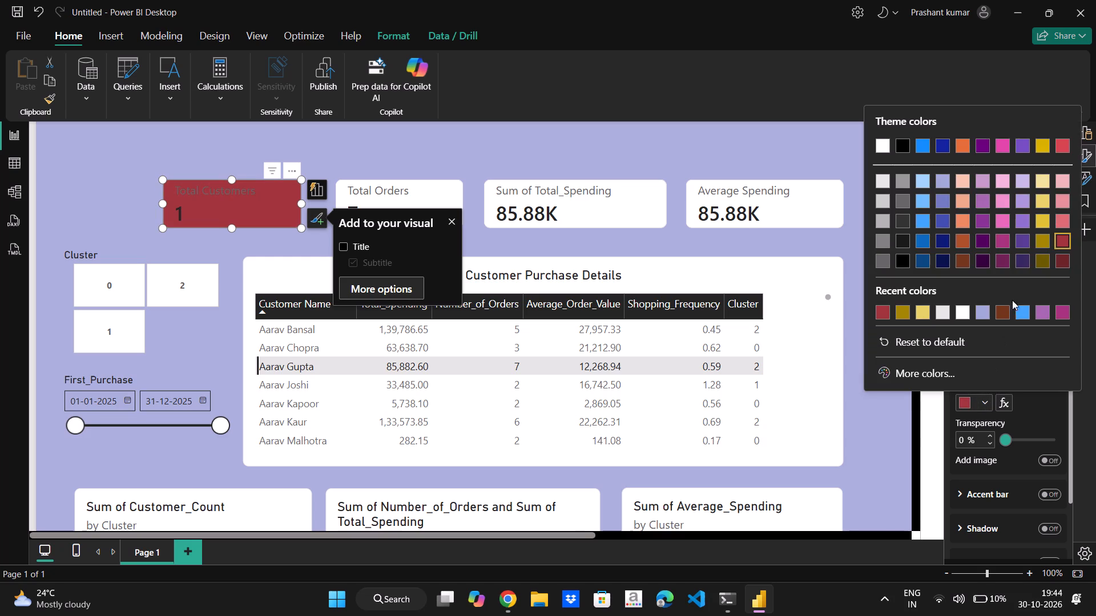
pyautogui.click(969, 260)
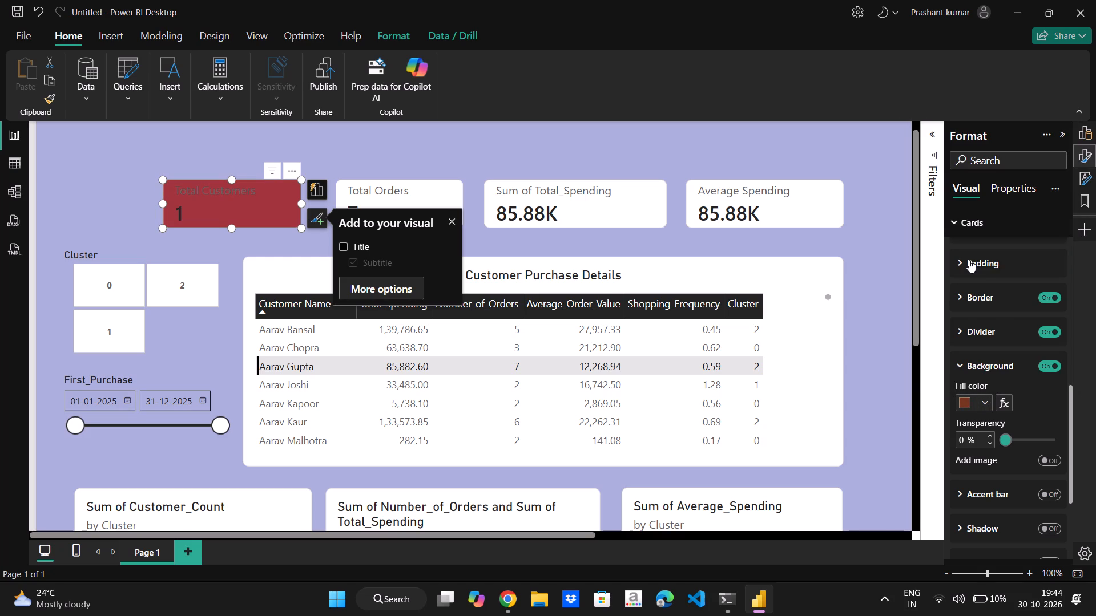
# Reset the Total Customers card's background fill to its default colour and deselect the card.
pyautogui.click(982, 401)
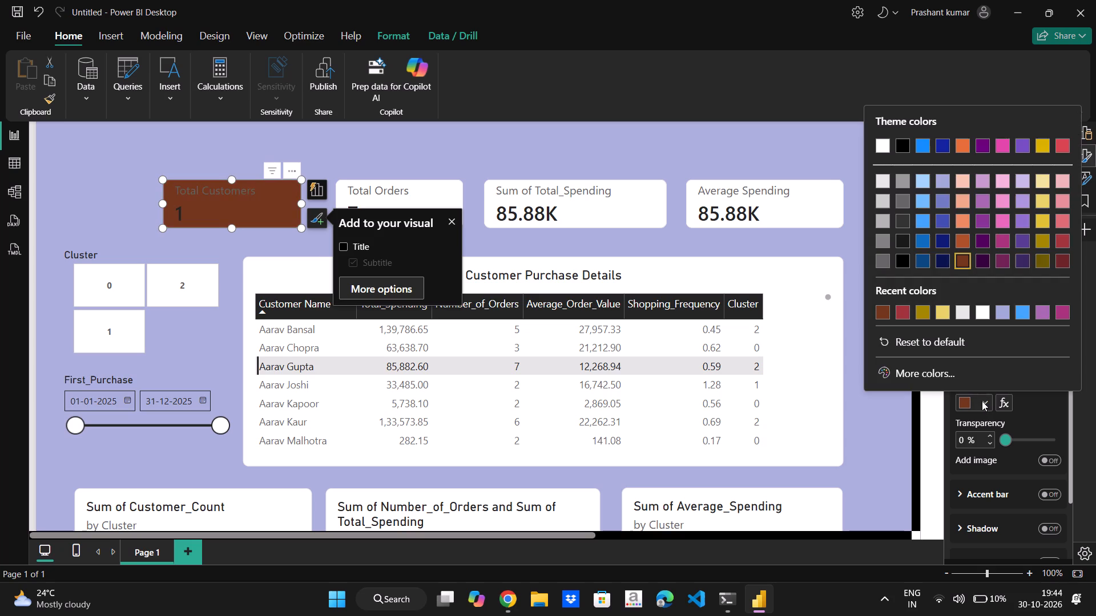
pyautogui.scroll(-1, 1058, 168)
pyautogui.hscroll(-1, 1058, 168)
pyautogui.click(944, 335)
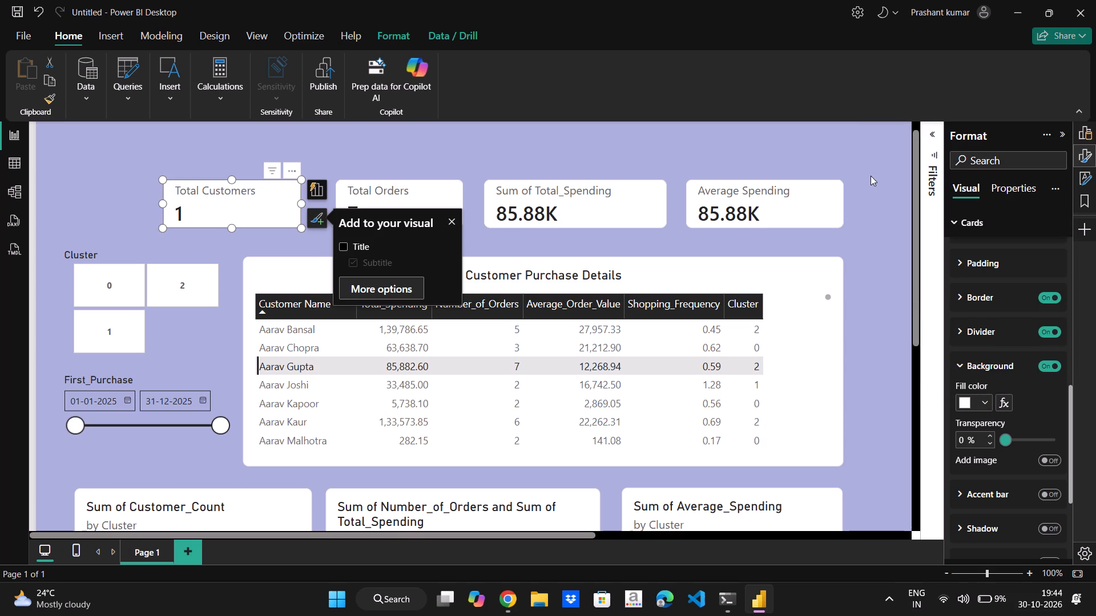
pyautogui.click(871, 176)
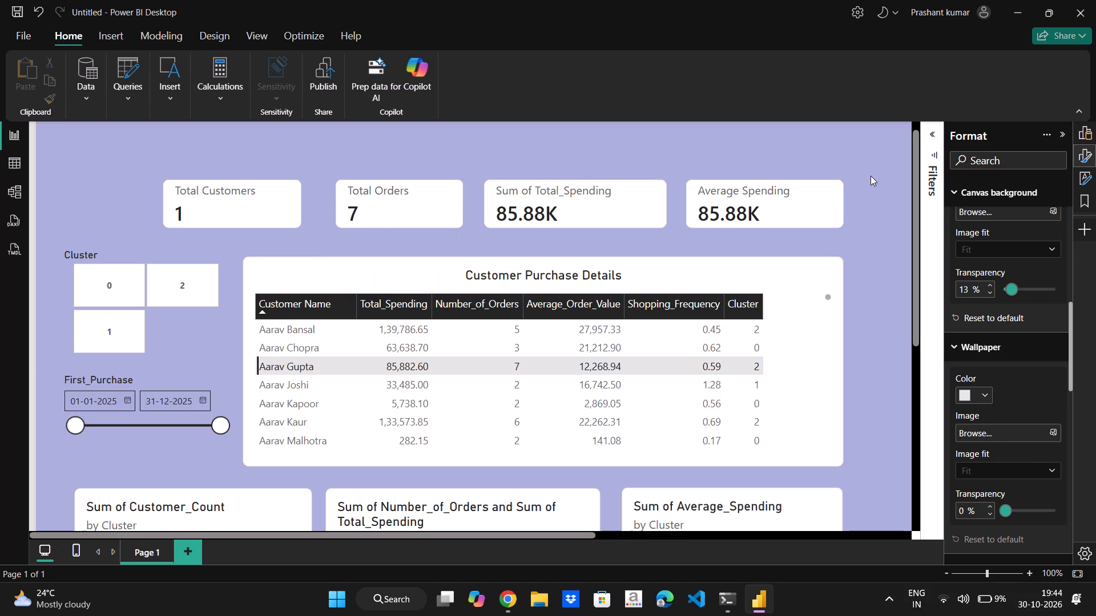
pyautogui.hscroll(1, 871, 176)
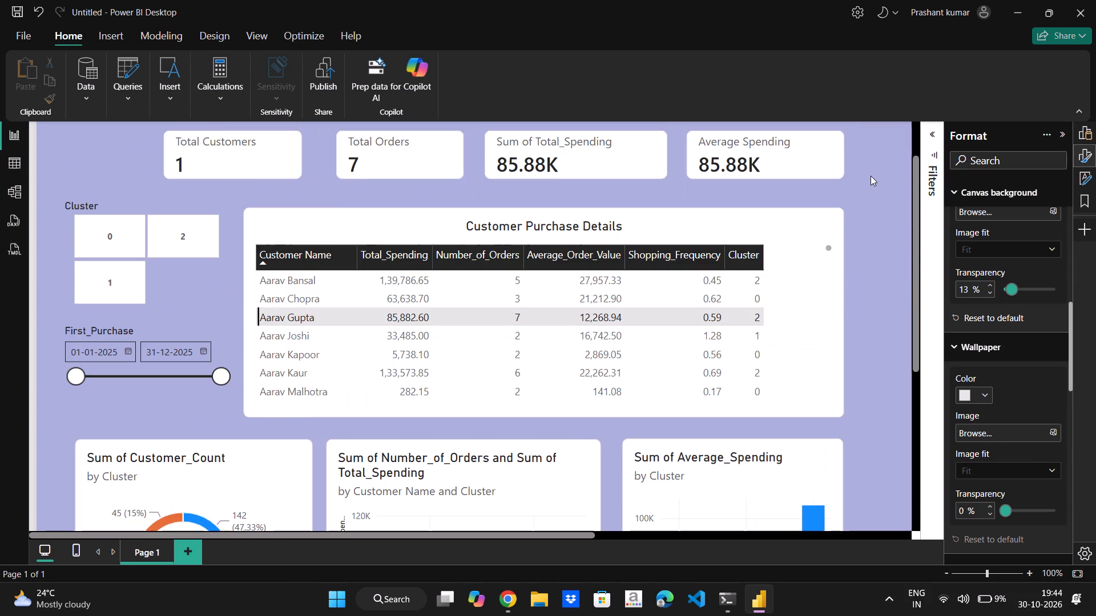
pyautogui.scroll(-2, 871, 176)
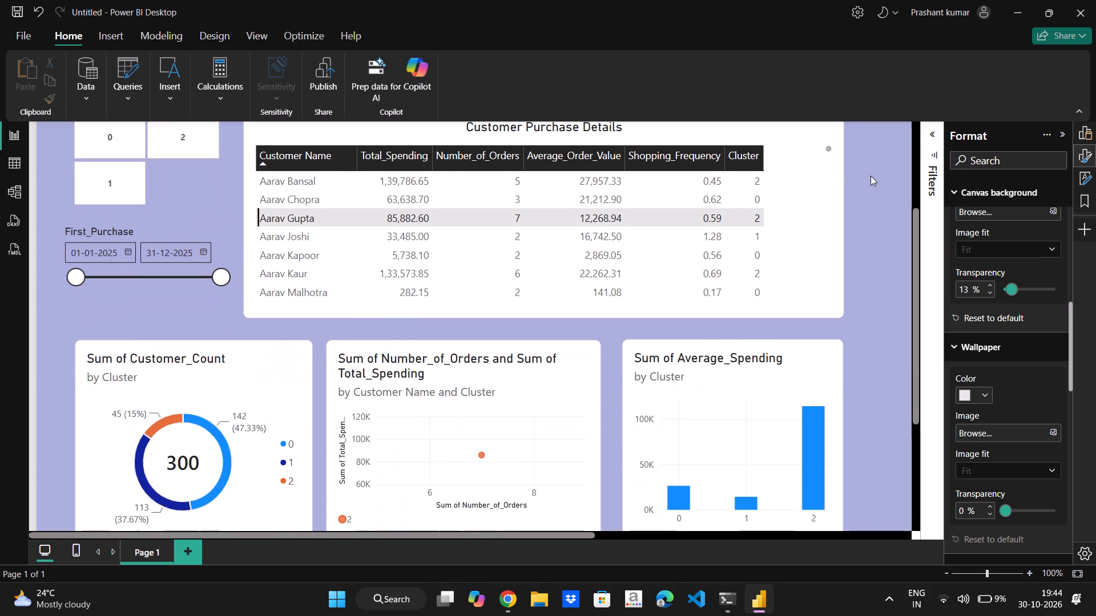
# Look over the Customer Purchase Details table and the charts beneath it, clearing the highlighted customer from the scatter chart.
pyautogui.rightClick(875, 173)
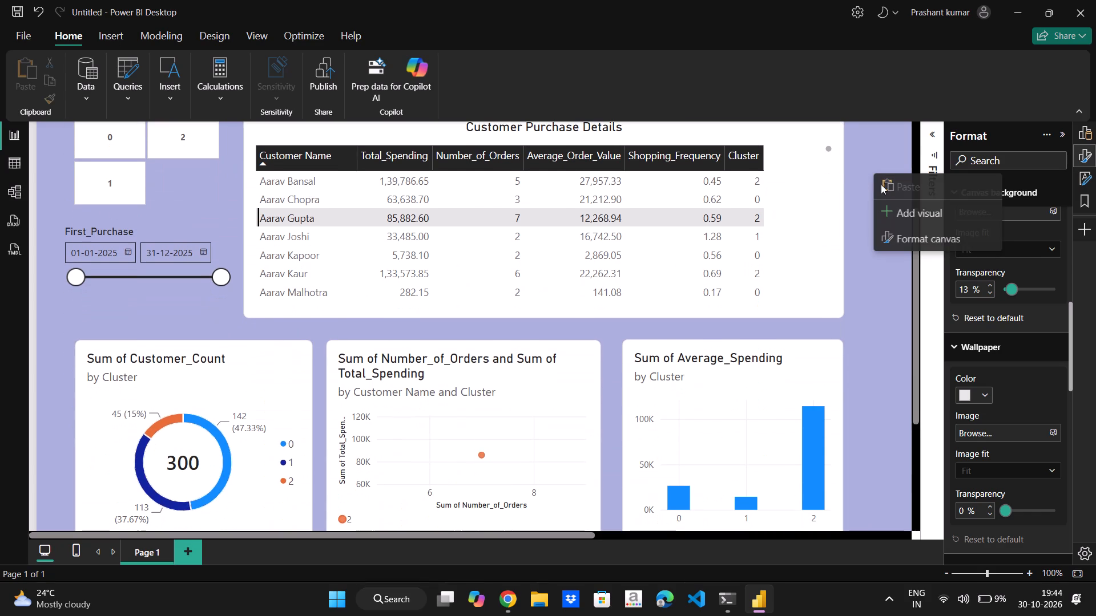
pyautogui.click(883, 265)
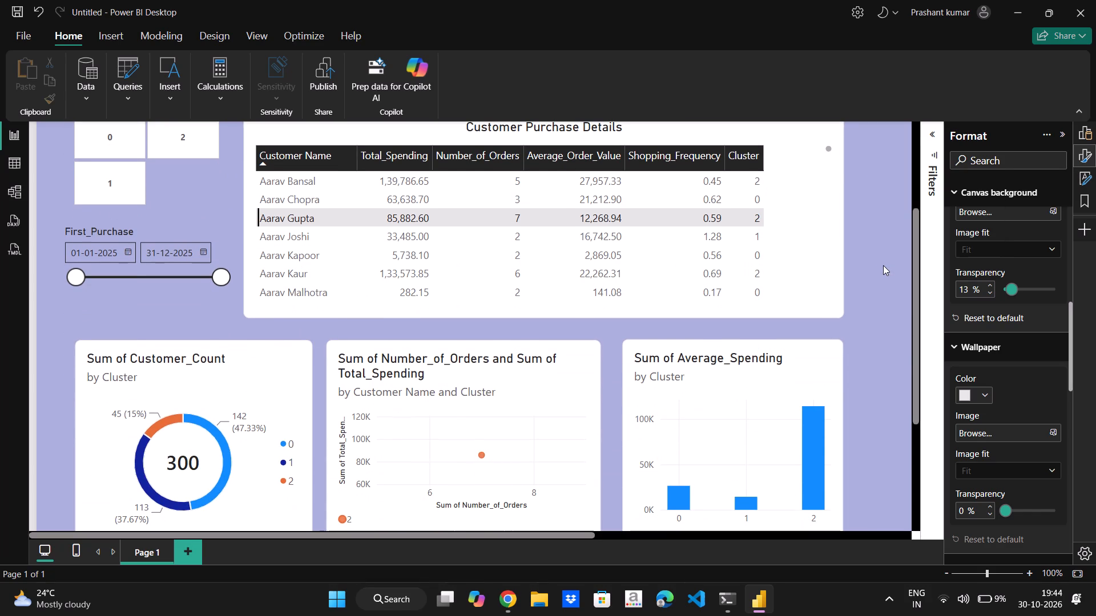
pyautogui.click(779, 167)
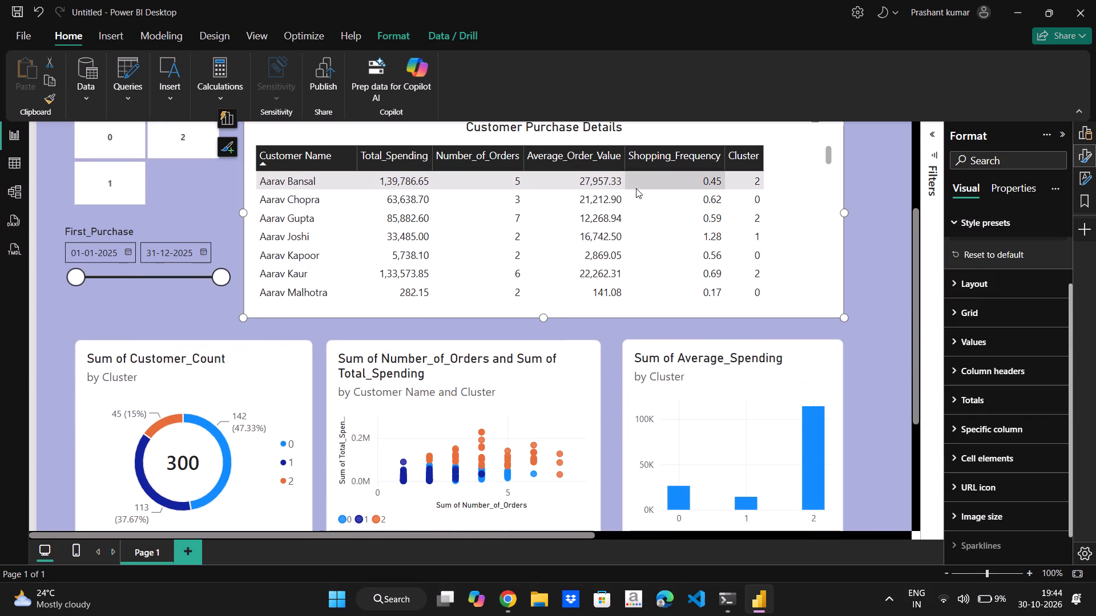
pyautogui.scroll(-1, 636, 188)
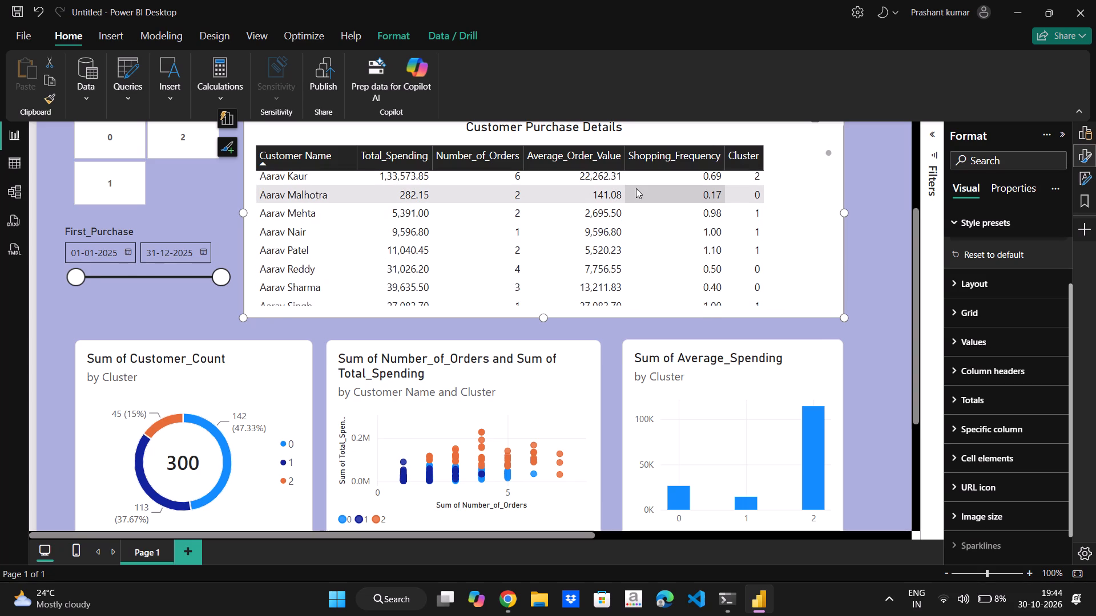
pyautogui.scroll(-1, 636, 188)
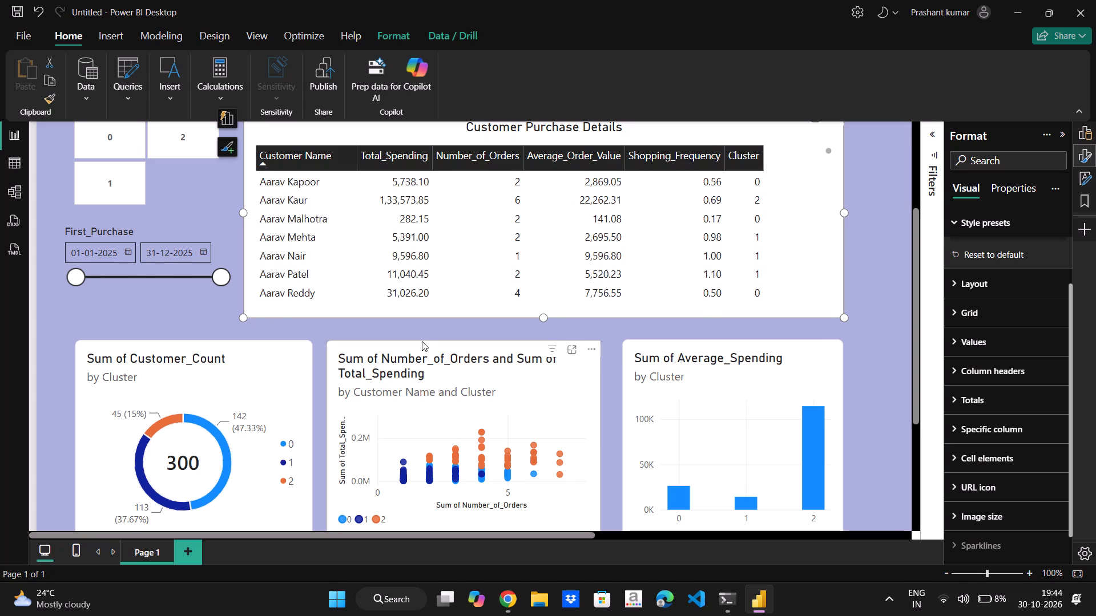
pyautogui.click(449, 350)
pyautogui.scroll(-1, 527, 367)
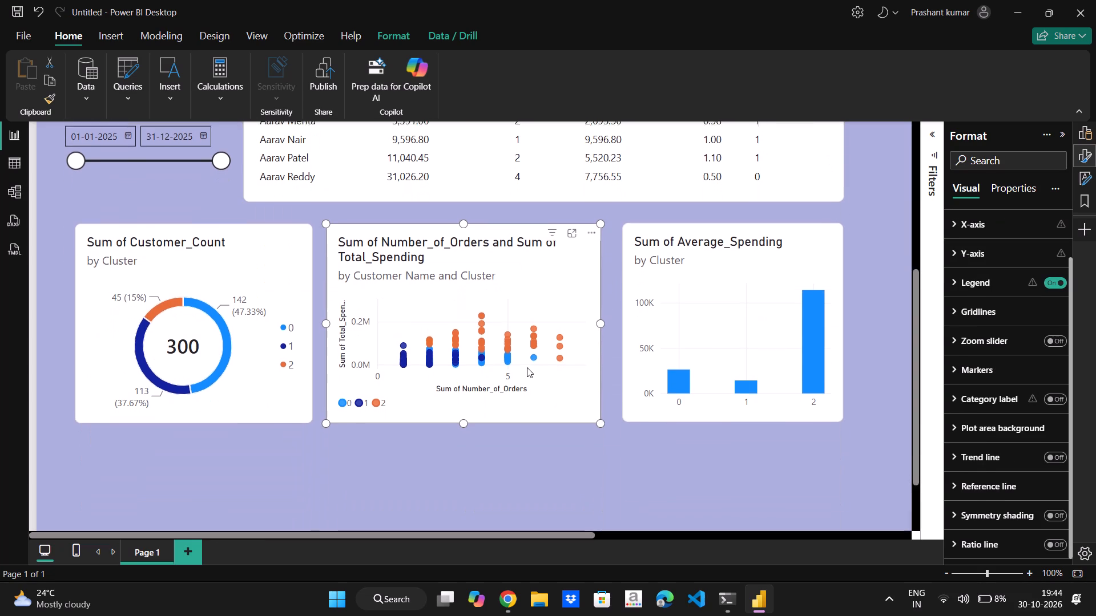
pyautogui.scroll(-1, 527, 367)
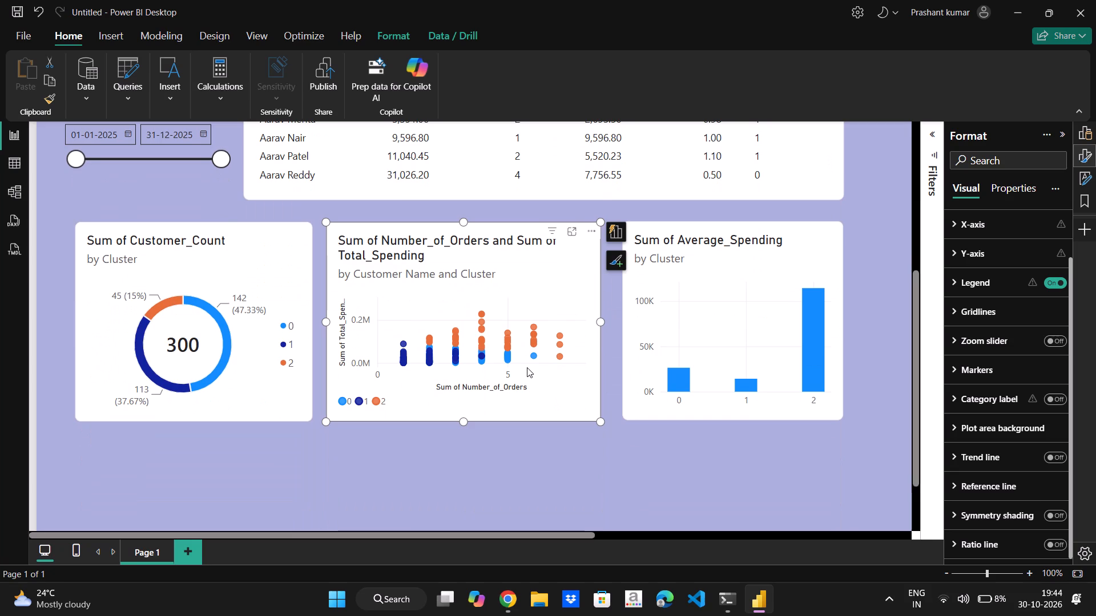
pyautogui.scroll(1, 527, 367)
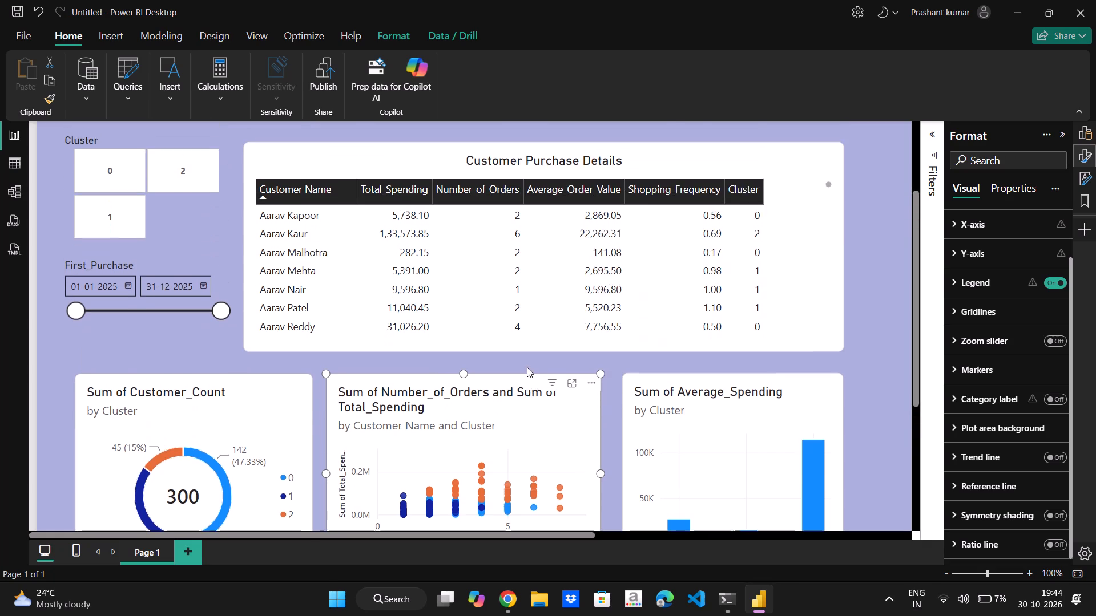
pyautogui.scroll(3, 527, 367)
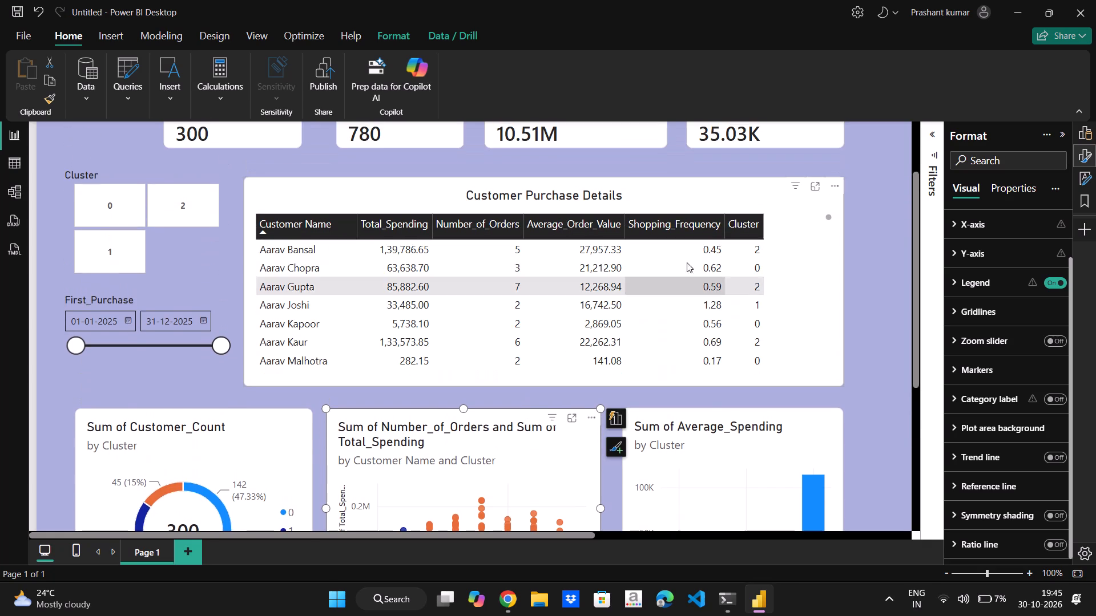
pyautogui.scroll(5, 721, 272)
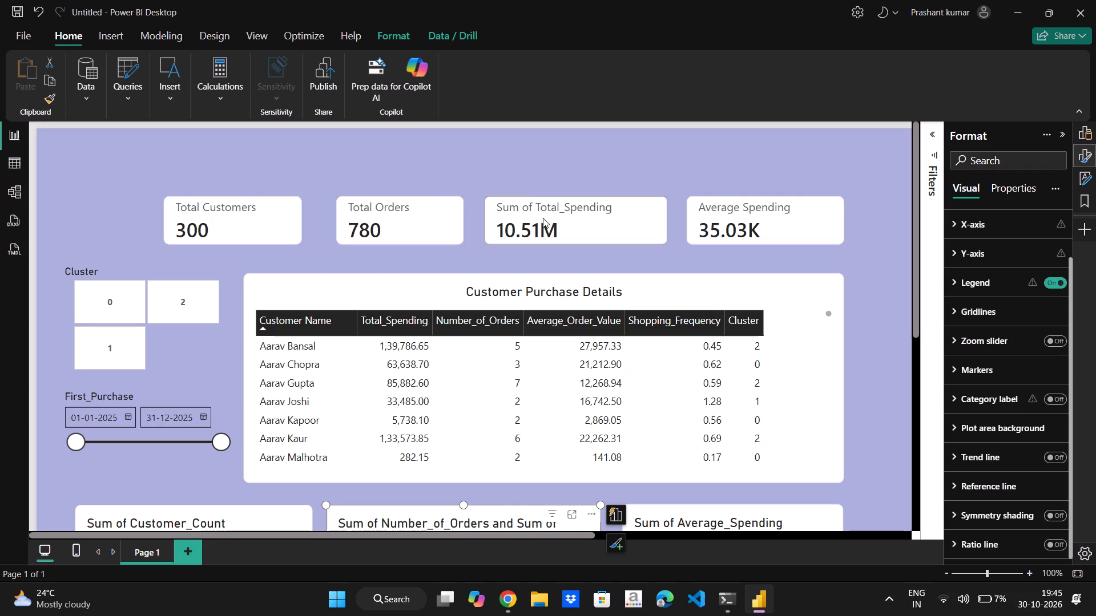
# Test the Cluster slicer by filtering the dashboard by cluster 0, 2, 1 and again 0.
pyautogui.click(112, 299)
pyautogui.click(158, 295)
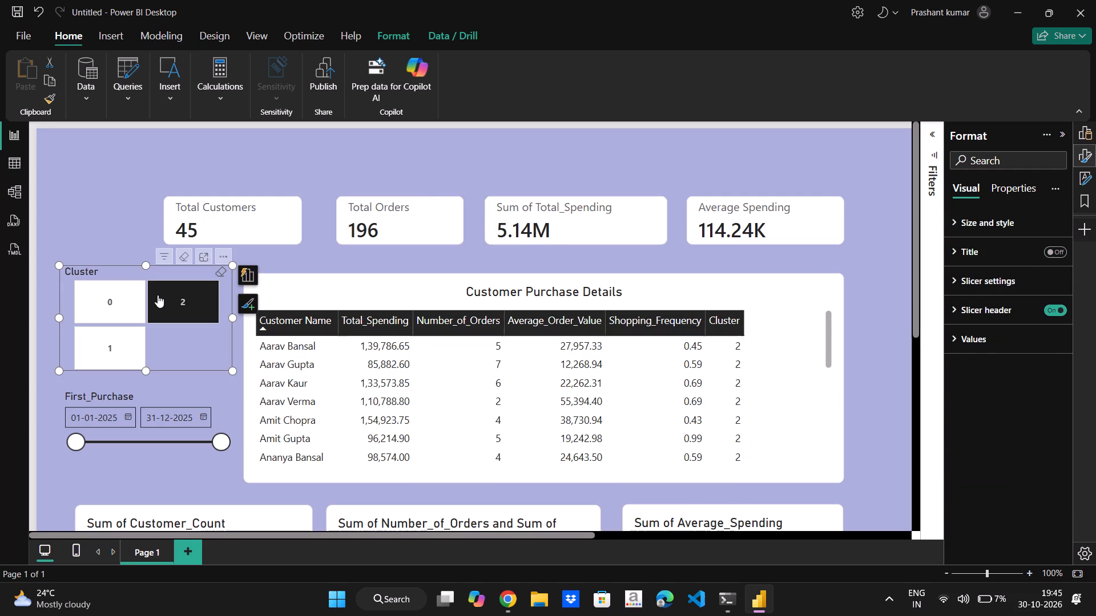
pyautogui.scroll(-2, 158, 295)
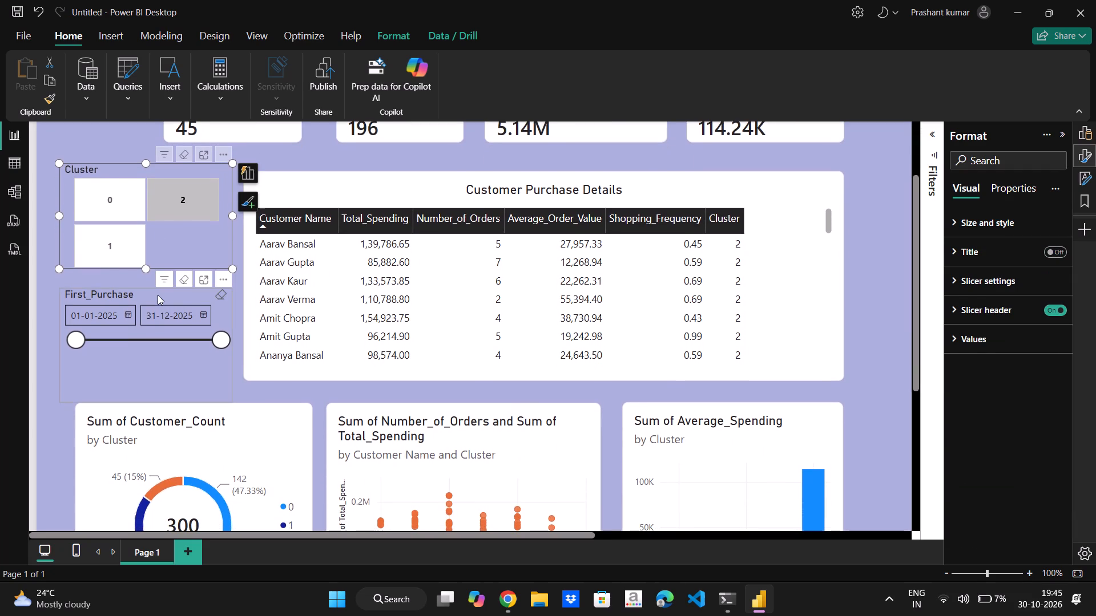
pyautogui.click(110, 248)
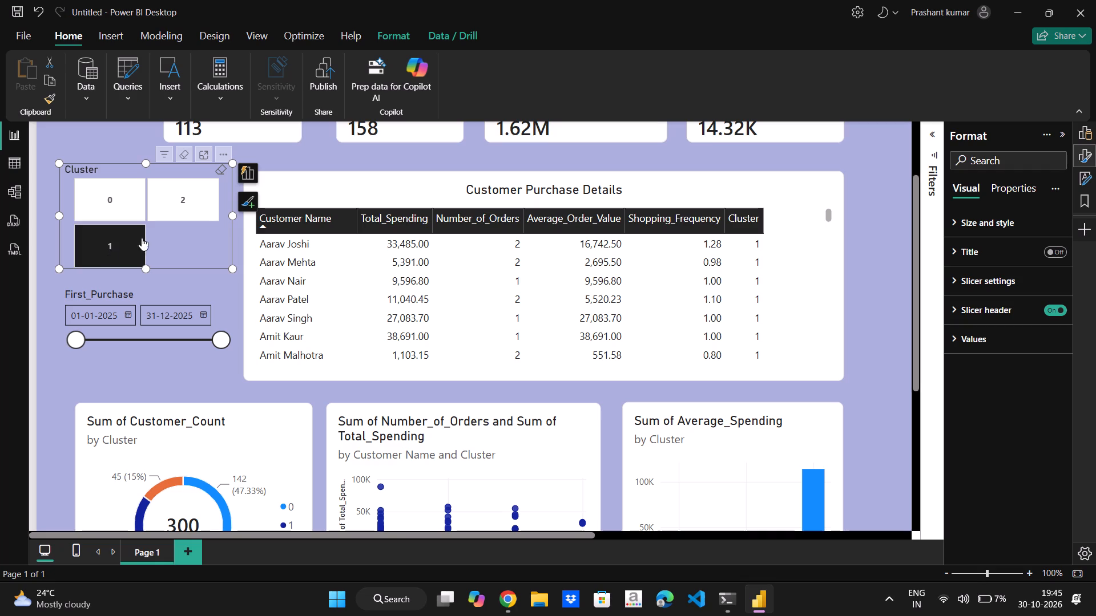
pyautogui.click(113, 204)
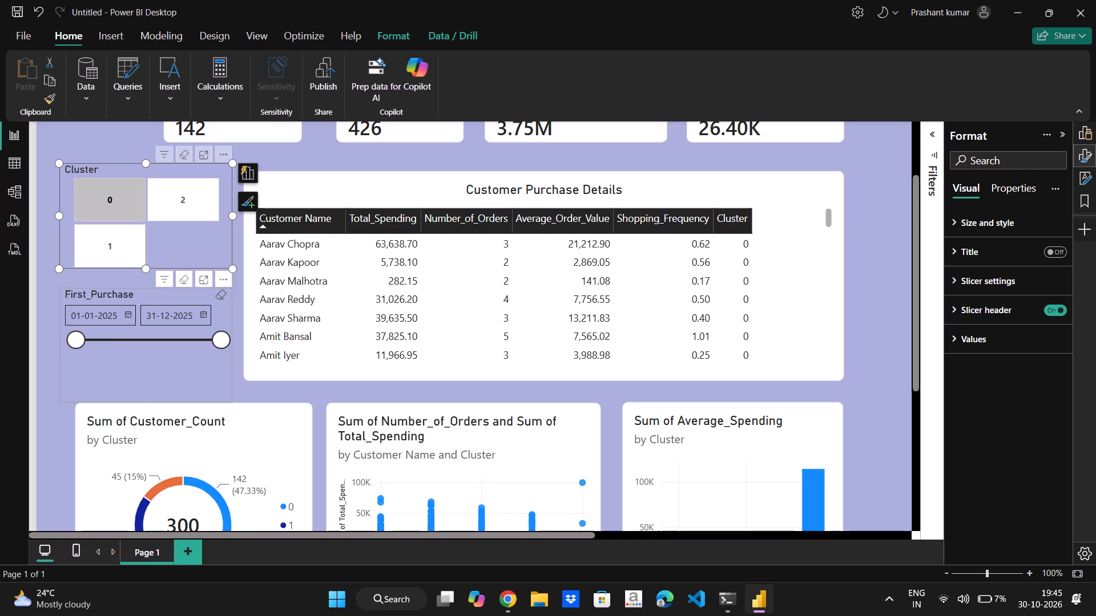
# Test the First_Purchase slicer with a June 2025 start date, then restore 01-01-2025 and clear the cluster 0 filter.
pyautogui.click(135, 343)
pyautogui.click(135, 339)
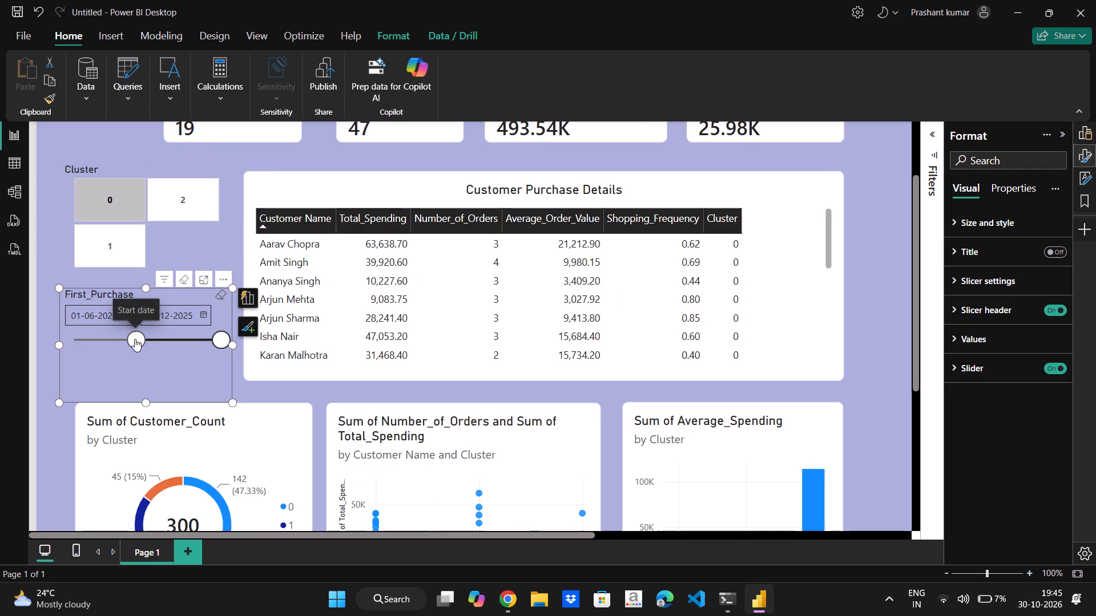
pyautogui.click(86, 340)
pyautogui.moveTo(86, 340); pyautogui.dragTo(74, 340)
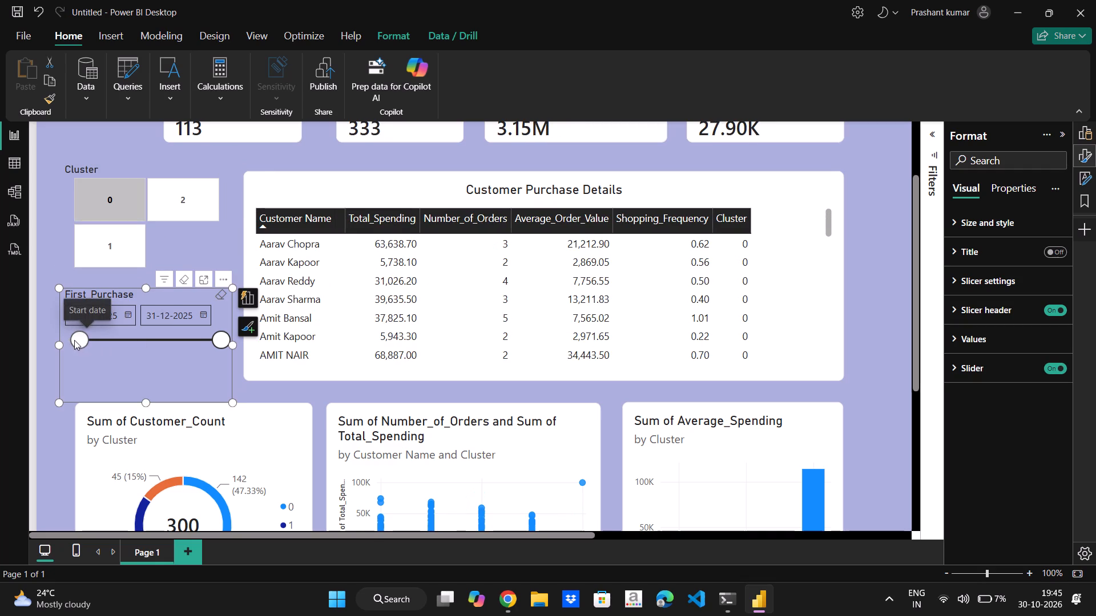
pyautogui.moveTo(74, 340); pyautogui.dragTo(72, 340)
pyautogui.click(118, 200)
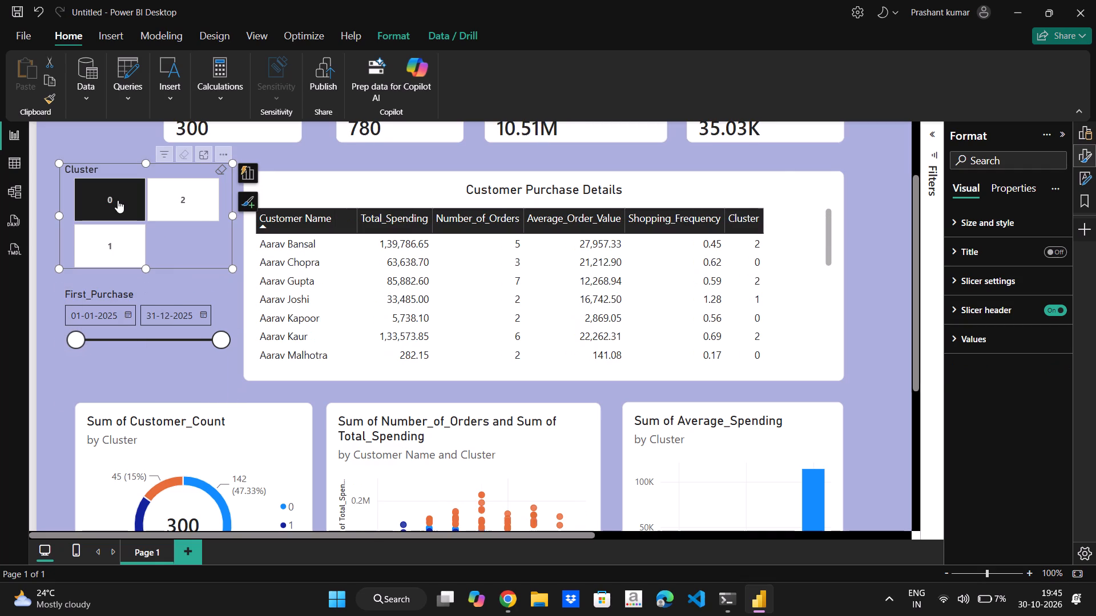
# Open the page's Canvas background formatting options and check the colour setting.
pyautogui.scroll(4, 554, 319)
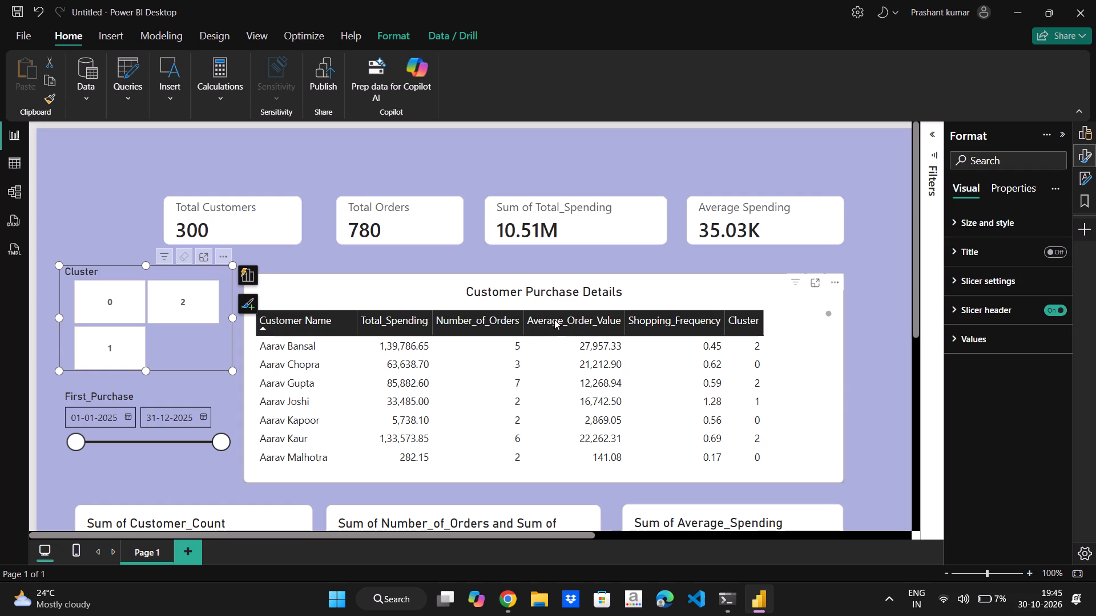
pyautogui.click(853, 149)
pyautogui.rightClick(853, 149)
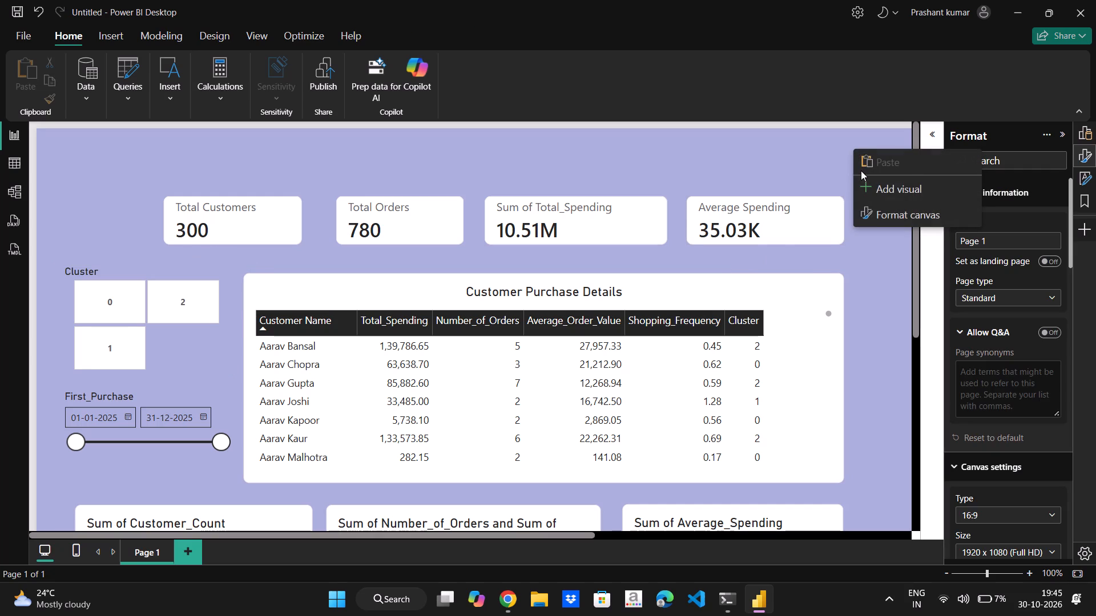
pyautogui.click(876, 206)
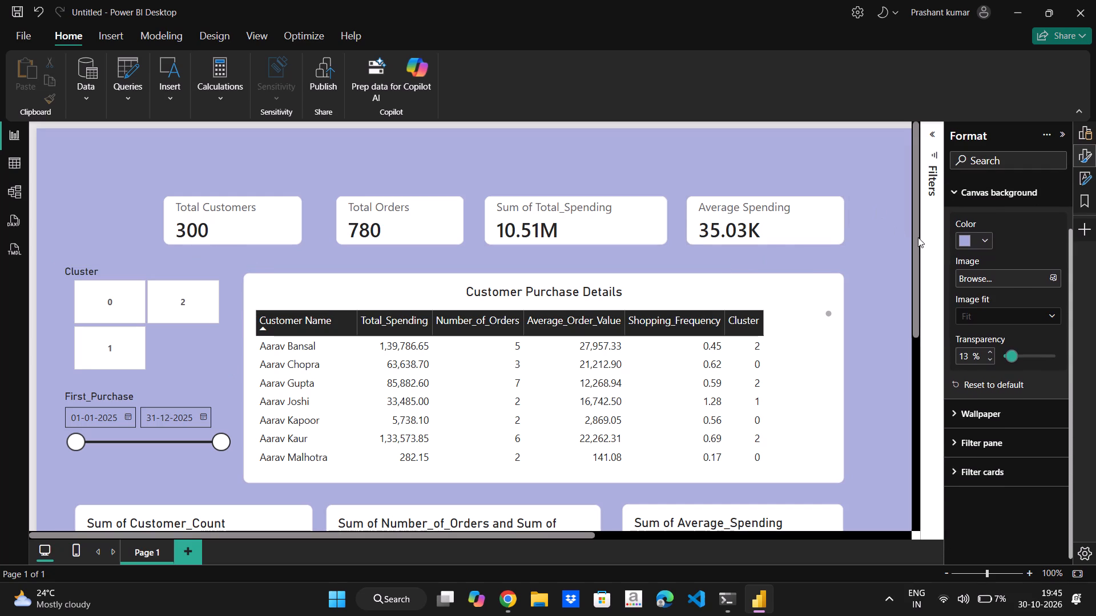
pyautogui.click(979, 249)
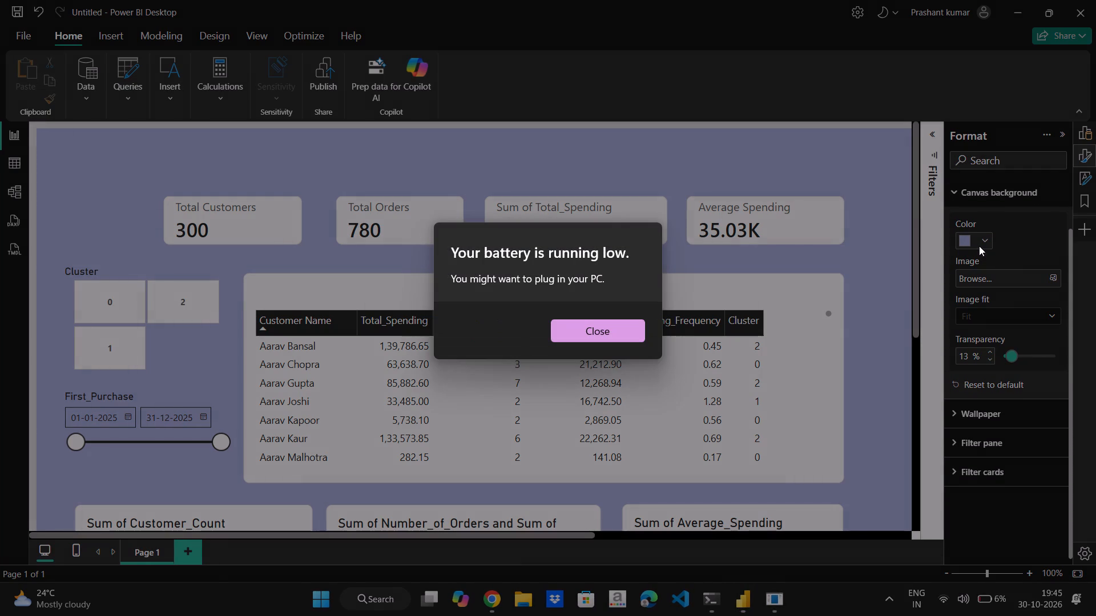
pyautogui.click(598, 338)
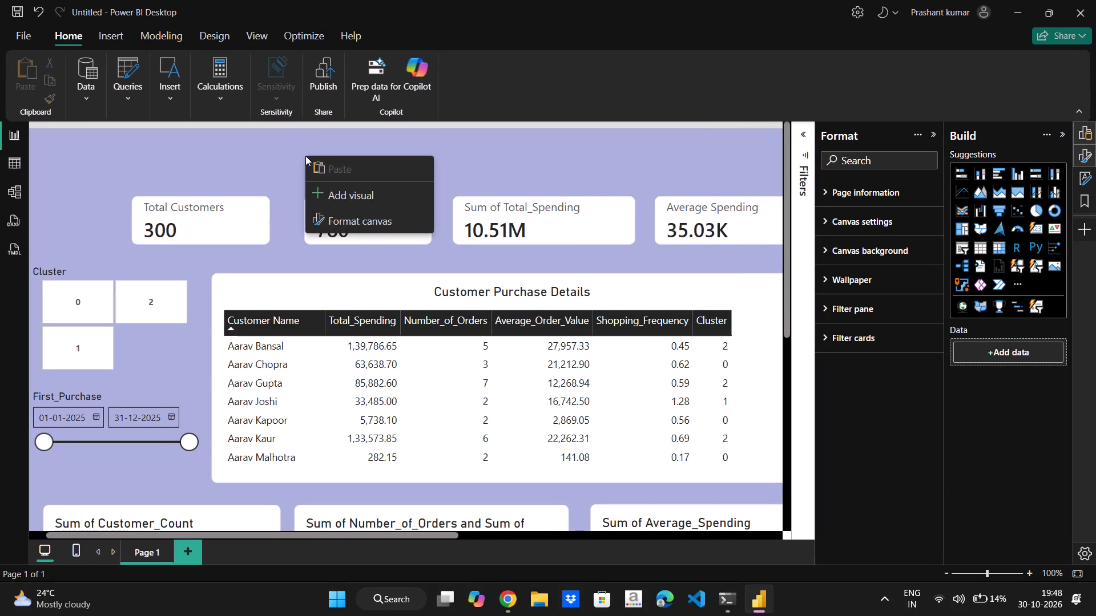
pyautogui.click(248, 143)
pyautogui.click(123, 35)
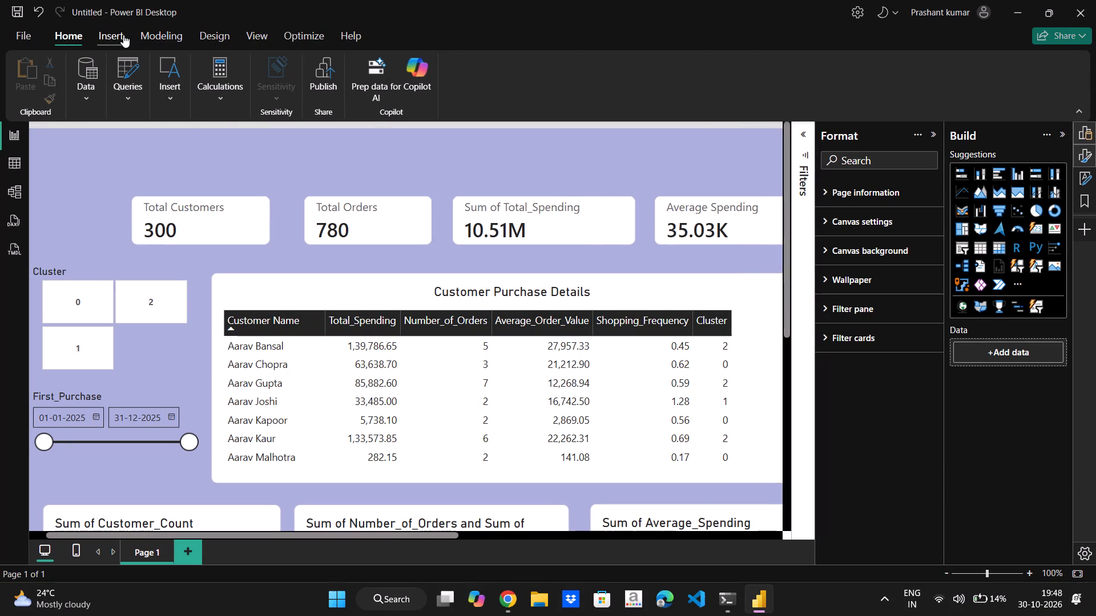
pyautogui.click(206, 144)
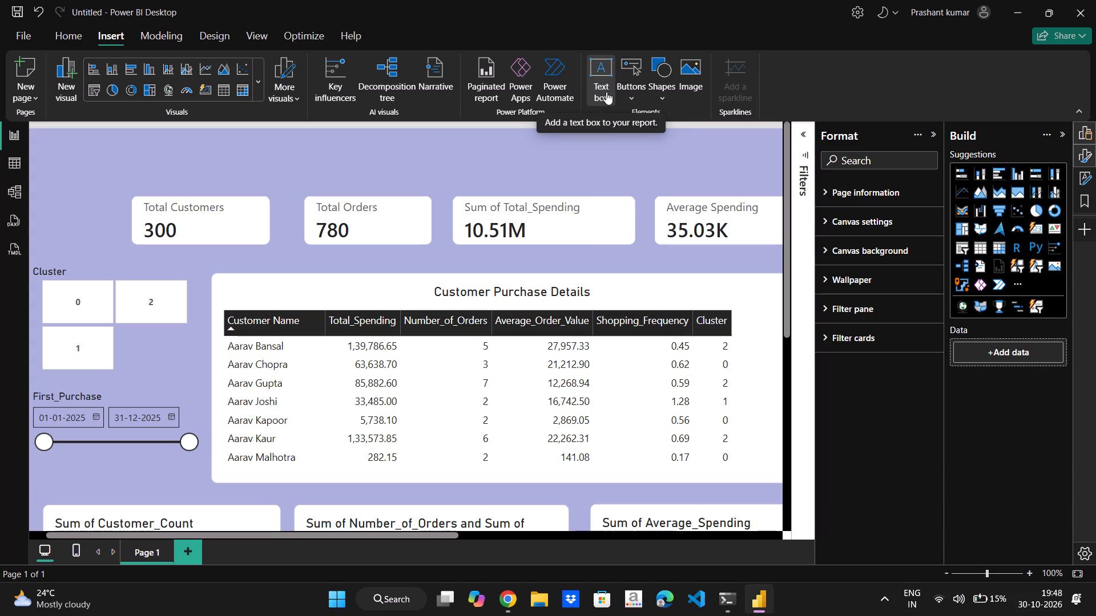
pyautogui.click(602, 72)
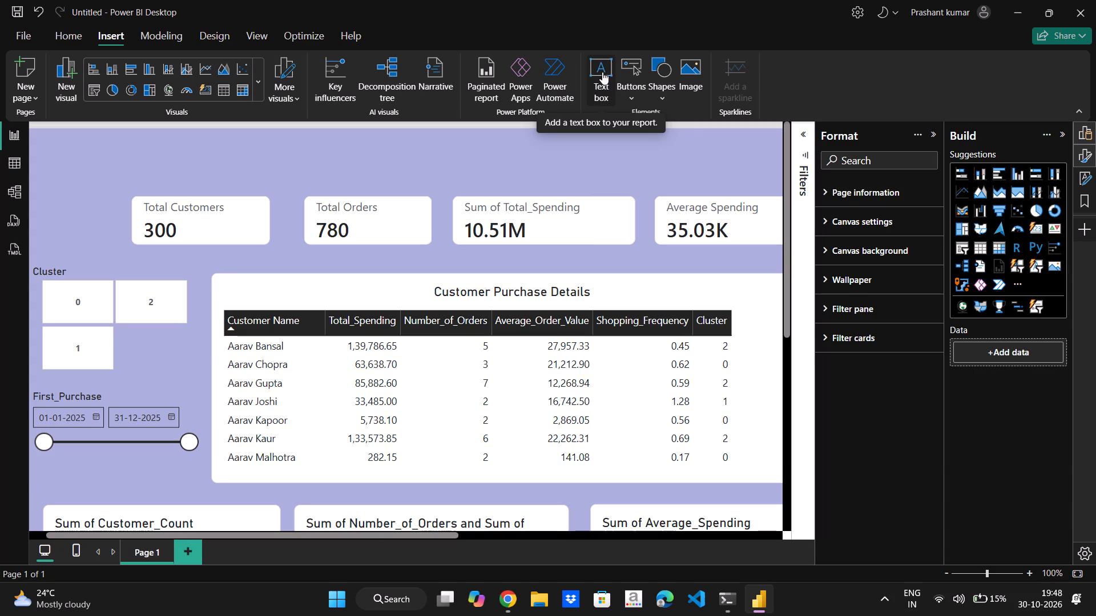
pyautogui.moveTo(370, 196); pyautogui.dragTo(184, 153)
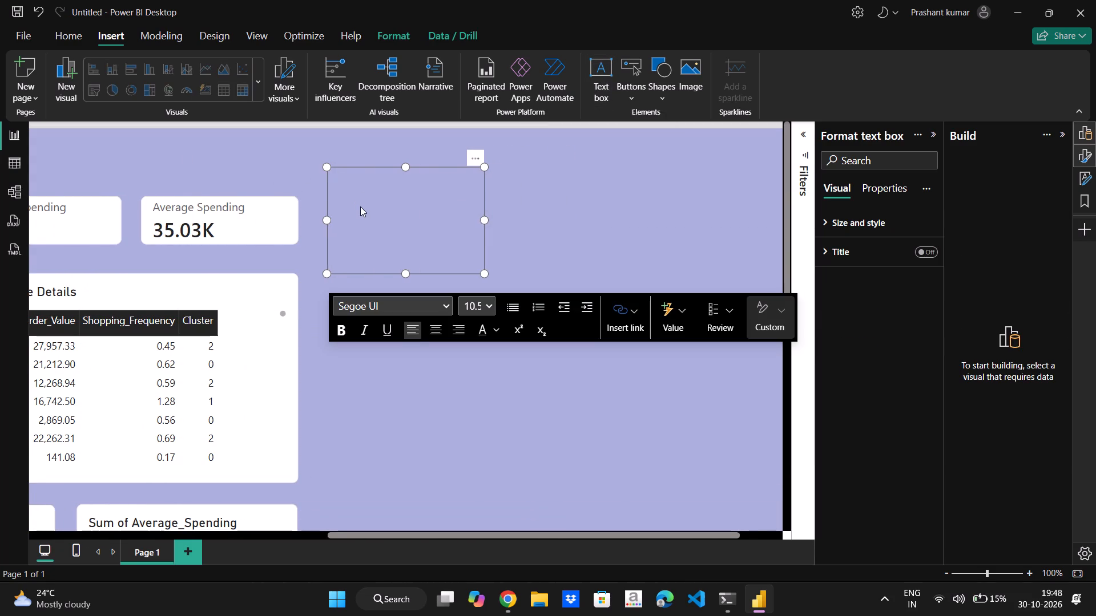
pyautogui.rightClick(360, 206)
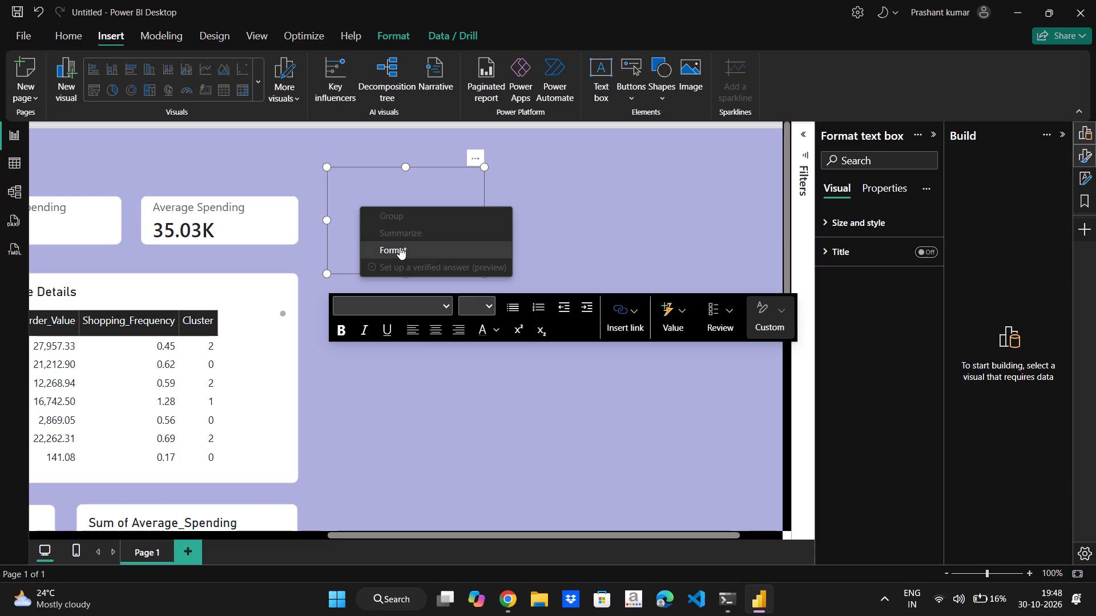
pyautogui.click(400, 247)
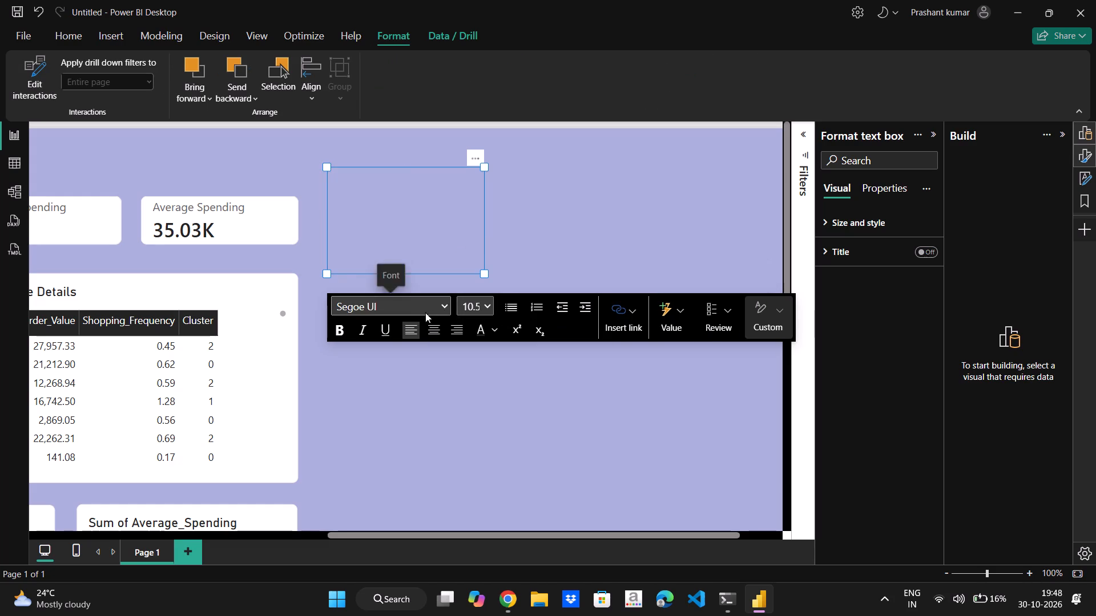
pyautogui.moveTo(426, 206); pyautogui.dragTo(488, 265)
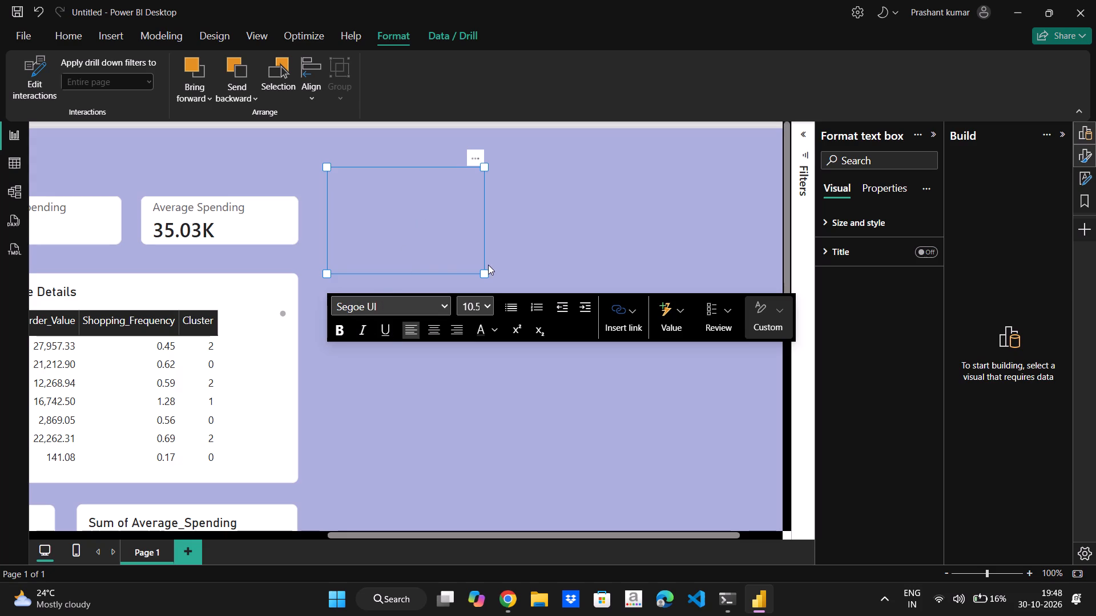
pyautogui.moveTo(485, 273); pyautogui.dragTo(698, 194)
pyautogui.moveTo(596, 173); pyautogui.dragTo(400, 170)
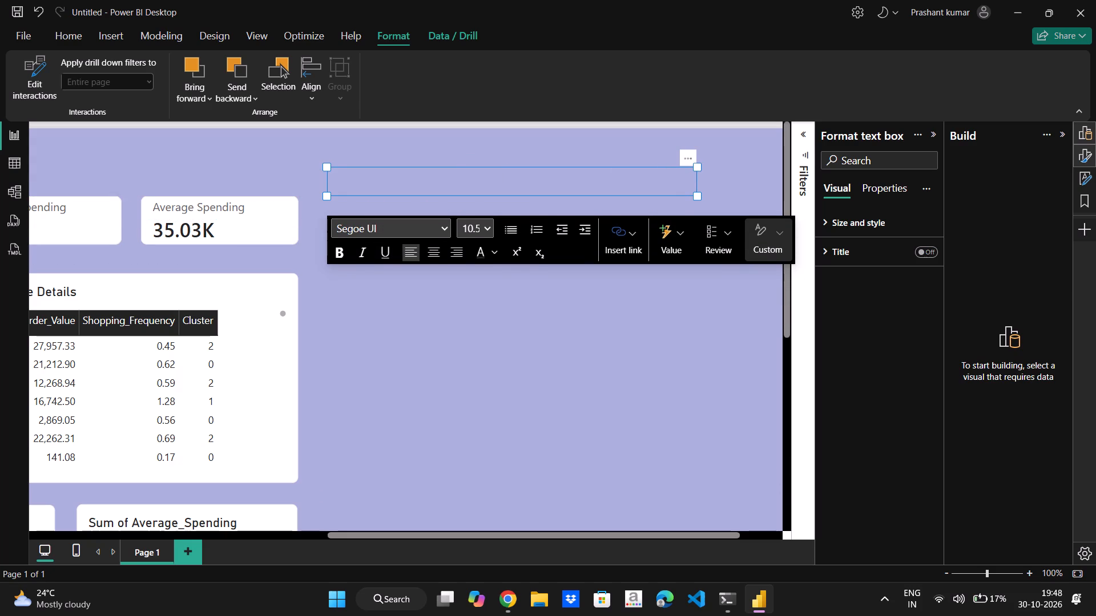
pyautogui.moveTo(333, 164); pyautogui.dragTo(321, 164)
pyautogui.click(321, 164)
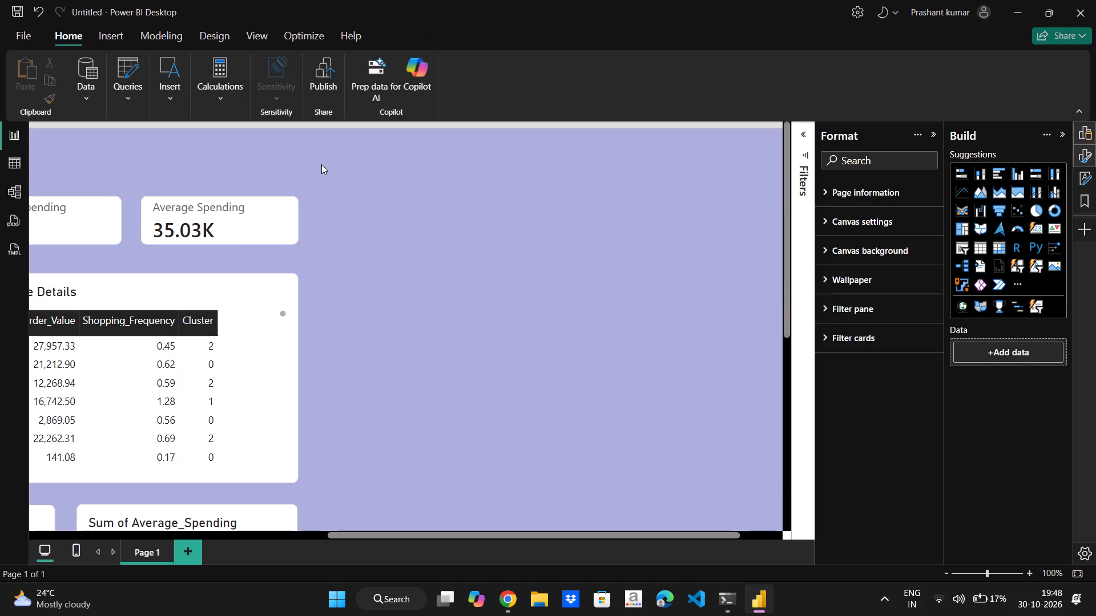
# Insert a rounded rectangle shape on the dashboard page.
pyautogui.hscroll(8, 400, 269)
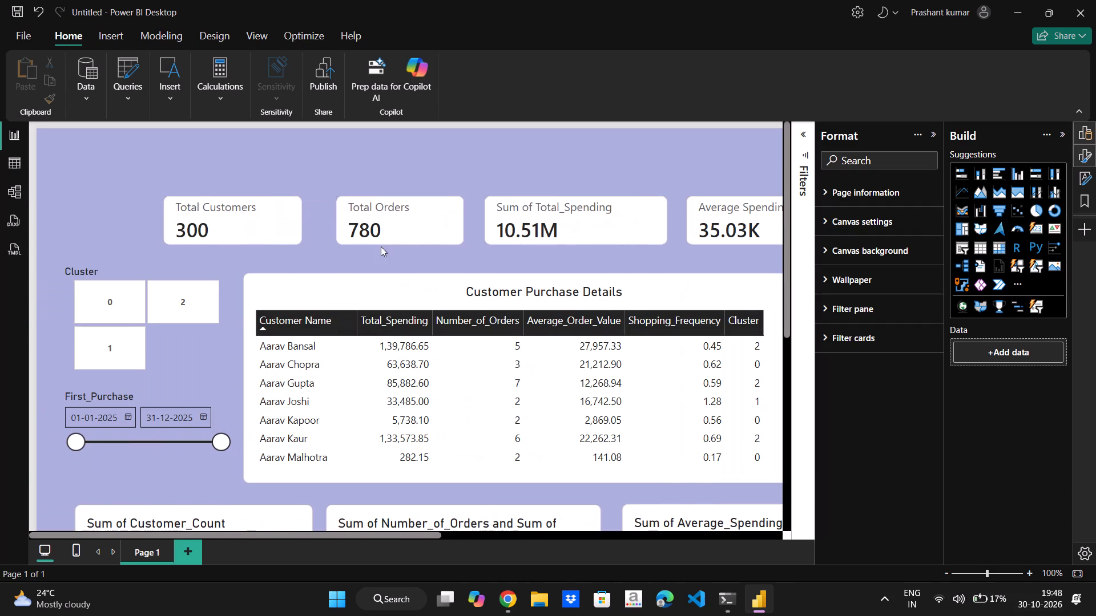
pyautogui.click(335, 151)
pyautogui.click(116, 38)
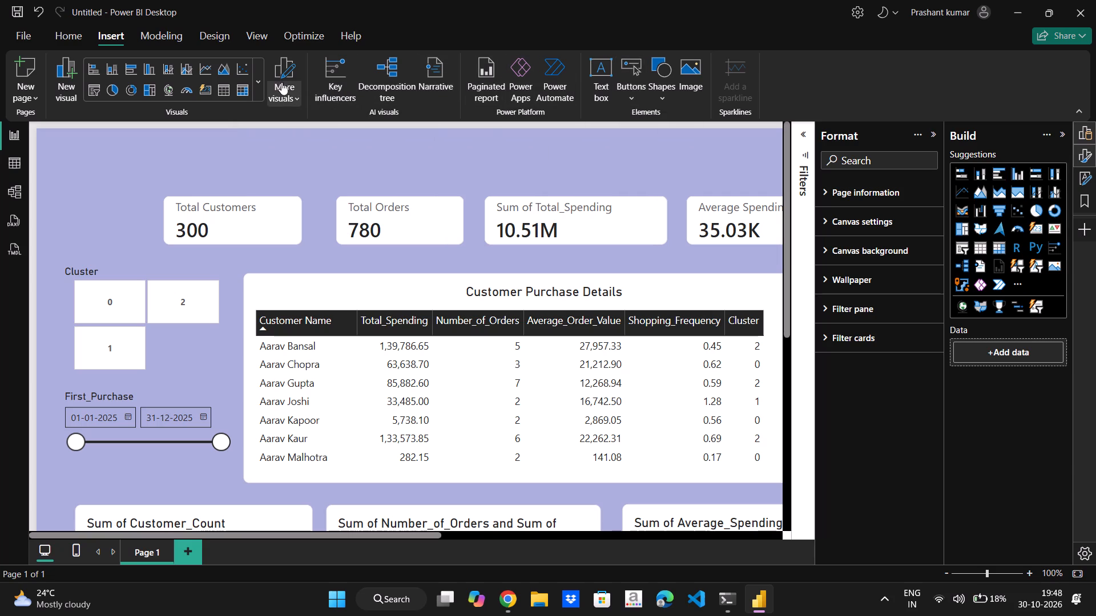
pyautogui.click(300, 100)
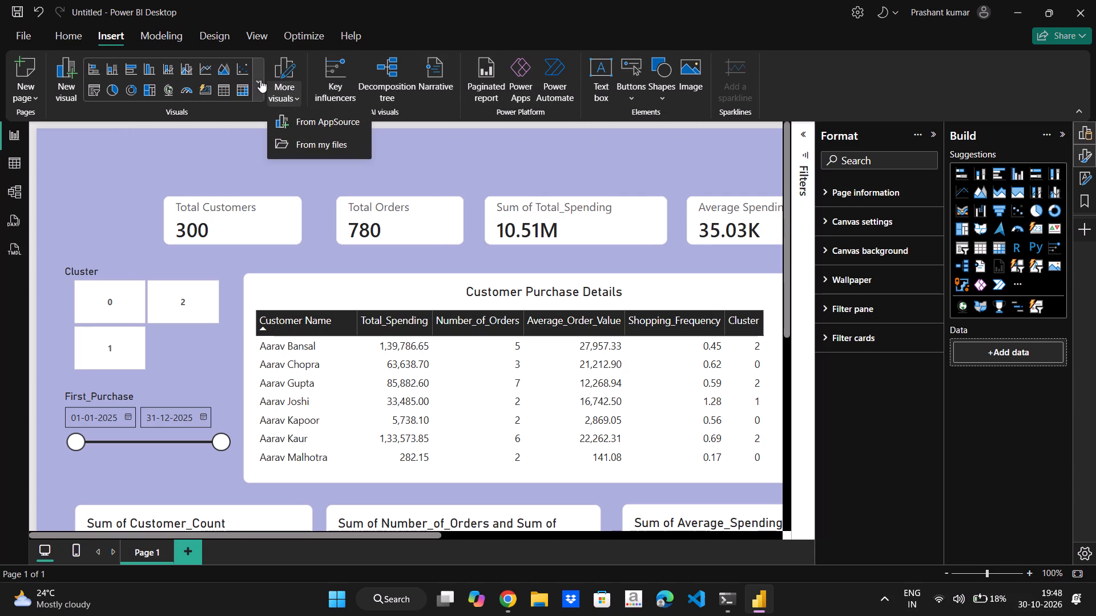
pyautogui.click(663, 96)
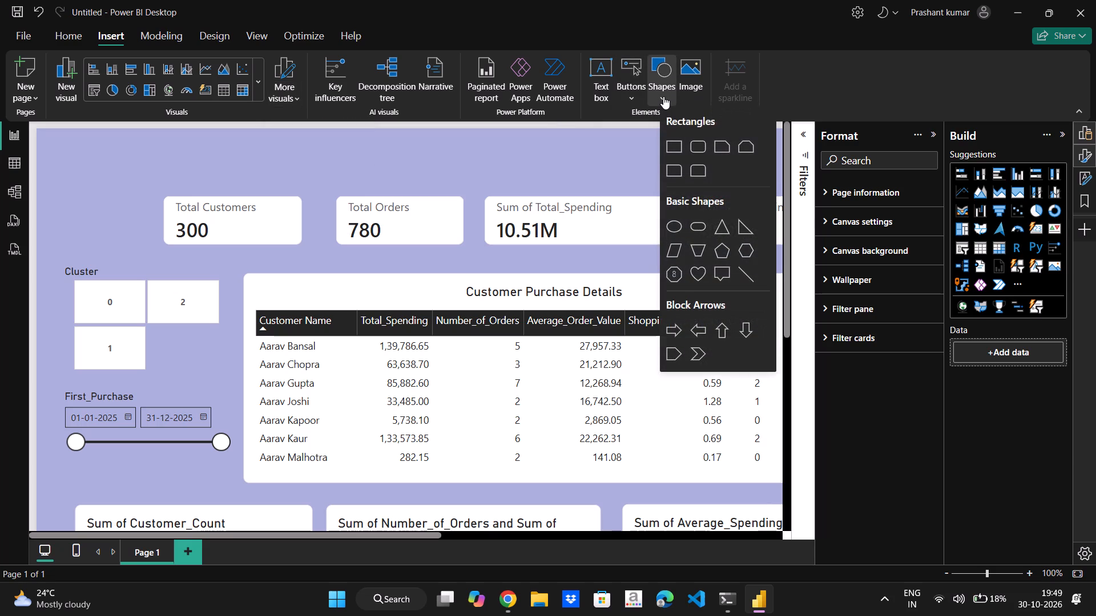
pyautogui.click(701, 143)
# Move the rounded rectangle to the page's top edge and widen it across the row of summary cards.
pyautogui.moveTo(674, 200); pyautogui.dragTo(120, 154)
pyautogui.hscroll(4, 405, 318)
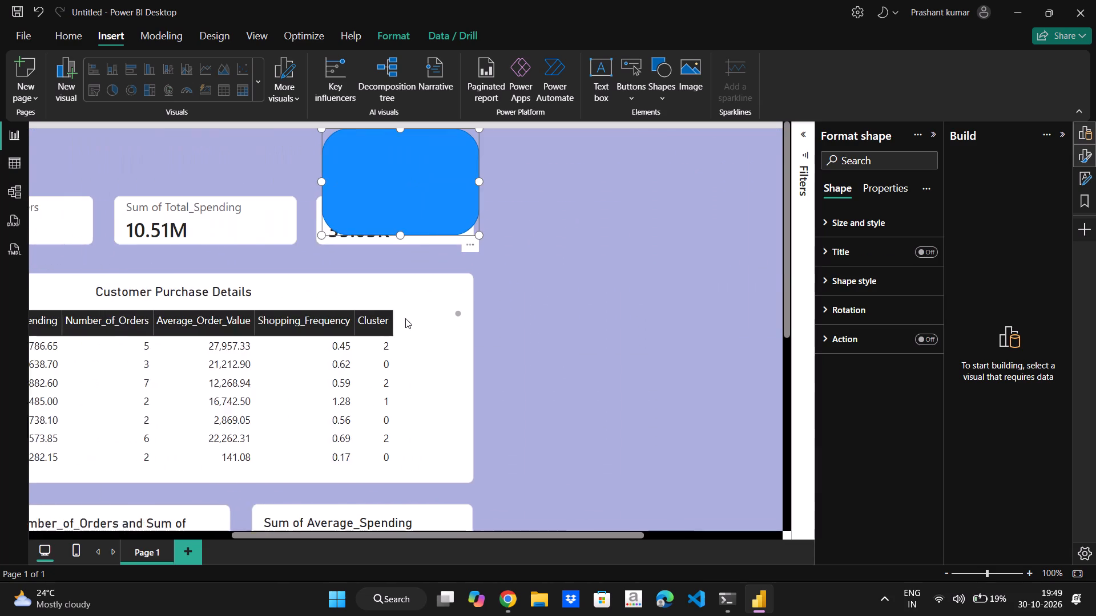
pyautogui.hscroll(2, 405, 318)
pyautogui.moveTo(588, 177); pyautogui.dragTo(244, 174)
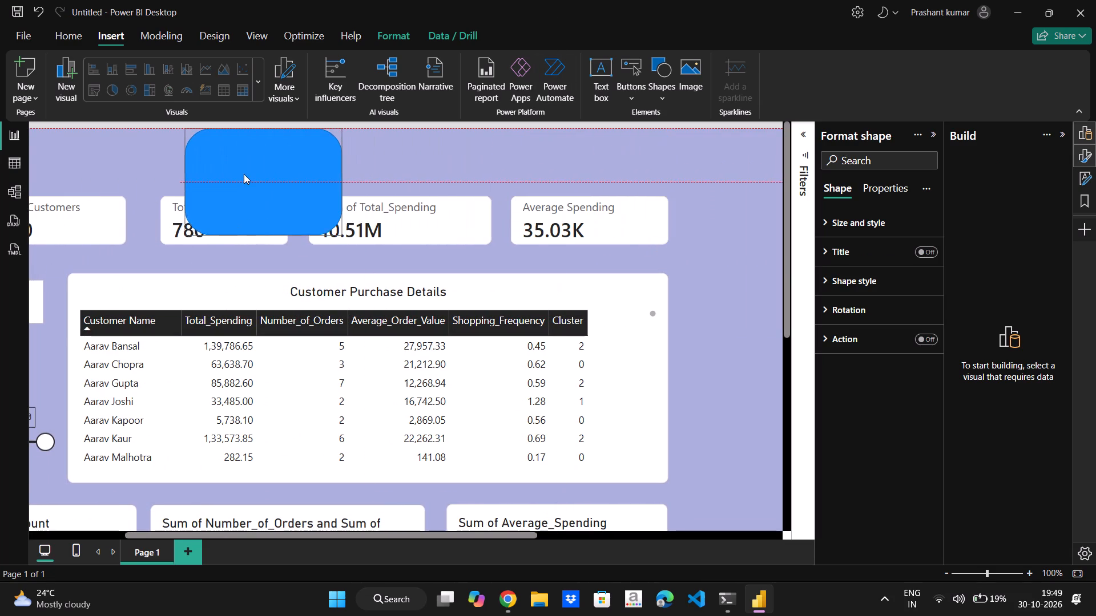
pyautogui.moveTo(244, 174); pyautogui.dragTo(241, 174)
pyautogui.moveTo(325, 181); pyautogui.dragTo(679, 206)
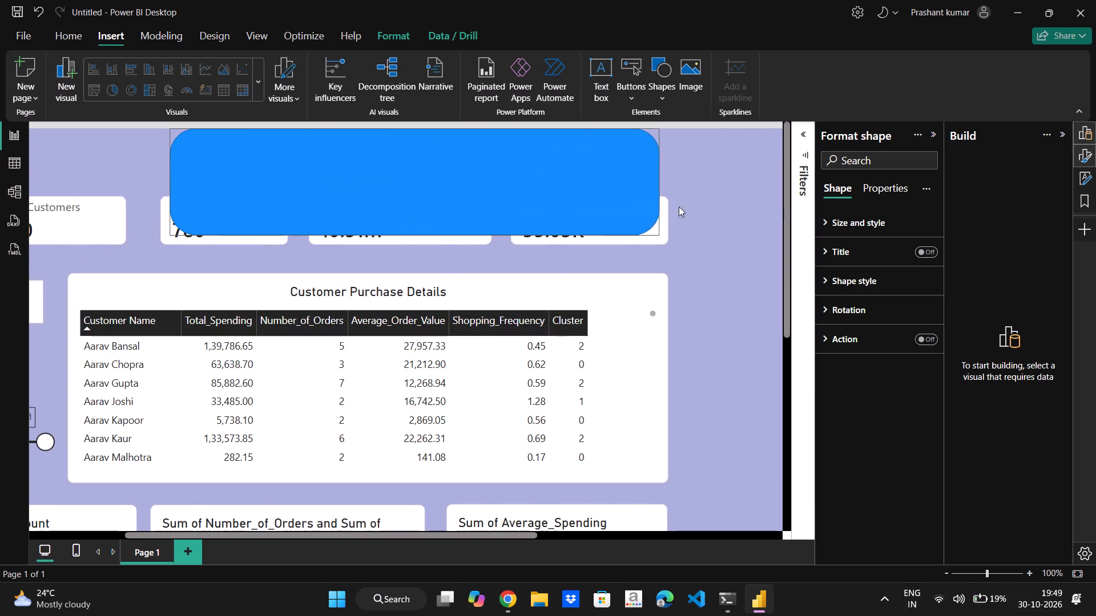
pyautogui.moveTo(679, 206); pyautogui.dragTo(789, 200)
pyautogui.hscroll(1, 462, 299)
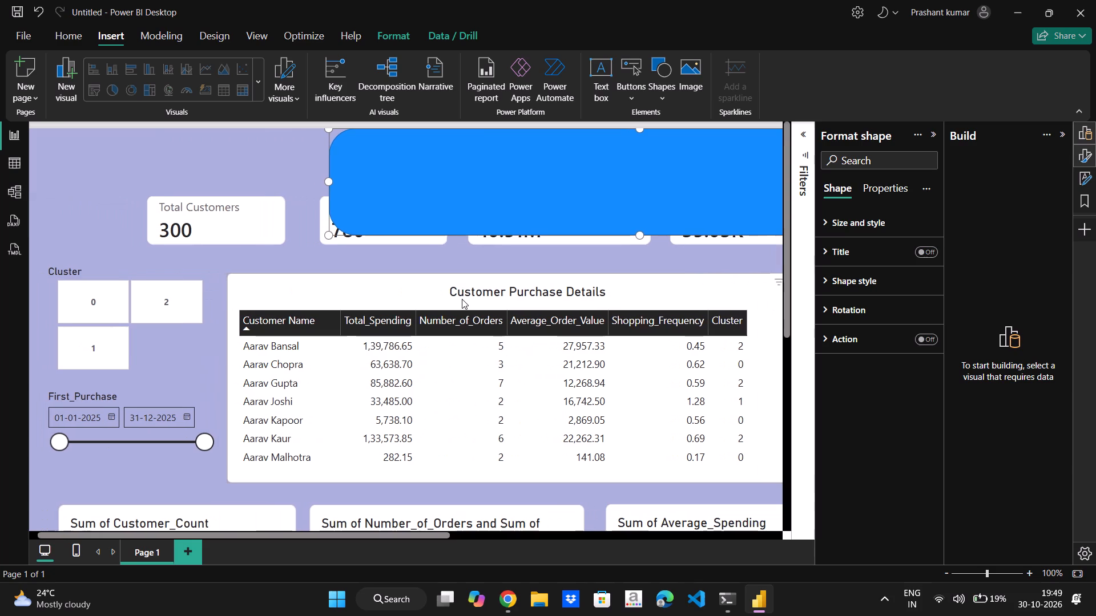
pyautogui.hscroll(2, 462, 299)
pyautogui.scroll(1, 462, 299)
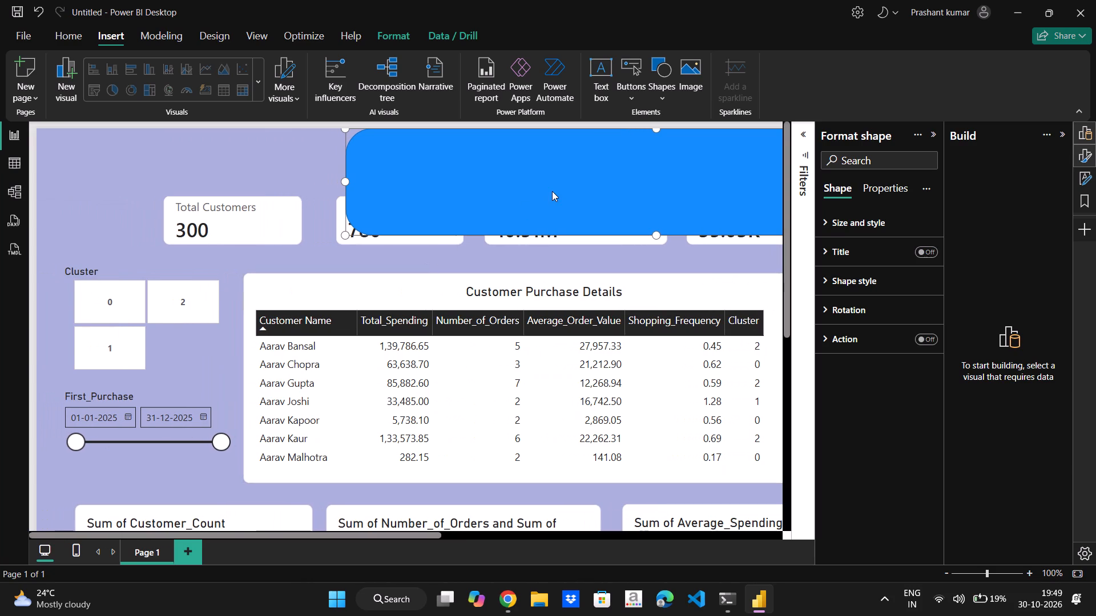
pyautogui.moveTo(551, 191); pyautogui.dragTo(312, 167)
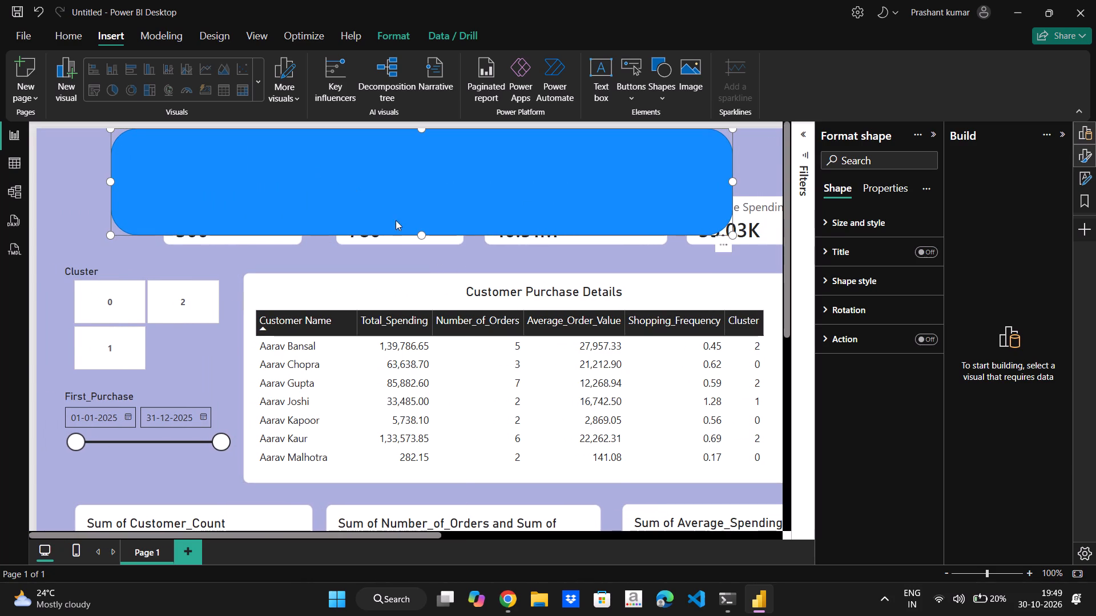
# Reduce the rounded rectangle's height to about 86 so it forms a banner above the summary cards.
pyautogui.moveTo(424, 235); pyautogui.dragTo(430, 188)
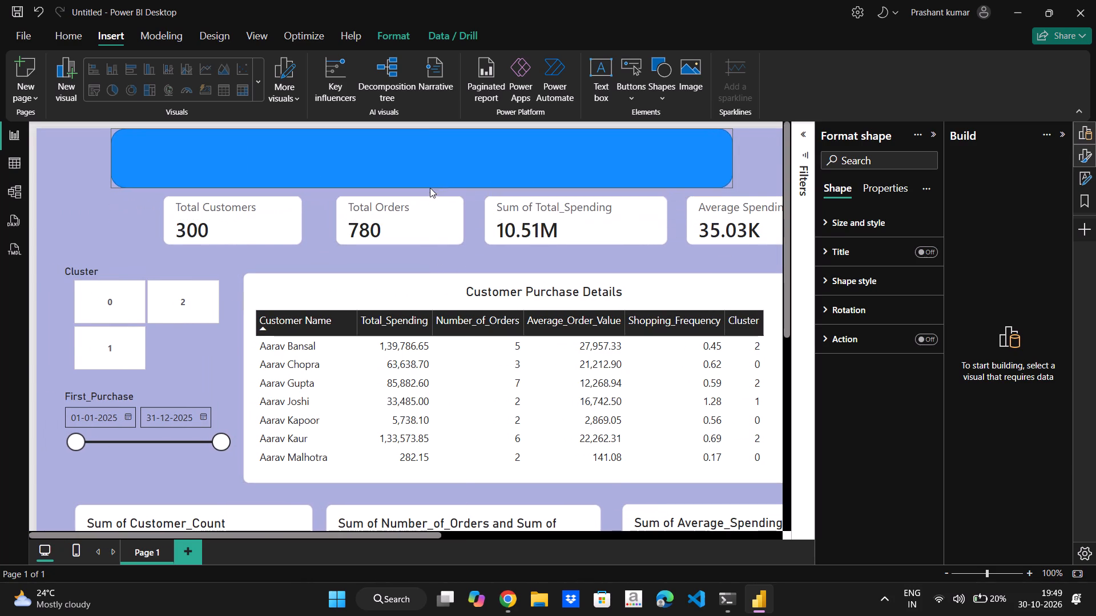
pyautogui.moveTo(430, 188); pyautogui.dragTo(427, 193)
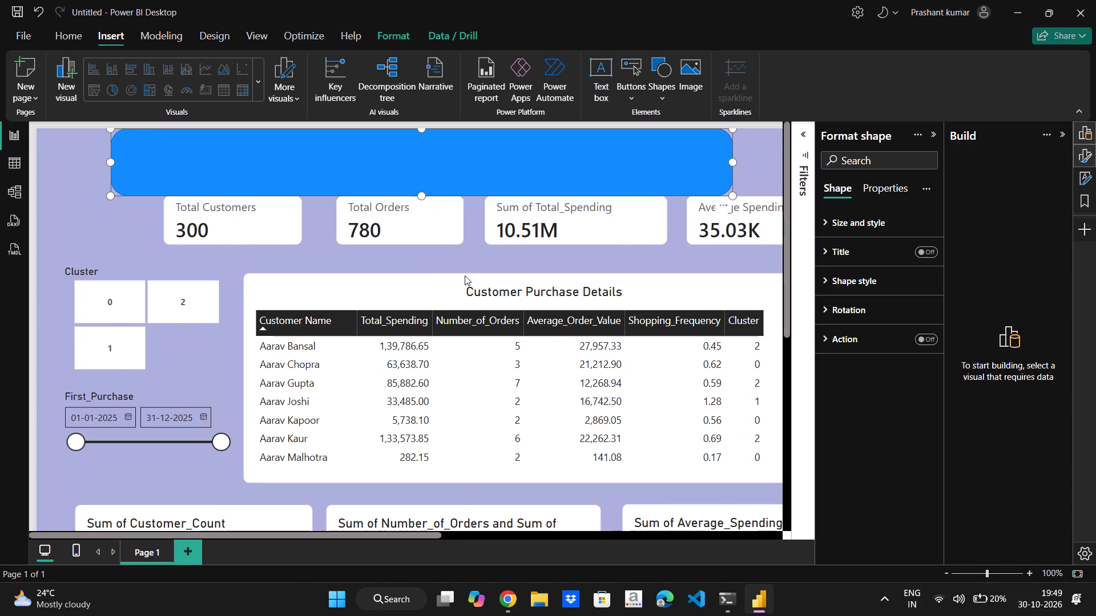
pyautogui.scroll(2, 471, 293)
pyautogui.moveTo(422, 194); pyautogui.dragTo(422, 188)
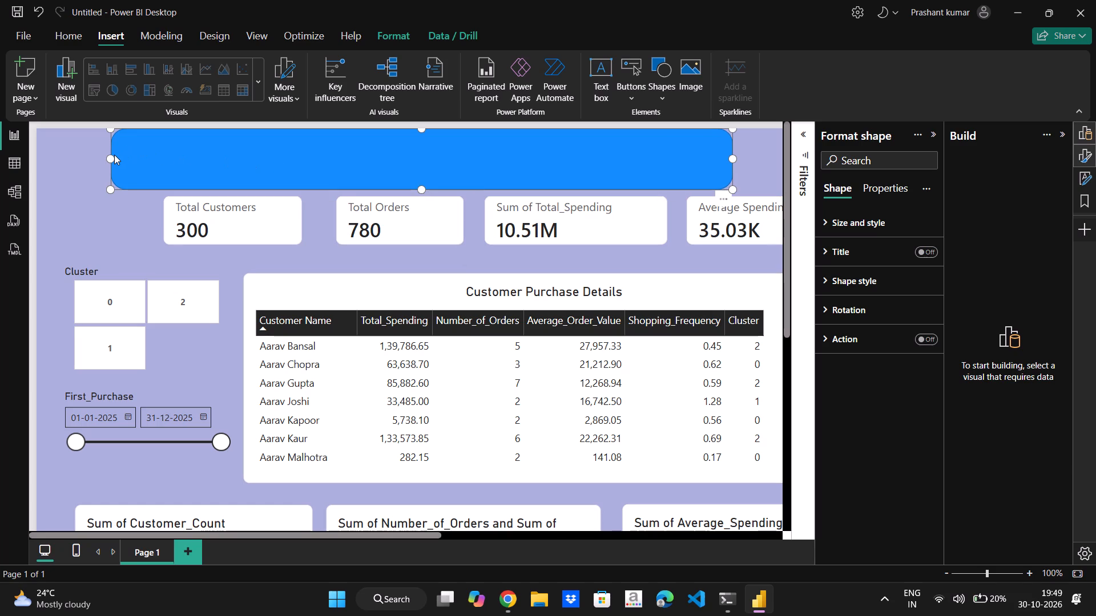
# Stretch the banner from the page's left edge towards its right edge, to a width of about 1246.
pyautogui.moveTo(111, 155); pyautogui.dragTo(27, 147)
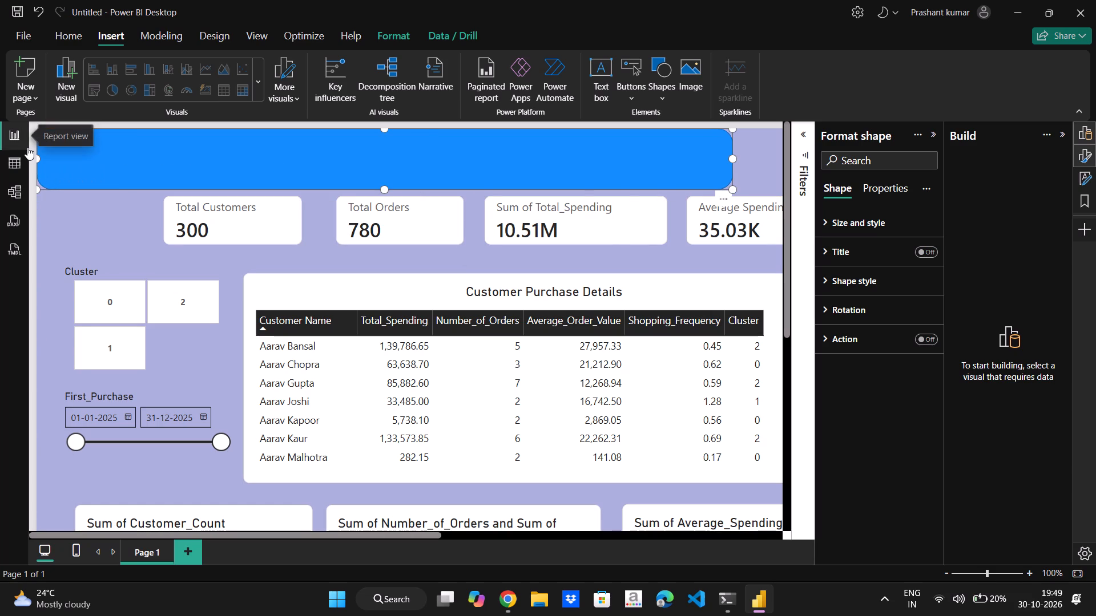
pyautogui.moveTo(731, 157); pyautogui.dragTo(792, 160)
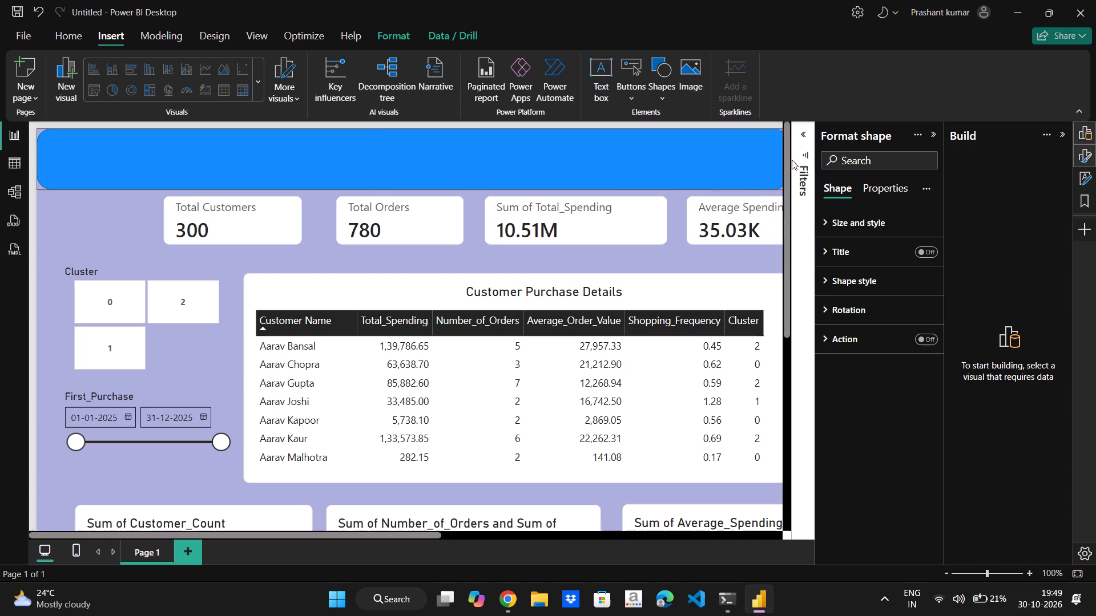
pyautogui.moveTo(792, 160); pyautogui.dragTo(895, 165)
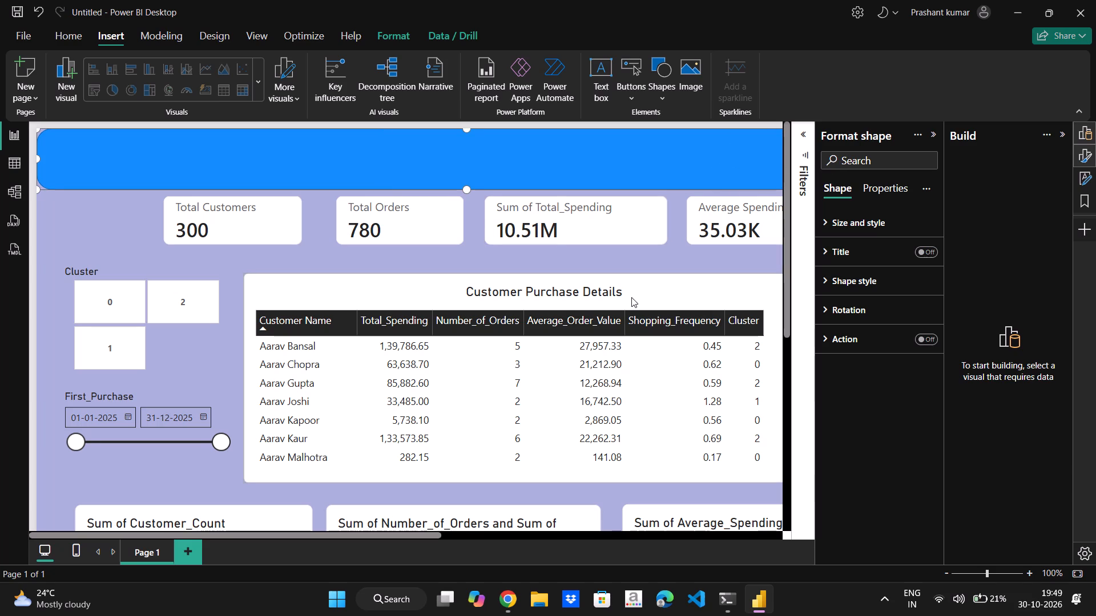
pyautogui.hscroll(-2, 631, 297)
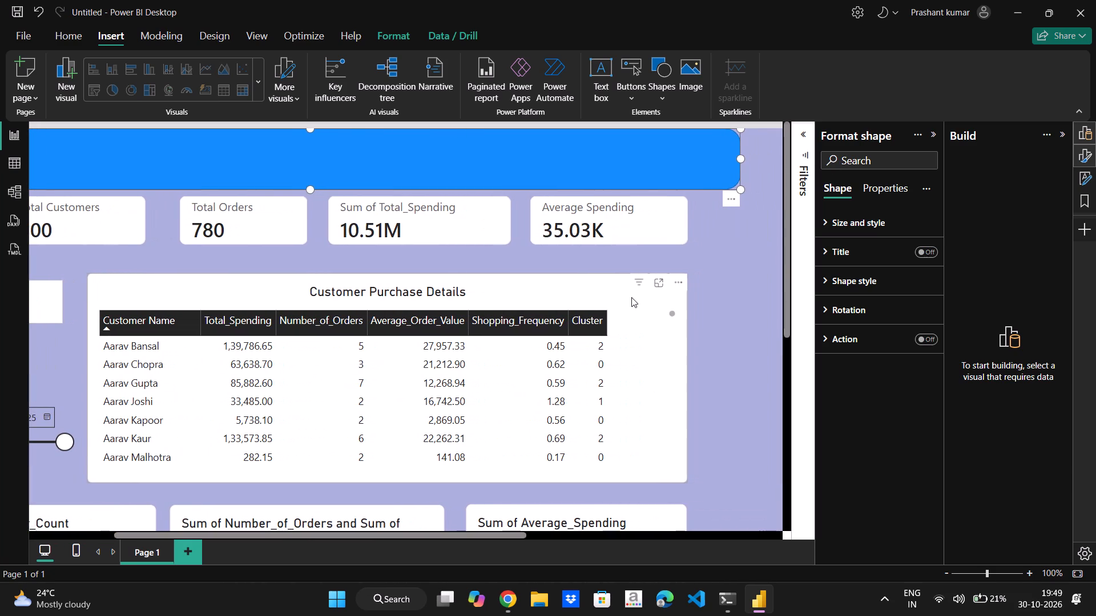
pyautogui.hscroll(-1, 631, 297)
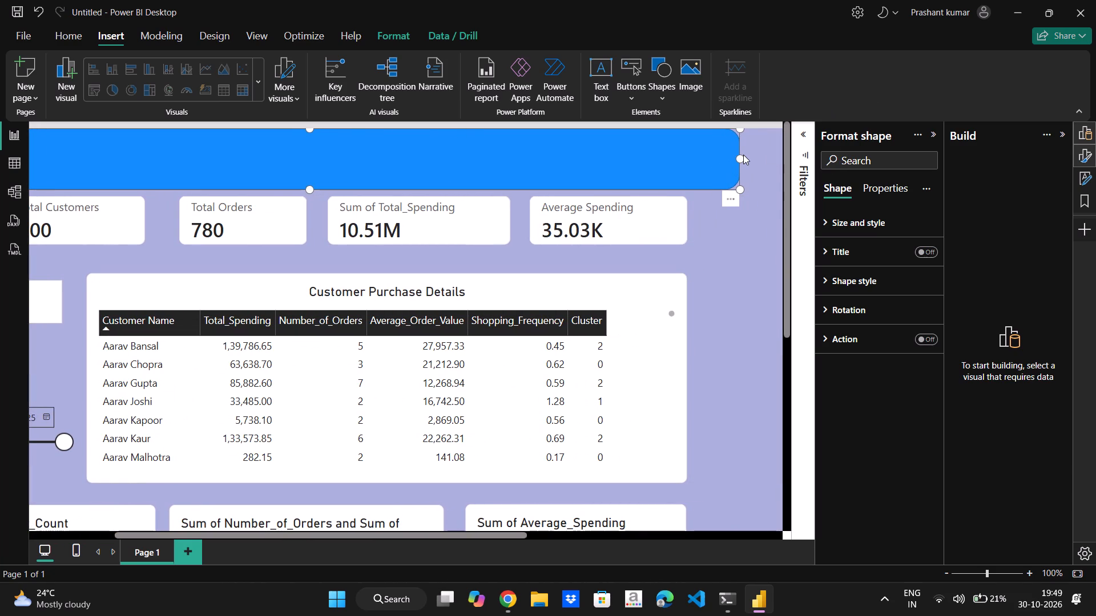
pyautogui.moveTo(743, 156); pyautogui.dragTo(771, 151)
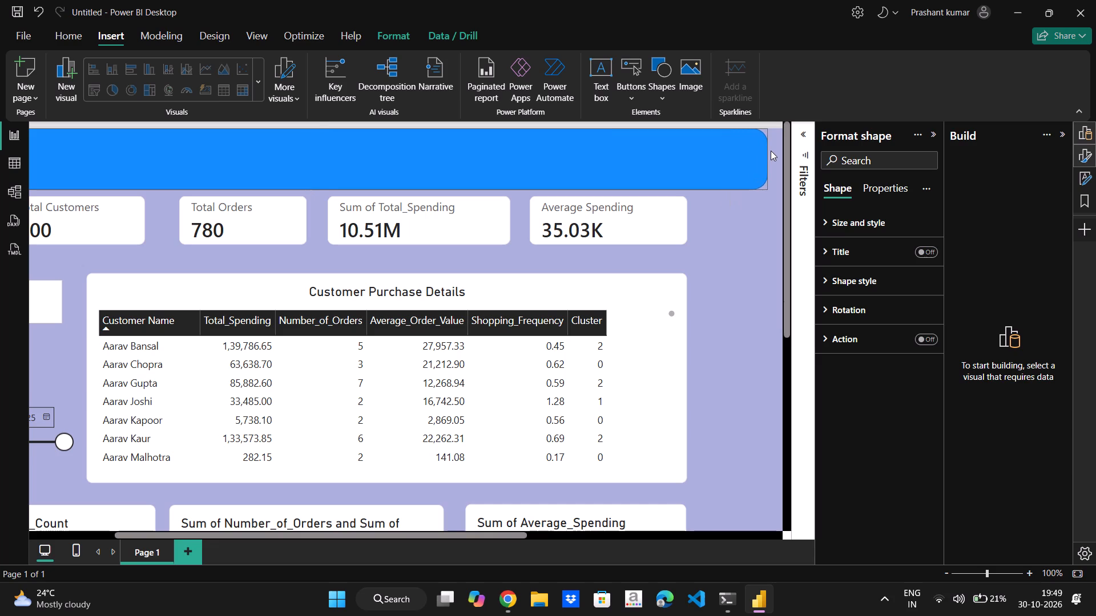
pyautogui.moveTo(771, 151); pyautogui.dragTo(771, 149)
pyautogui.hscroll(5, 660, 236)
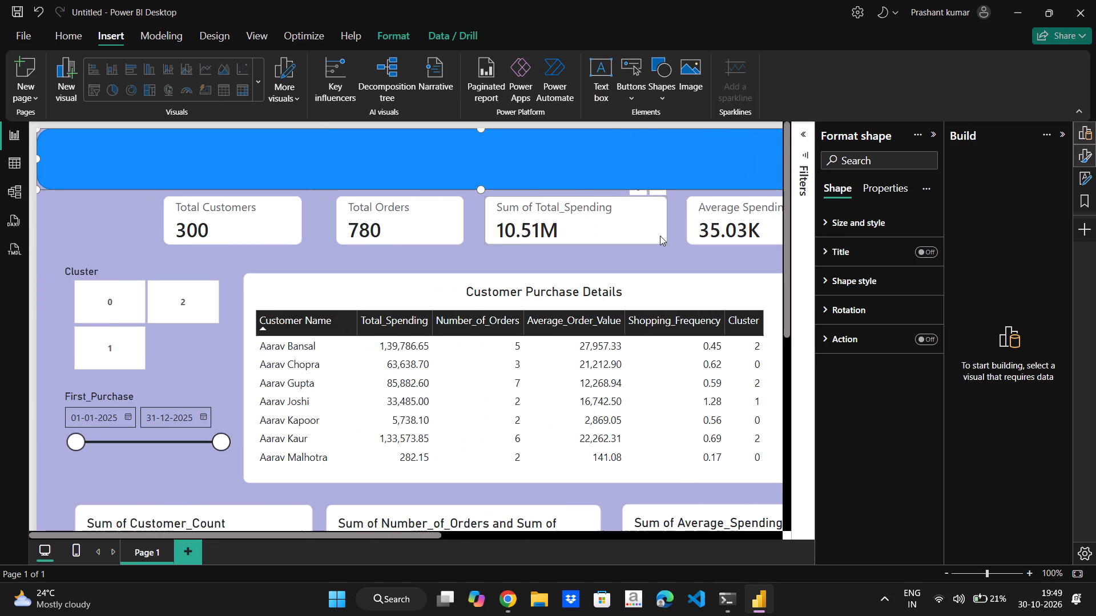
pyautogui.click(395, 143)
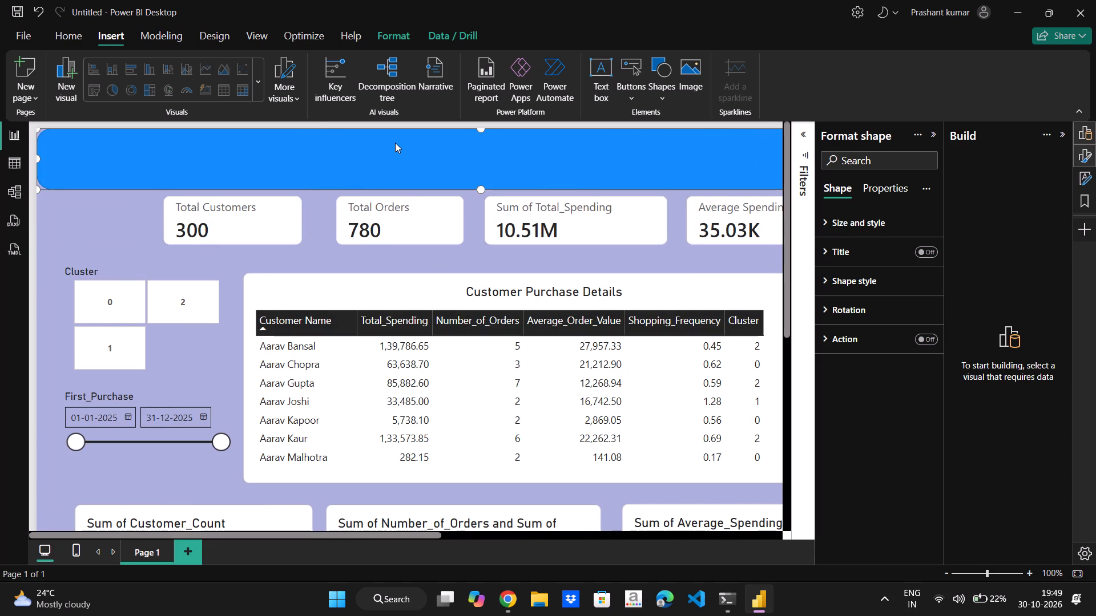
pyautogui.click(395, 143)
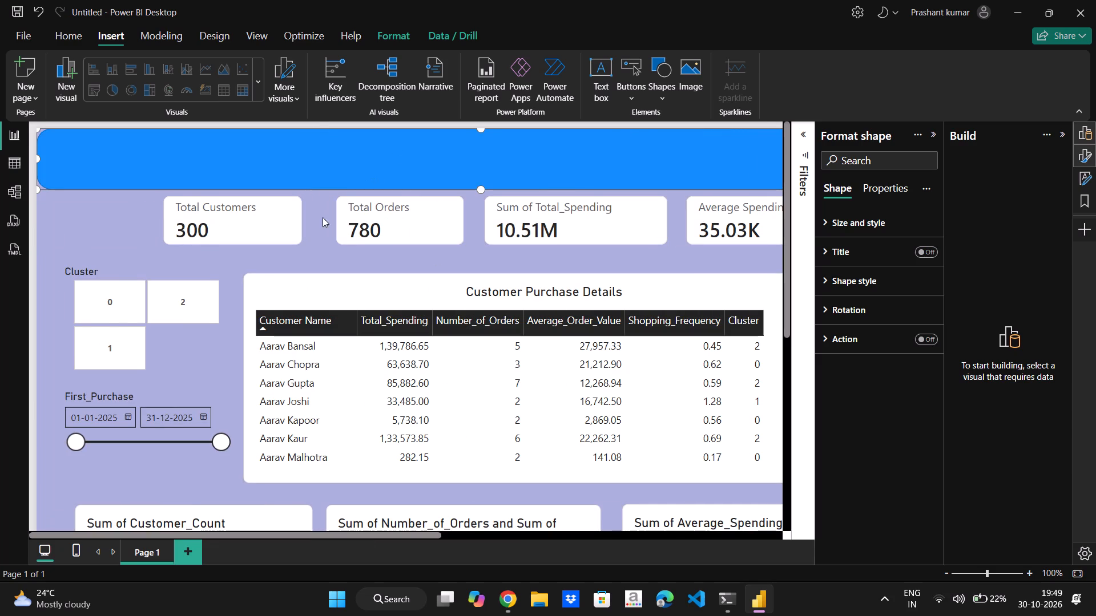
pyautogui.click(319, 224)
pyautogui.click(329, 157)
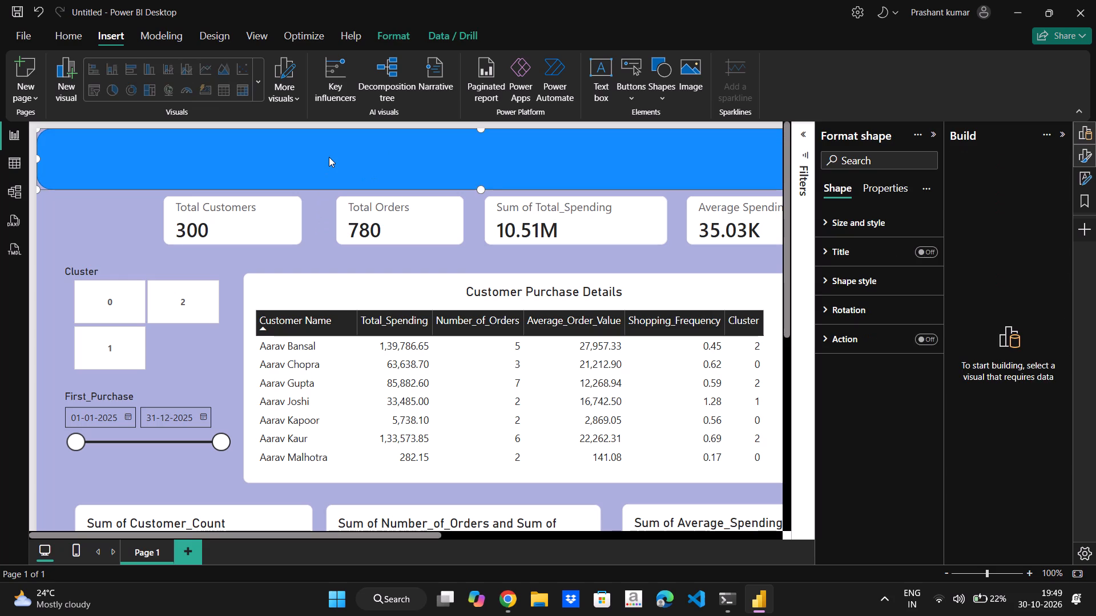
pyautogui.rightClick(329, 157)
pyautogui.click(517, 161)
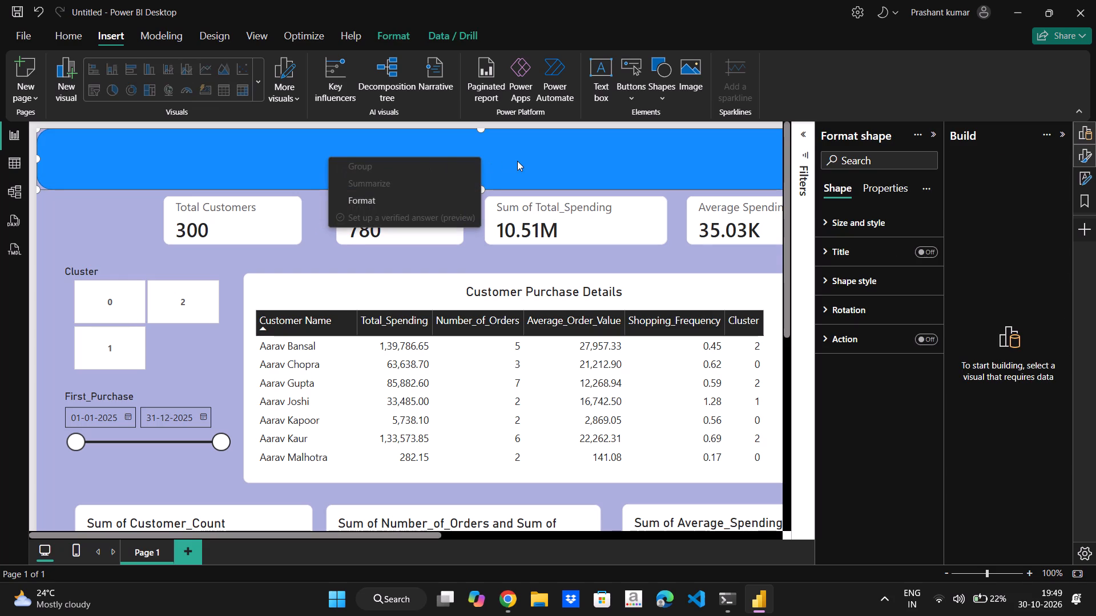
# Turn on the title for the banner shape.
pyautogui.click(845, 229)
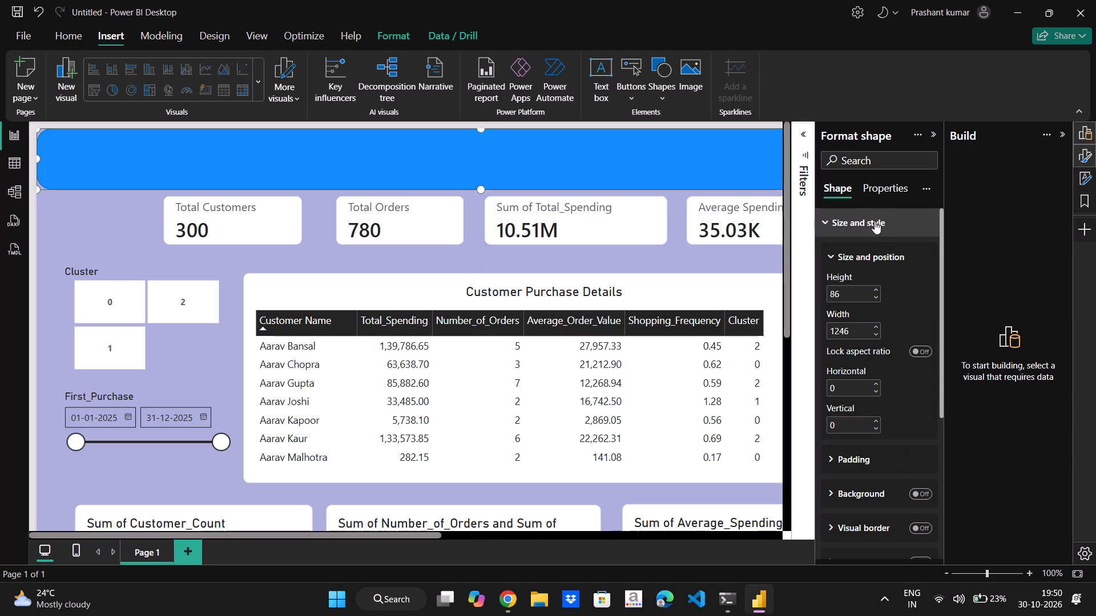
pyautogui.scroll(-2, 880, 311)
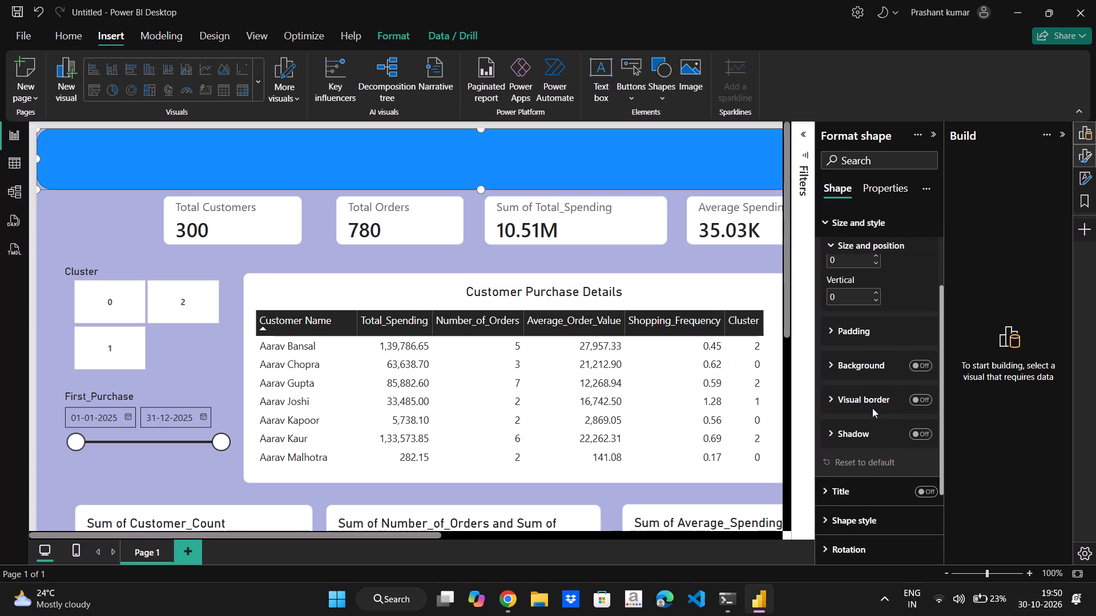
pyautogui.scroll(-1, 872, 408)
pyautogui.click(932, 417)
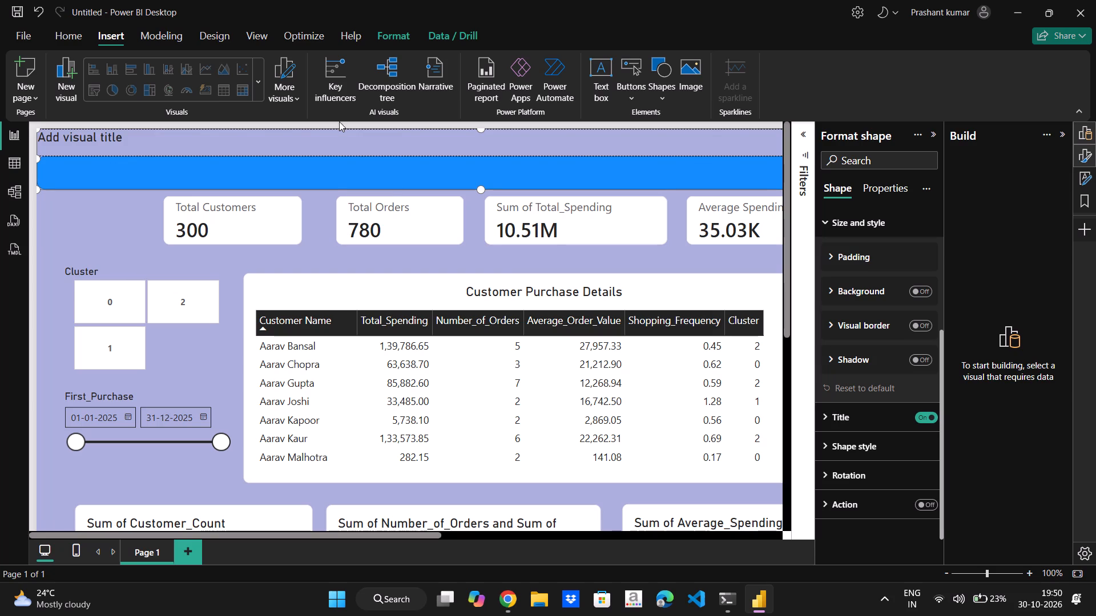
pyautogui.click(338, 150)
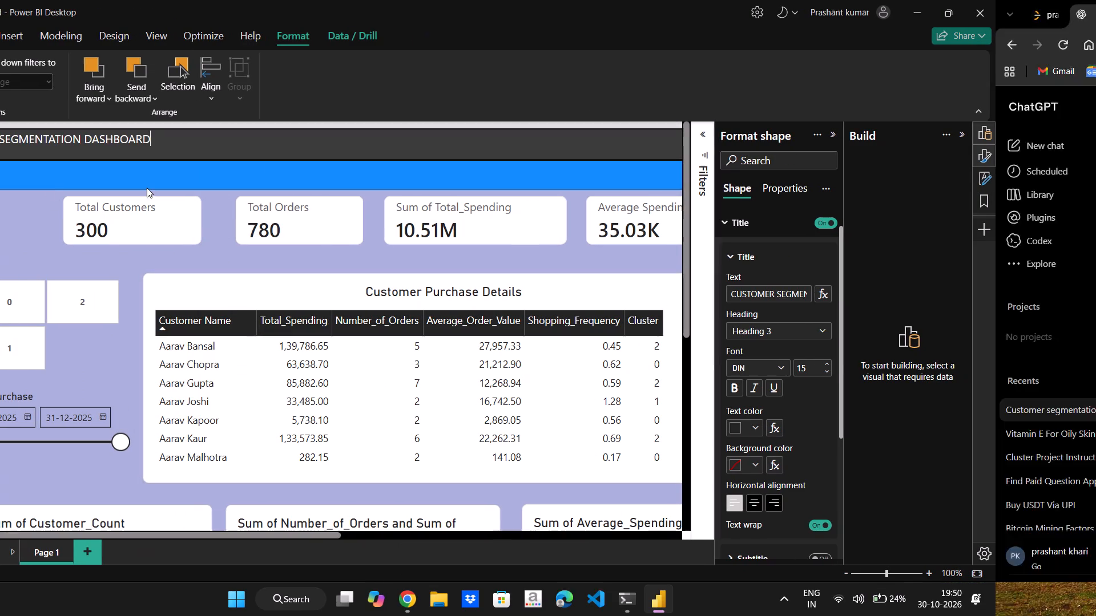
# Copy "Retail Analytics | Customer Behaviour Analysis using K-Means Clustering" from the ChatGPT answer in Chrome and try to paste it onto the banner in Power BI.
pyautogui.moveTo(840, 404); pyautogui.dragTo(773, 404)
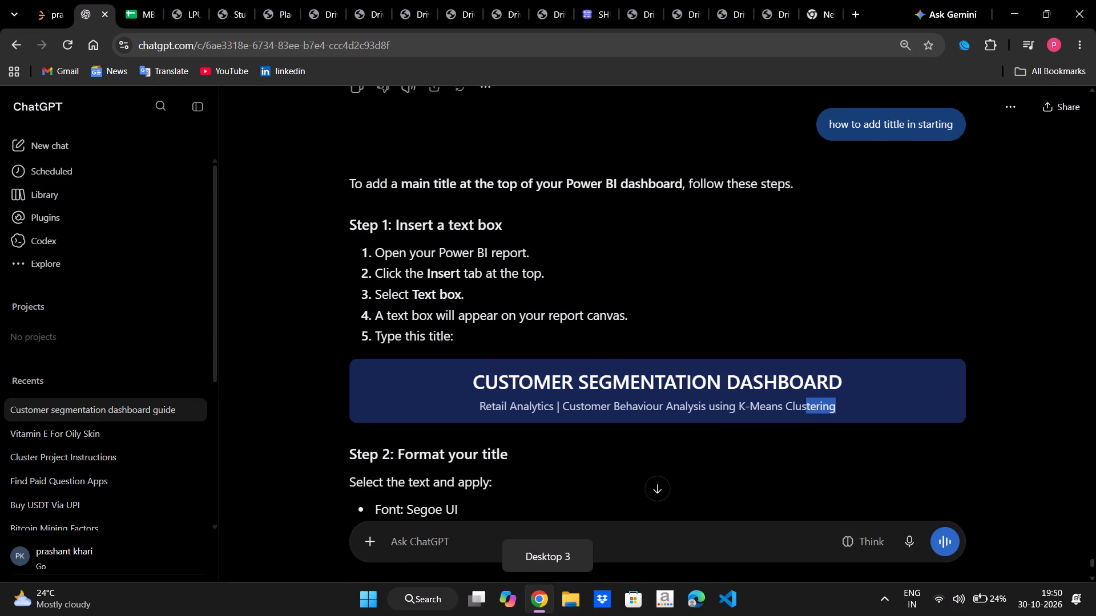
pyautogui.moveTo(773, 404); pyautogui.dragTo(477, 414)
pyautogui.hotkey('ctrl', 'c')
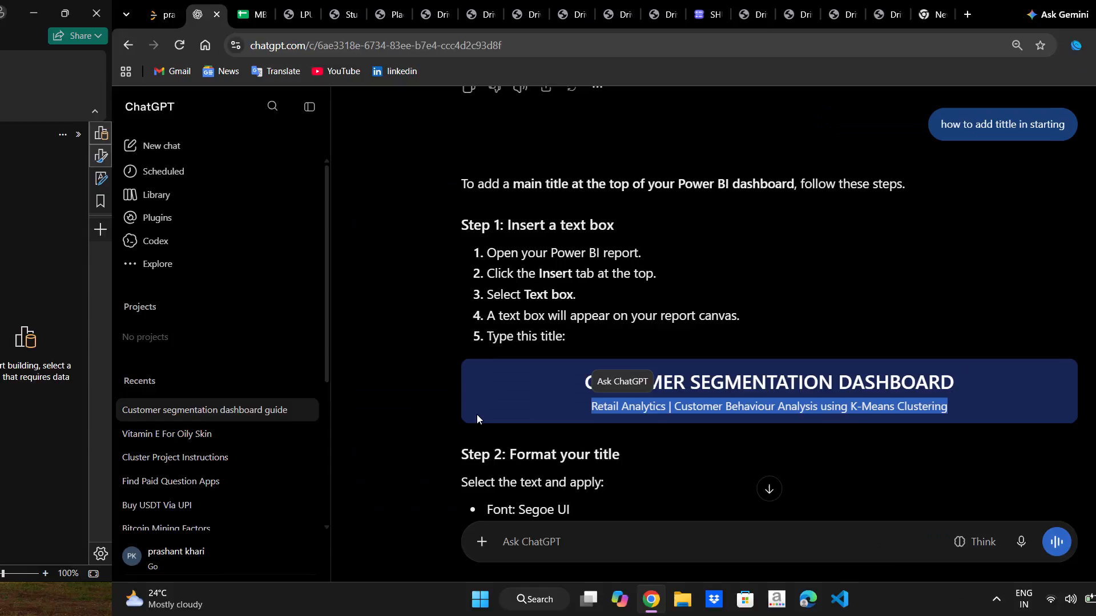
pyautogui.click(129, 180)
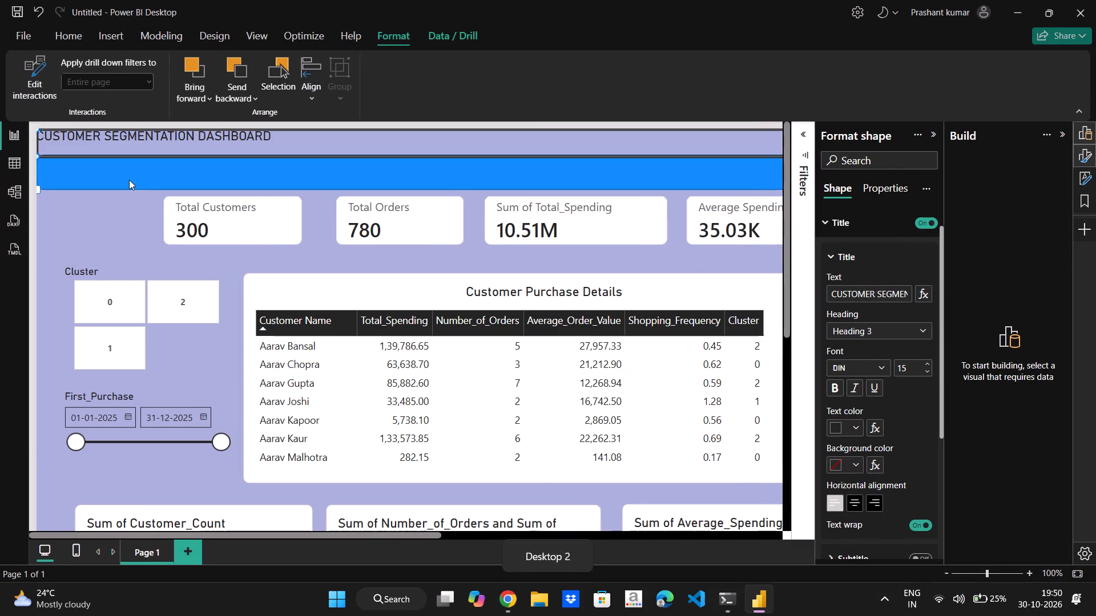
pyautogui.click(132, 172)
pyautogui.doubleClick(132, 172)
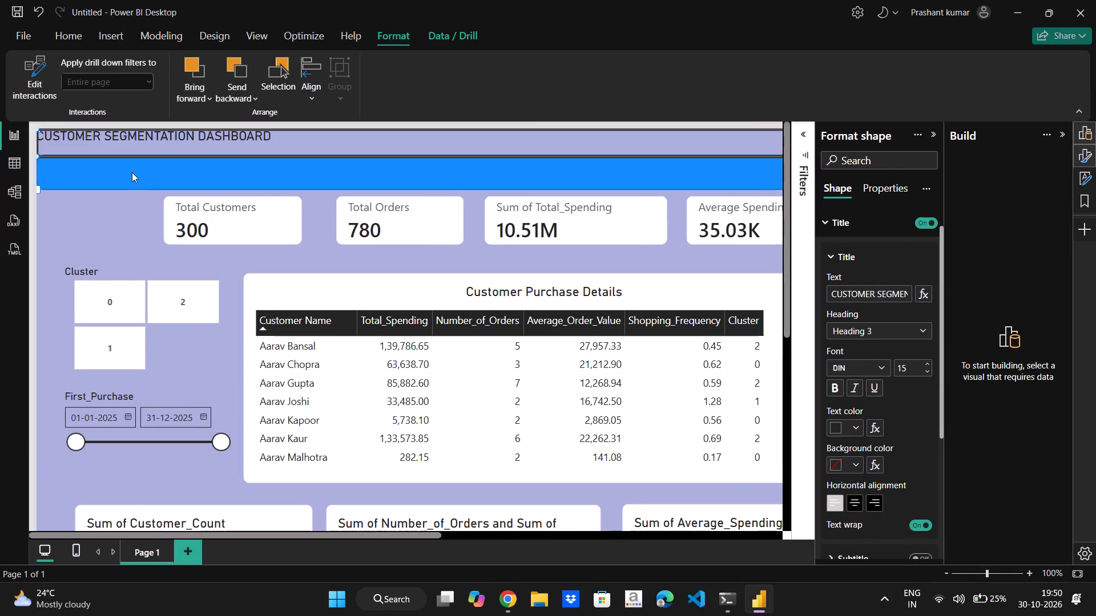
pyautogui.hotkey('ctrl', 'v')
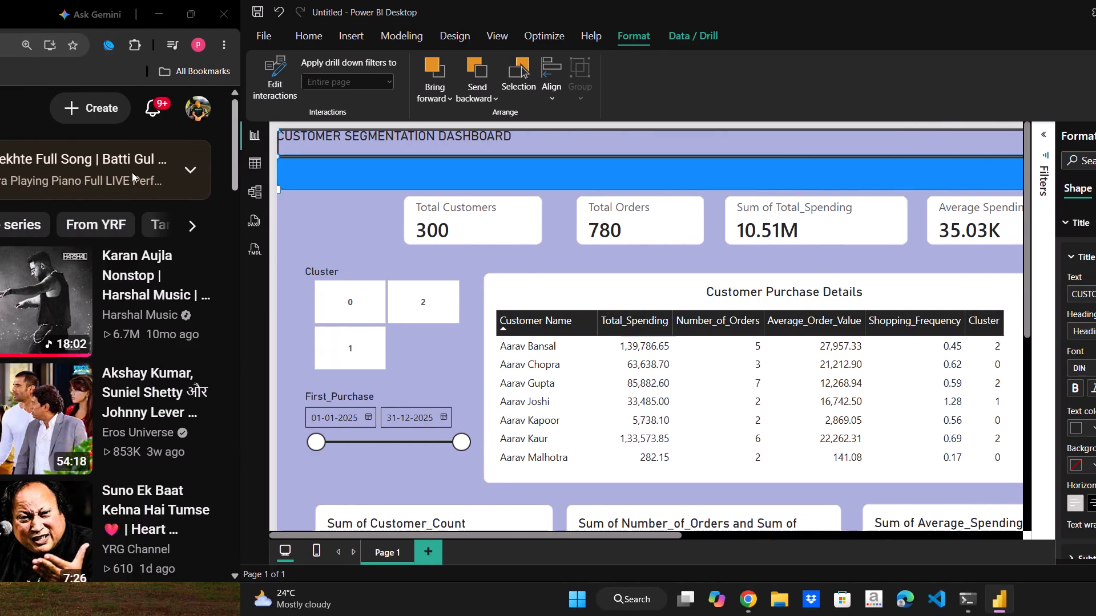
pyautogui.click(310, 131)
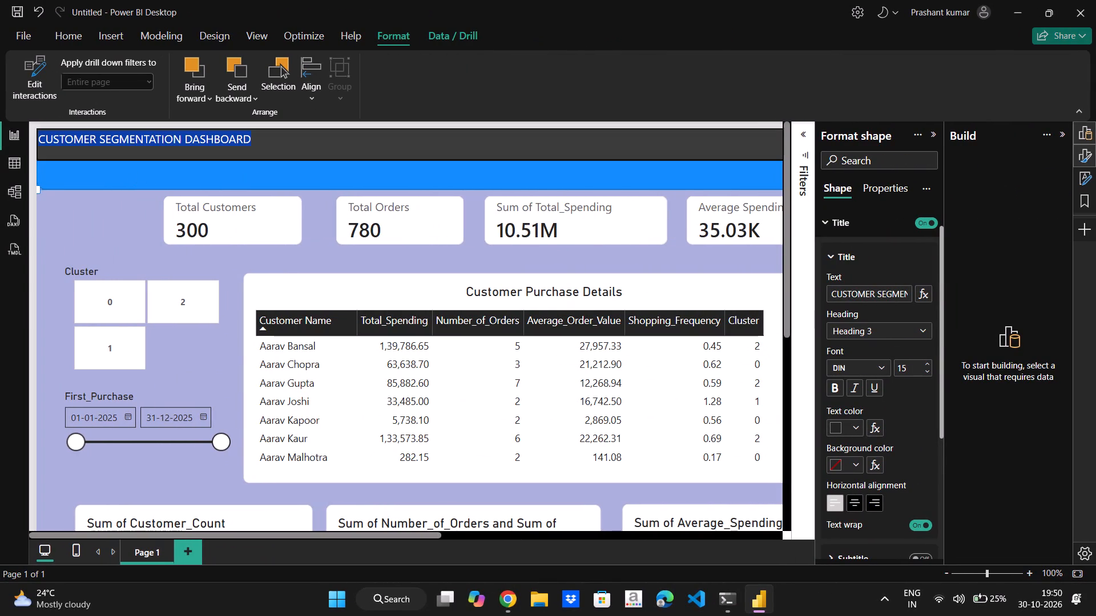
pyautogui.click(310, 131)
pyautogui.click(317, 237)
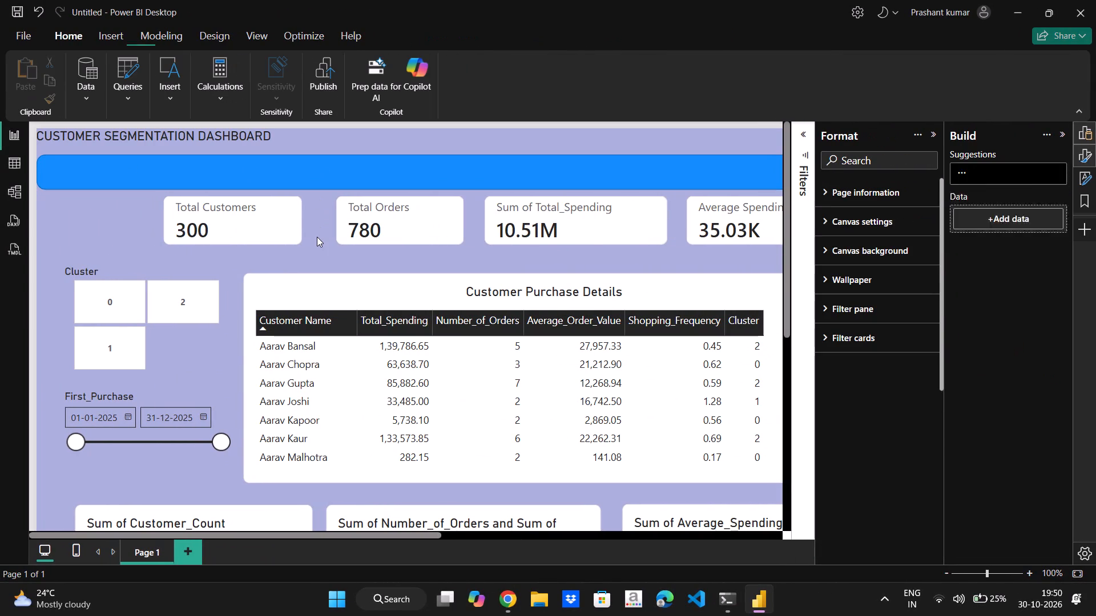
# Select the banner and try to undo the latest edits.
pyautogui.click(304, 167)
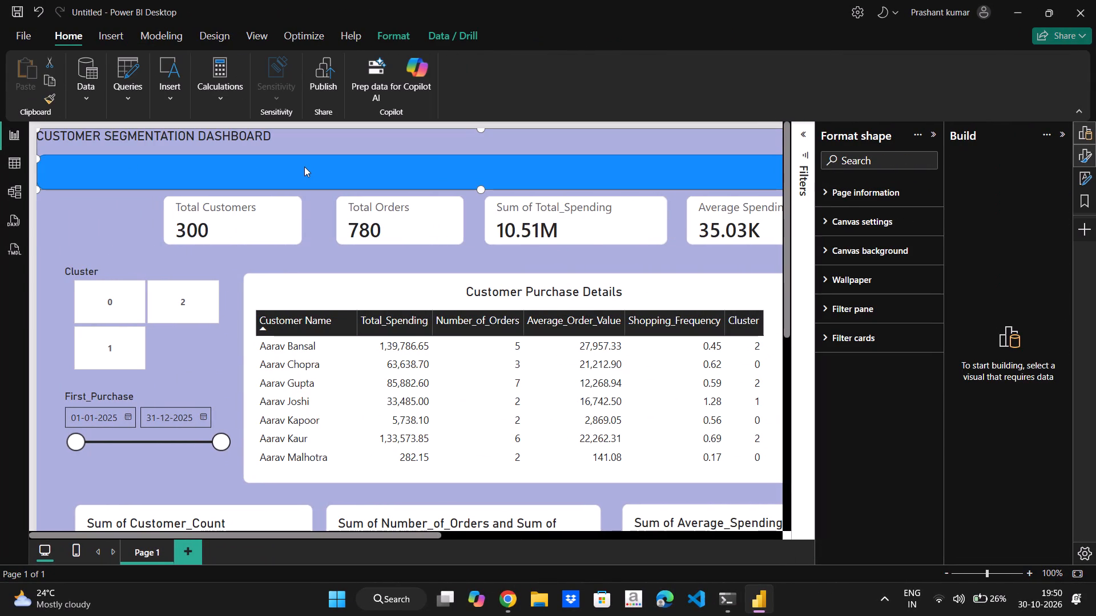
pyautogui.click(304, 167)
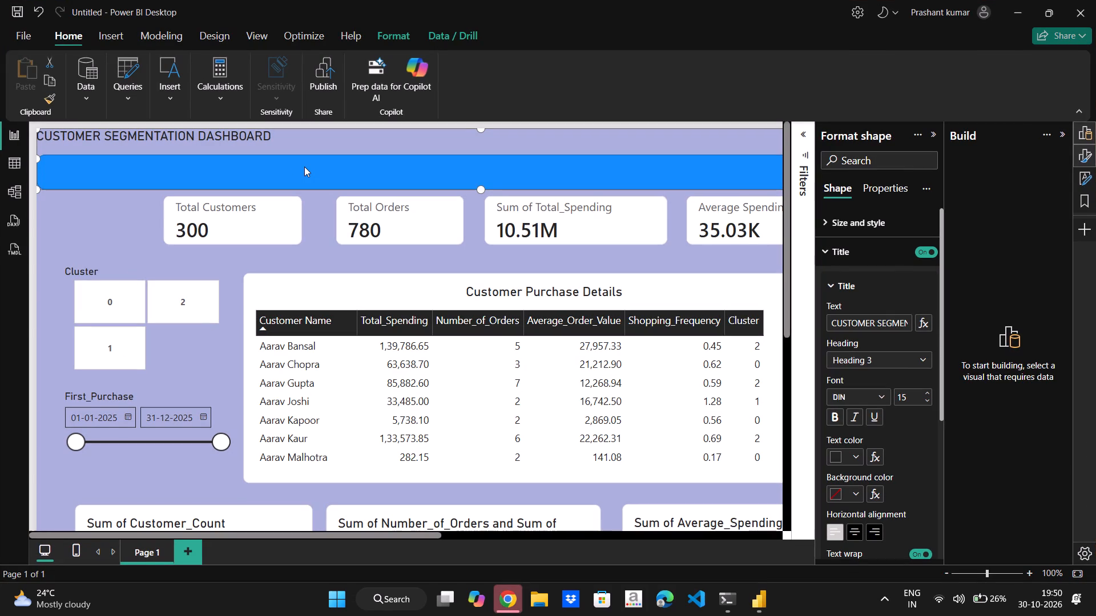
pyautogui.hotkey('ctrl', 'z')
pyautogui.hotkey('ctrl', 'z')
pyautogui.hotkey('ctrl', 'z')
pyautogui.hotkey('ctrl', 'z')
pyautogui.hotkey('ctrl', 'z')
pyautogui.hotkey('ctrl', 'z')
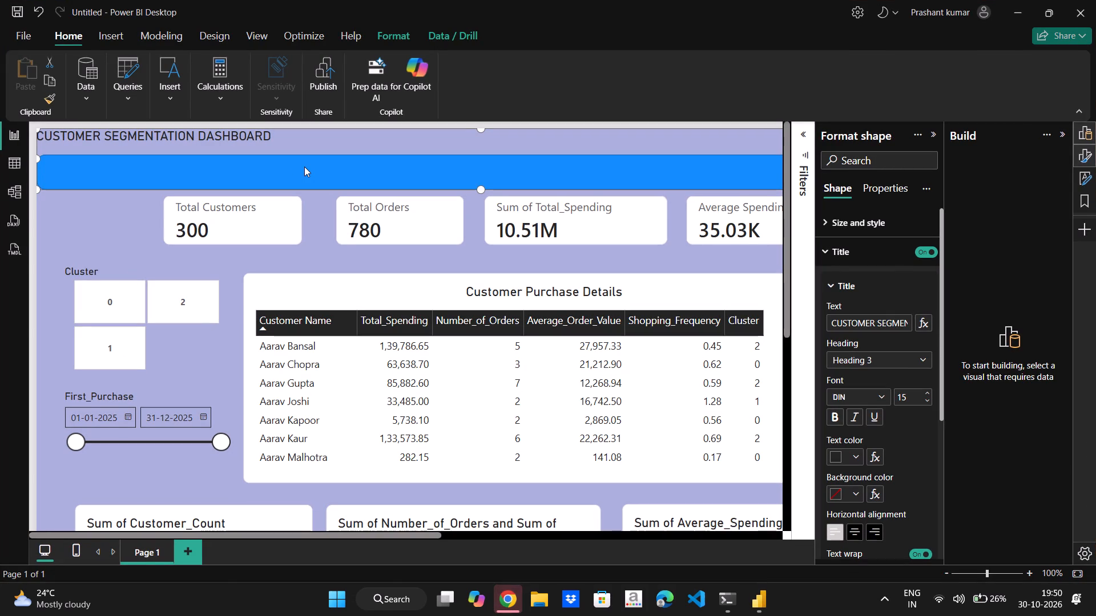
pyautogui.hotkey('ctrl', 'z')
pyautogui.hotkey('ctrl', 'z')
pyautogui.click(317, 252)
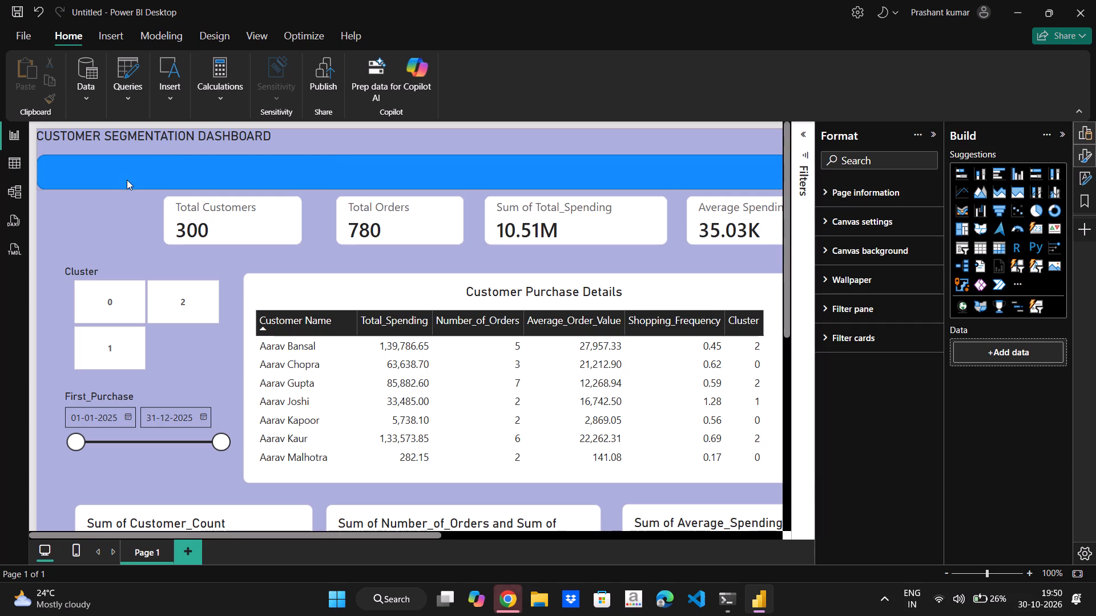
# Collapse the formatting and visual-building panes to give the report canvas more room.
pyautogui.hscroll(-1, 298, 299)
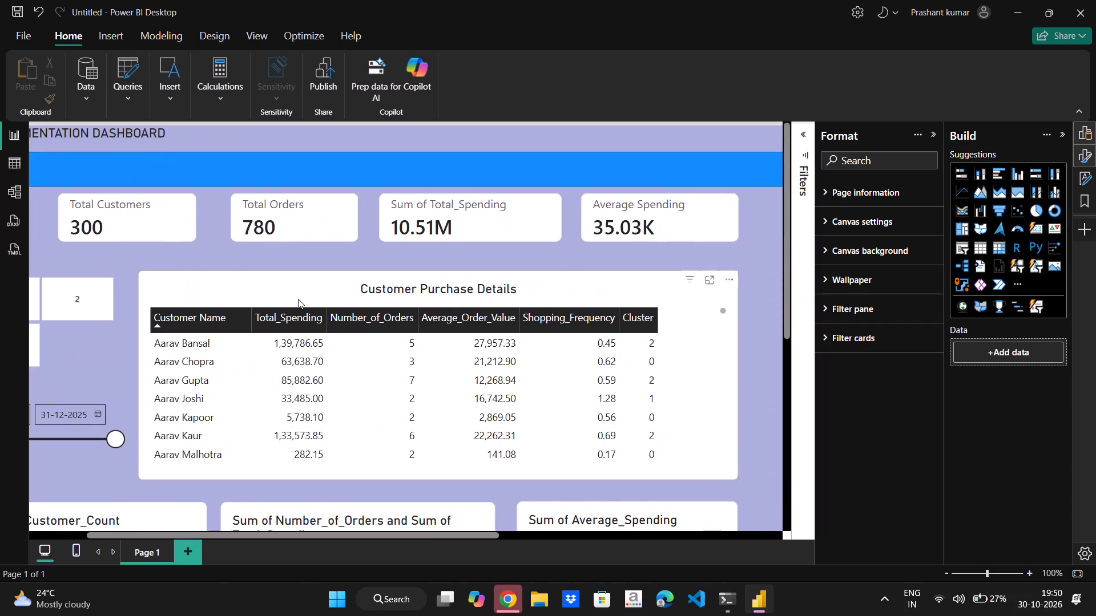
pyautogui.click(797, 131)
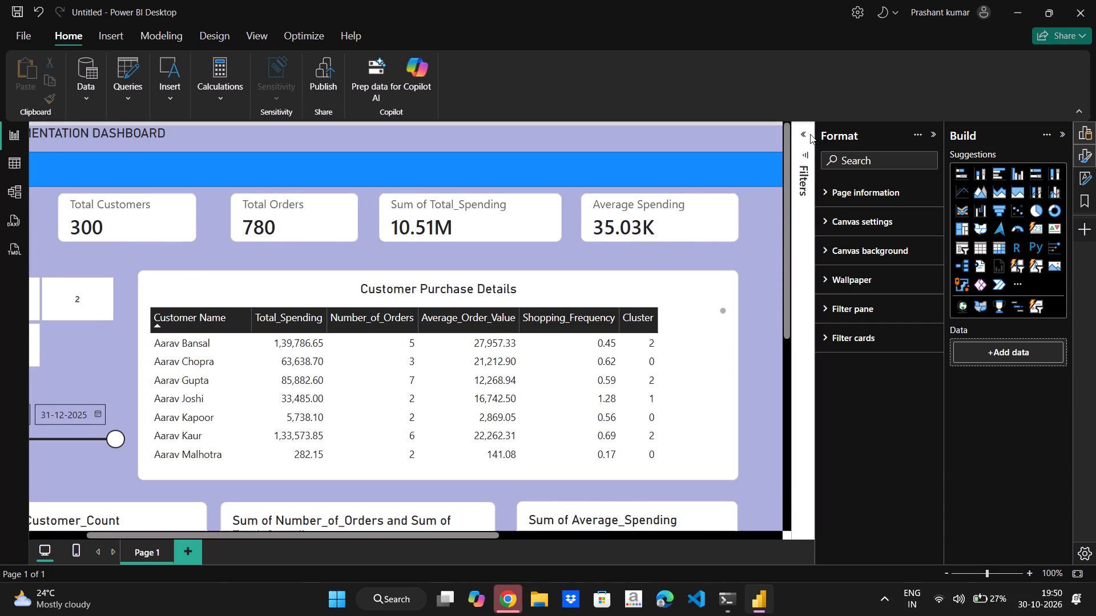
pyautogui.click(810, 134)
pyautogui.click(805, 133)
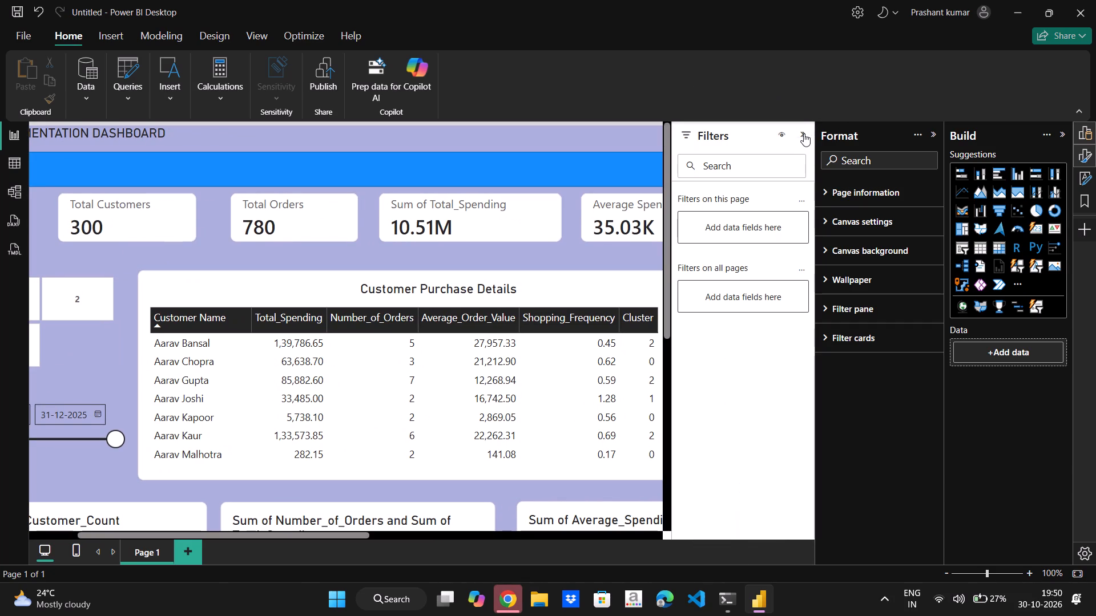
pyautogui.click(804, 133)
pyautogui.click(928, 132)
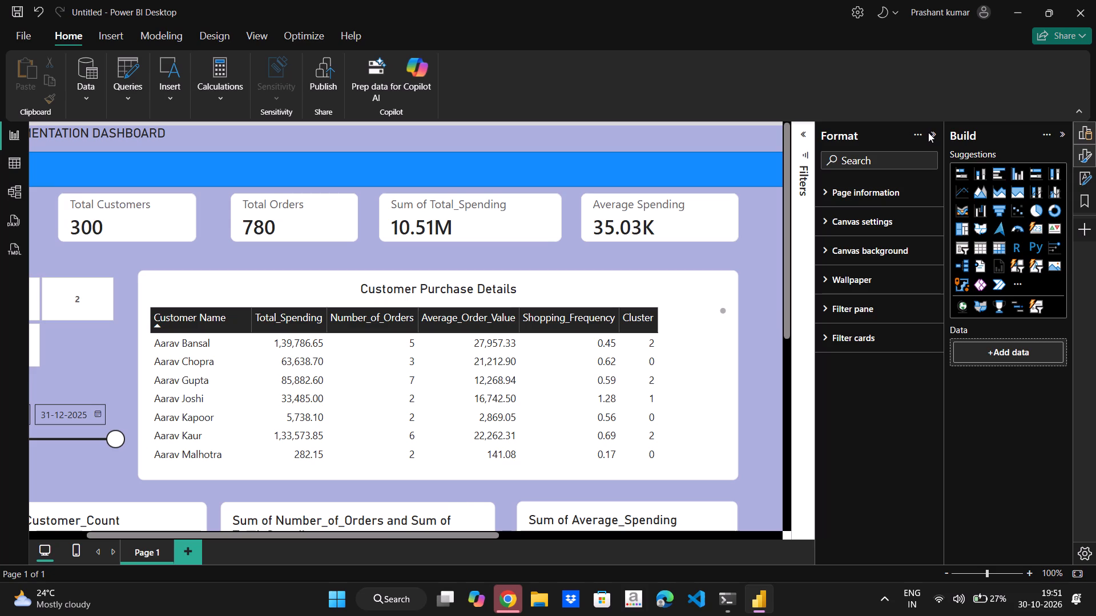
pyautogui.click(933, 131)
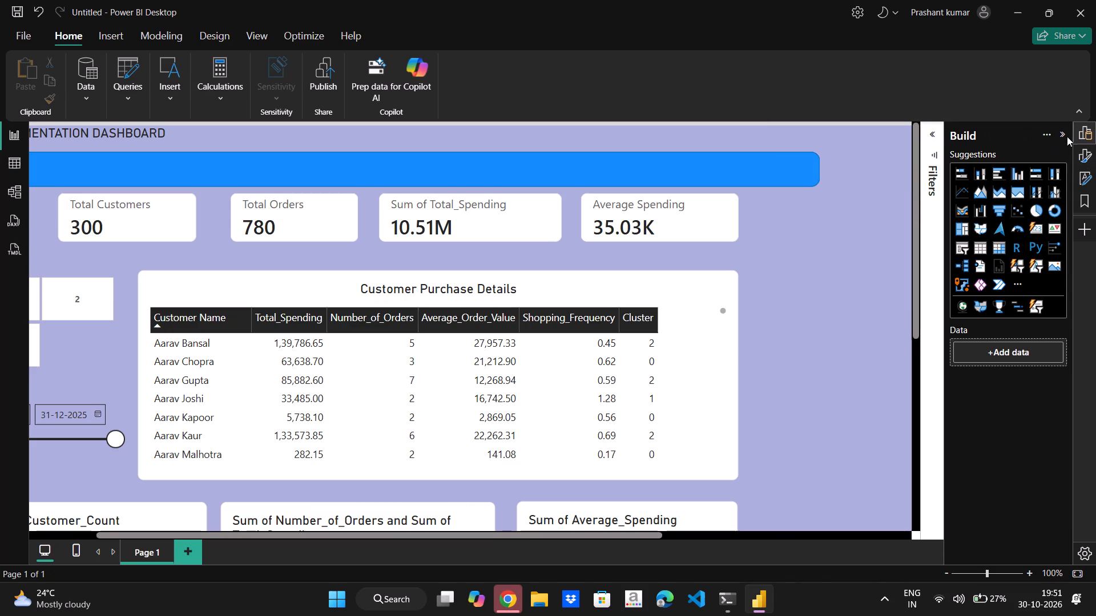
pyautogui.click(1066, 136)
pyautogui.hscroll(5, 762, 201)
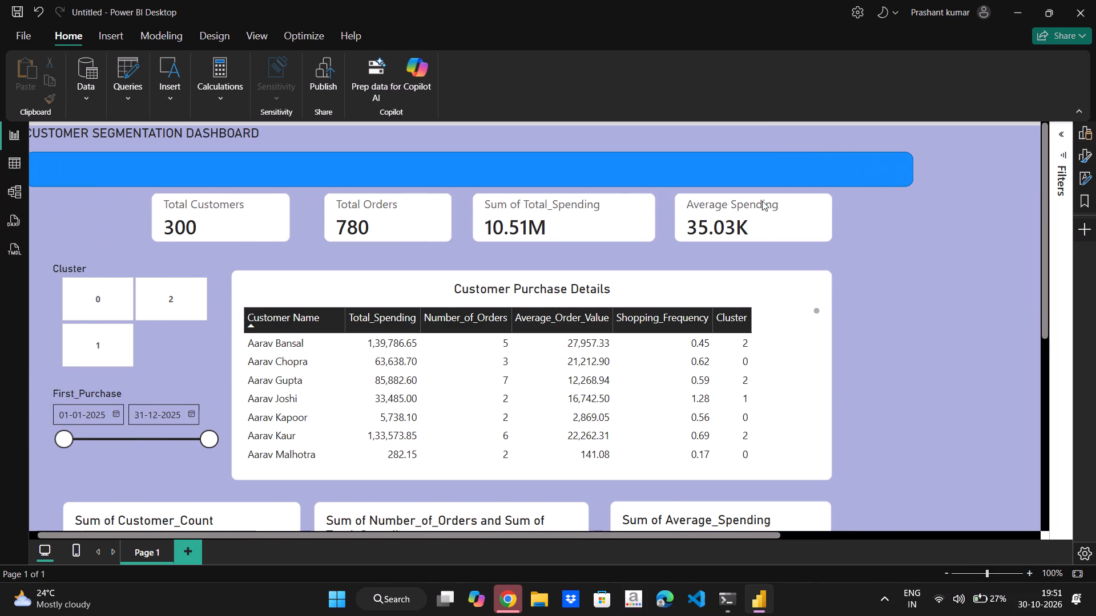
# Shorten the banner from its right end so it extends slightly past the Average Spending card.
pyautogui.click(190, 131)
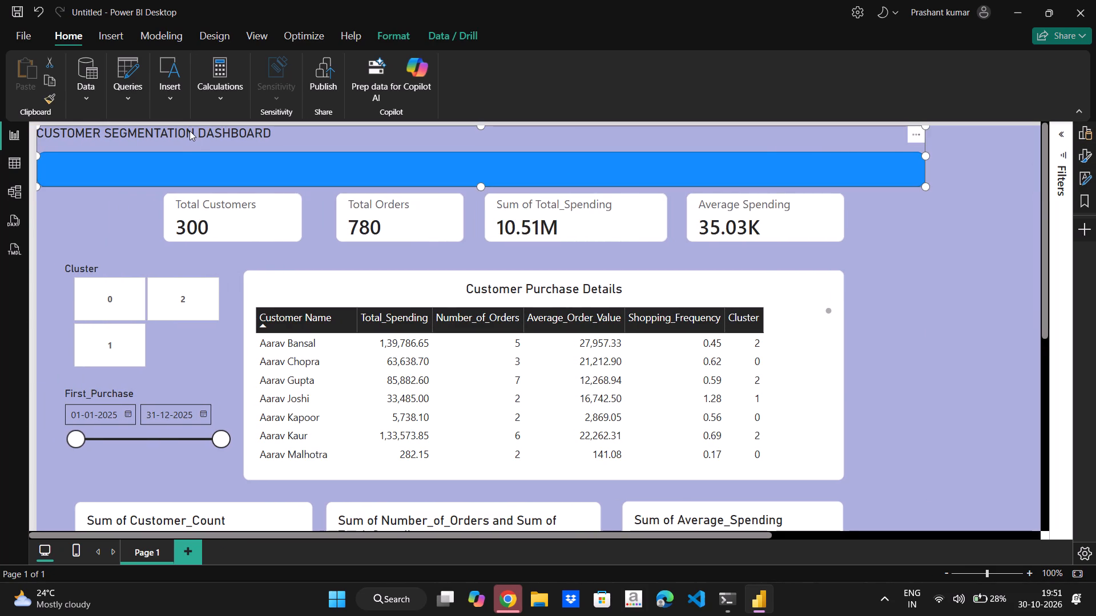
pyautogui.click(916, 133)
pyautogui.click(910, 140)
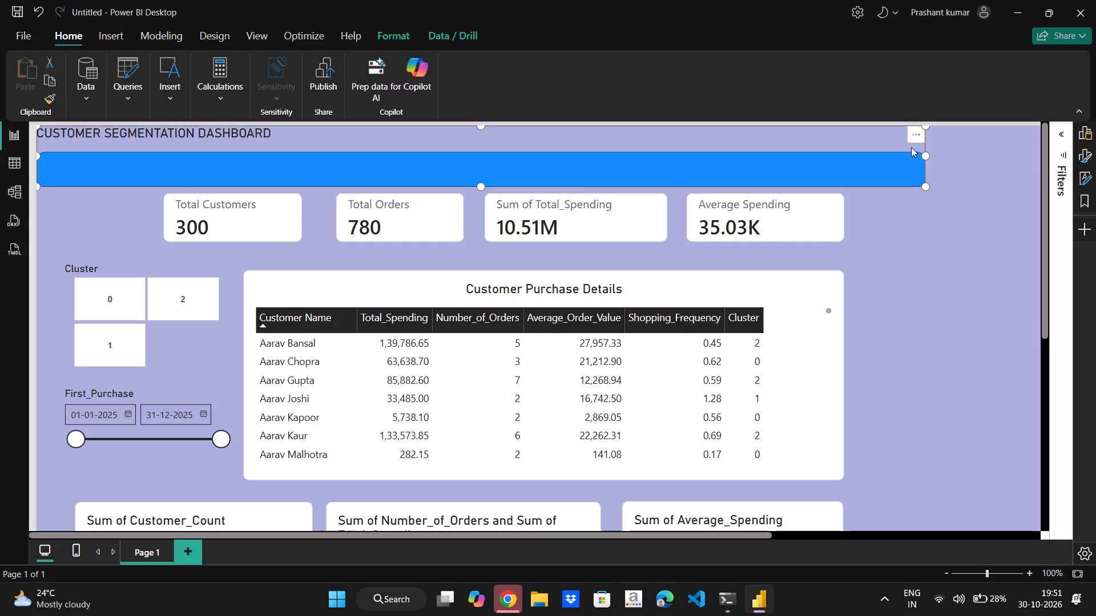
pyautogui.click(912, 165)
pyautogui.click(915, 136)
pyautogui.moveTo(929, 156); pyautogui.dragTo(815, 162)
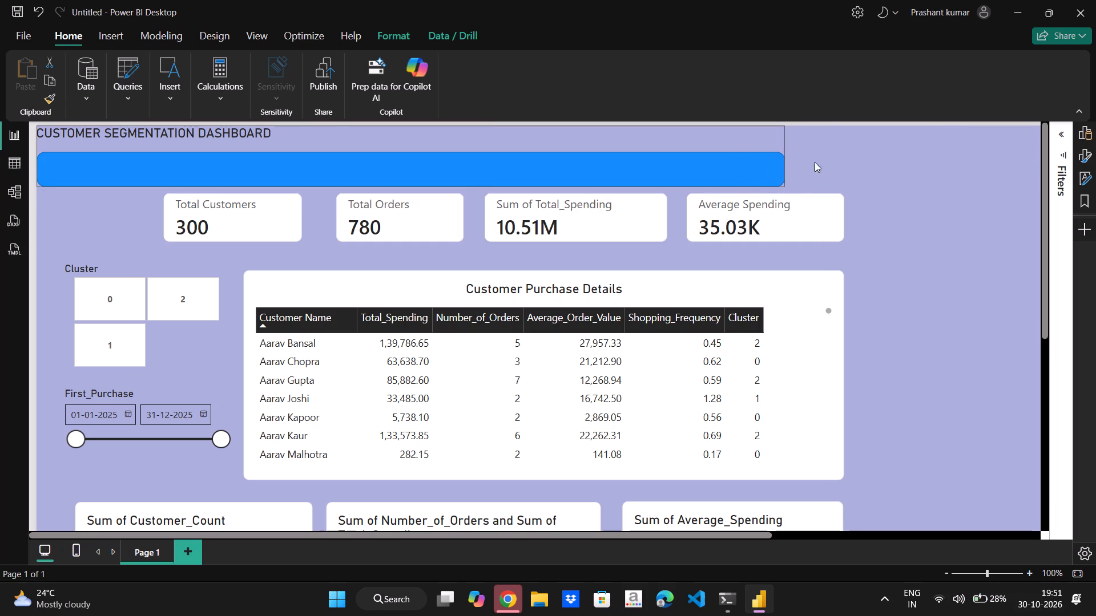
pyautogui.moveTo(815, 162); pyautogui.dragTo(896, 156)
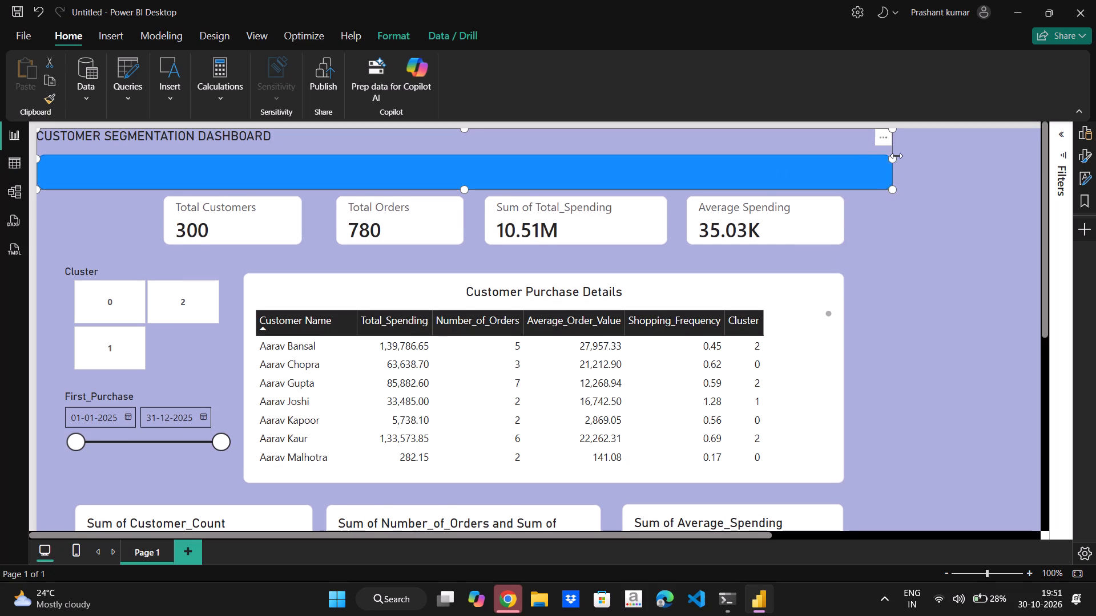
# Center the banner's "CUSTOMER SEGMENTATION DASHBOARD" title horizontally.
pyautogui.click(825, 133)
pyautogui.click(359, 130)
pyautogui.tripleClick(316, 137)
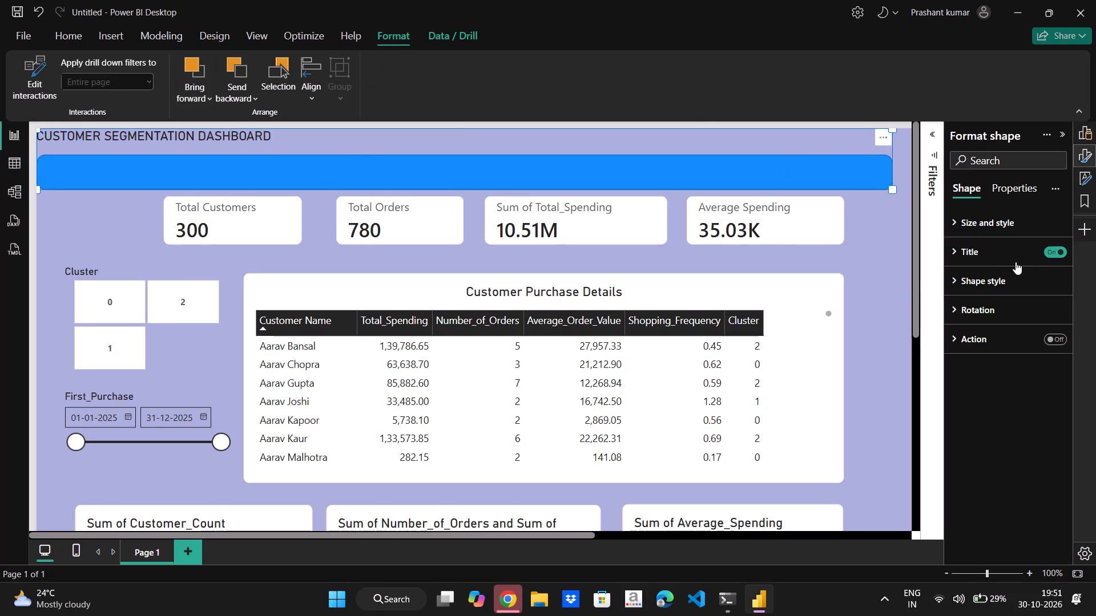
pyautogui.click(1055, 249)
pyautogui.click(1055, 249)
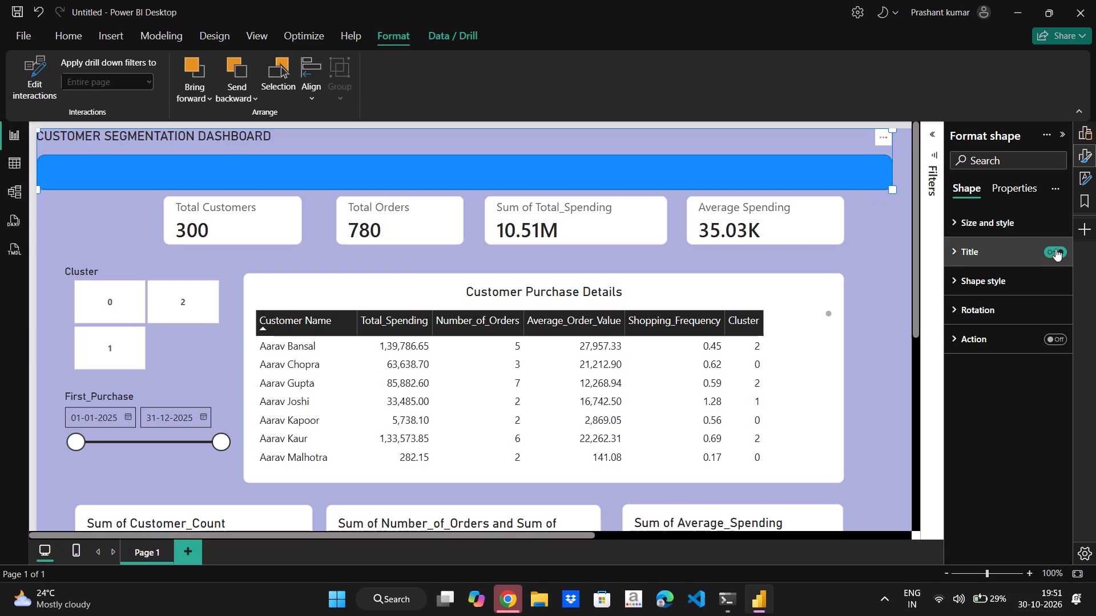
pyautogui.click(934, 254)
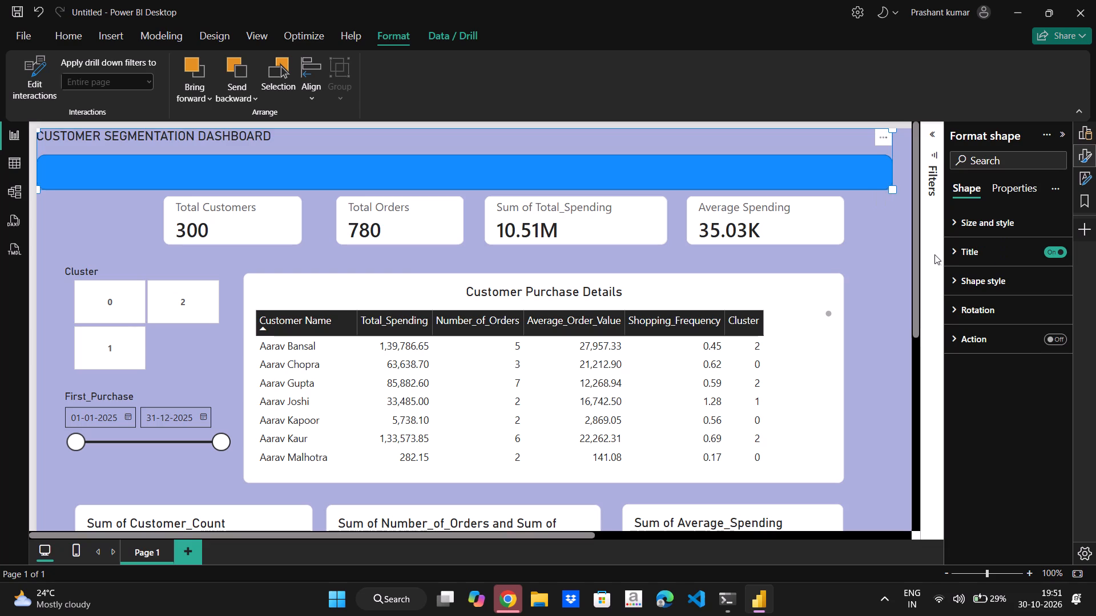
pyautogui.click(953, 254)
pyautogui.scroll(-1, 1015, 315)
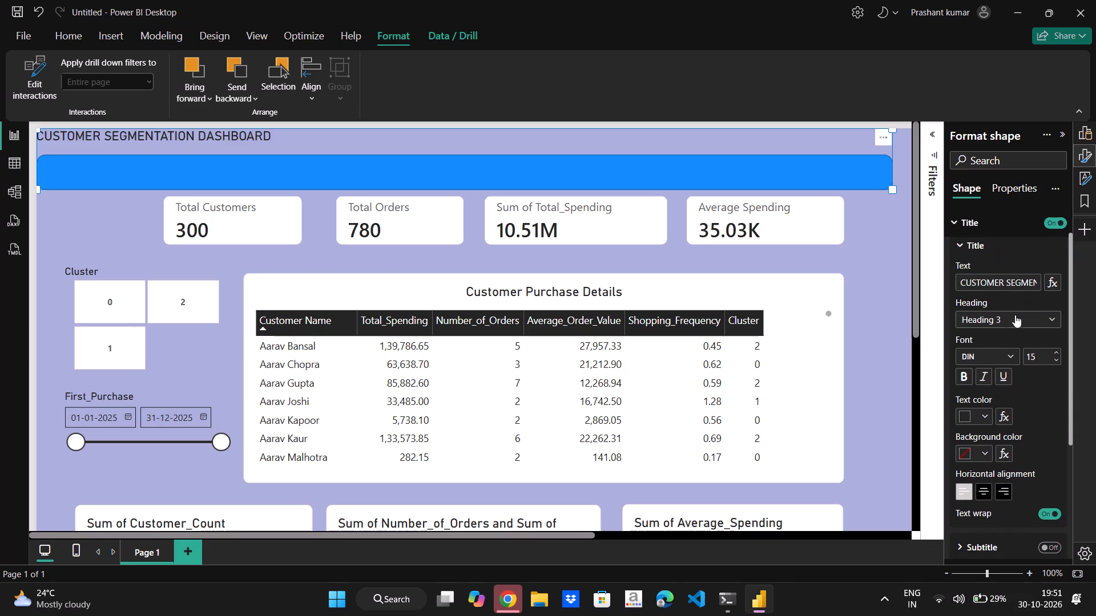
pyautogui.scroll(-1, 1015, 315)
pyautogui.click(984, 487)
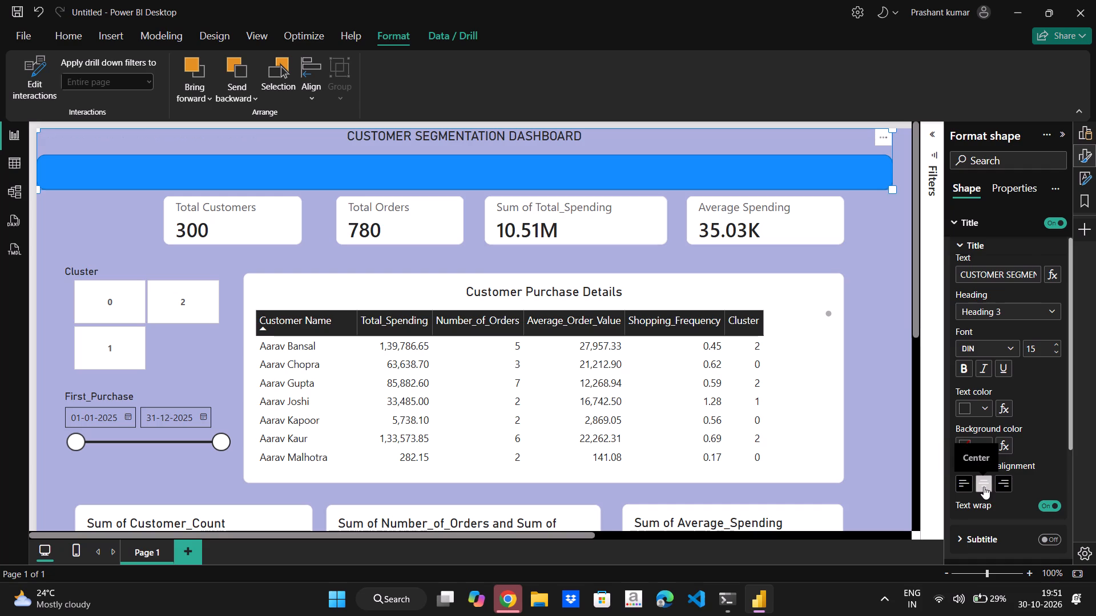
# Set the banner title's font size to 26.
pyautogui.click(1054, 342)
pyautogui.doubleClick(1054, 342)
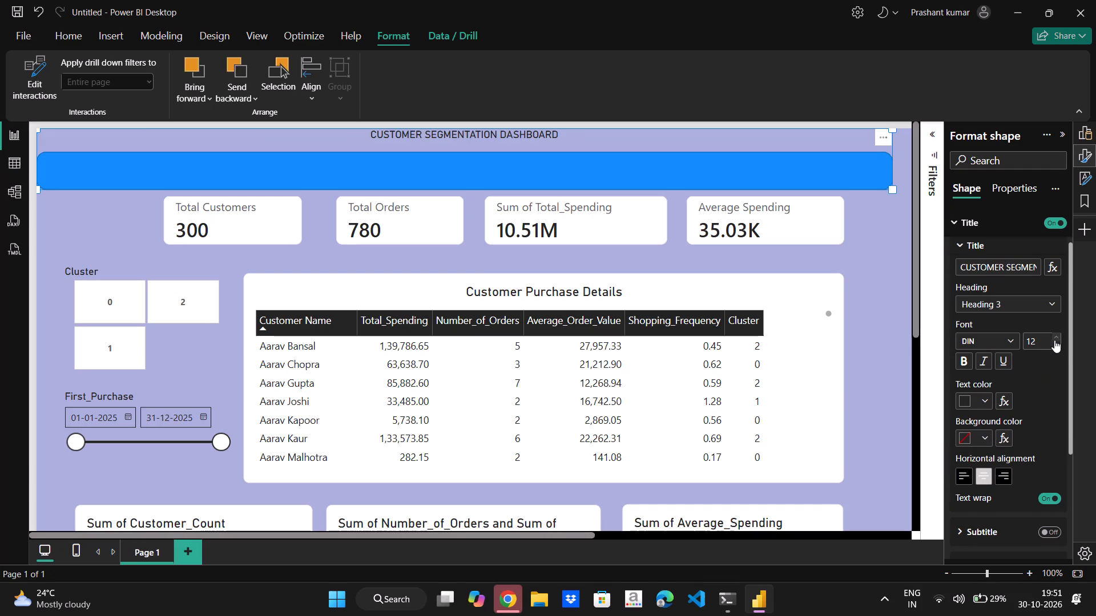
pyautogui.tripleClick(1058, 336)
pyautogui.tripleClick(1058, 336)
pyautogui.tripleClick(1058, 336)
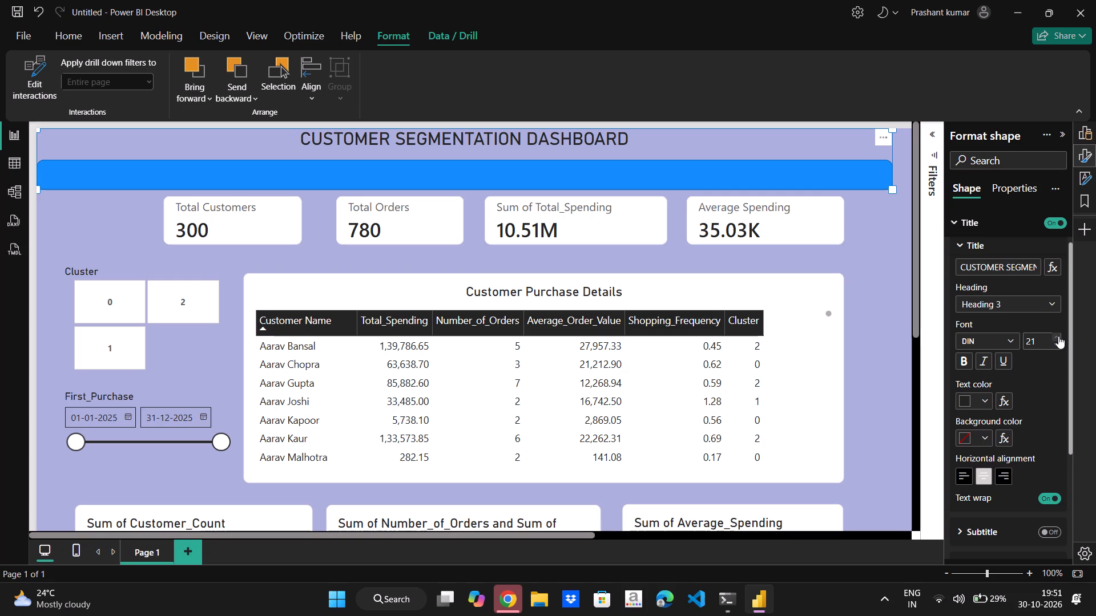
pyautogui.doubleClick(1058, 336)
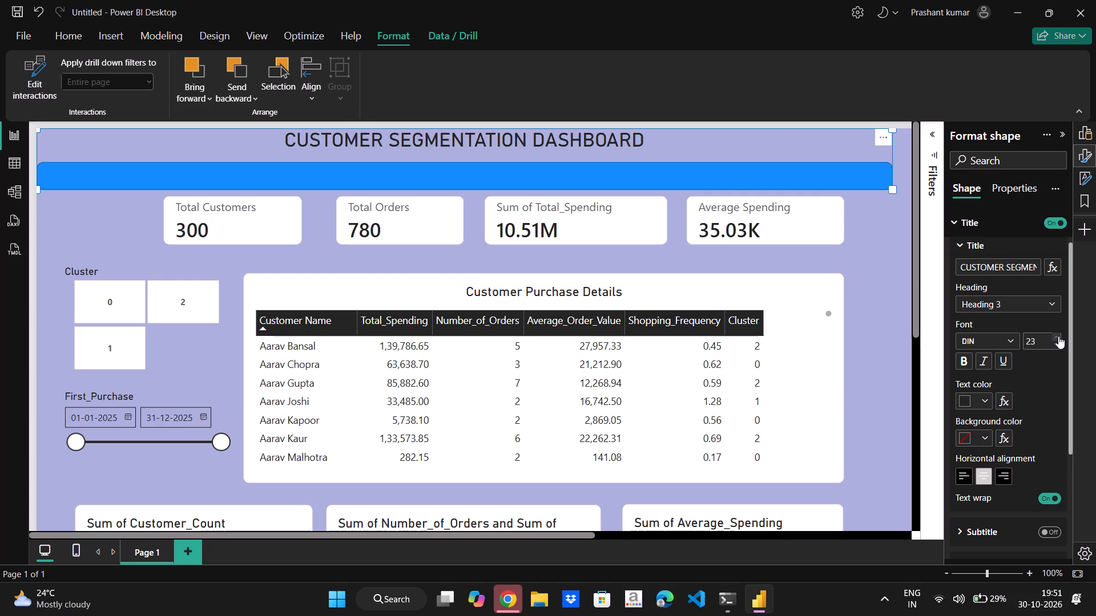
pyautogui.tripleClick(1058, 336)
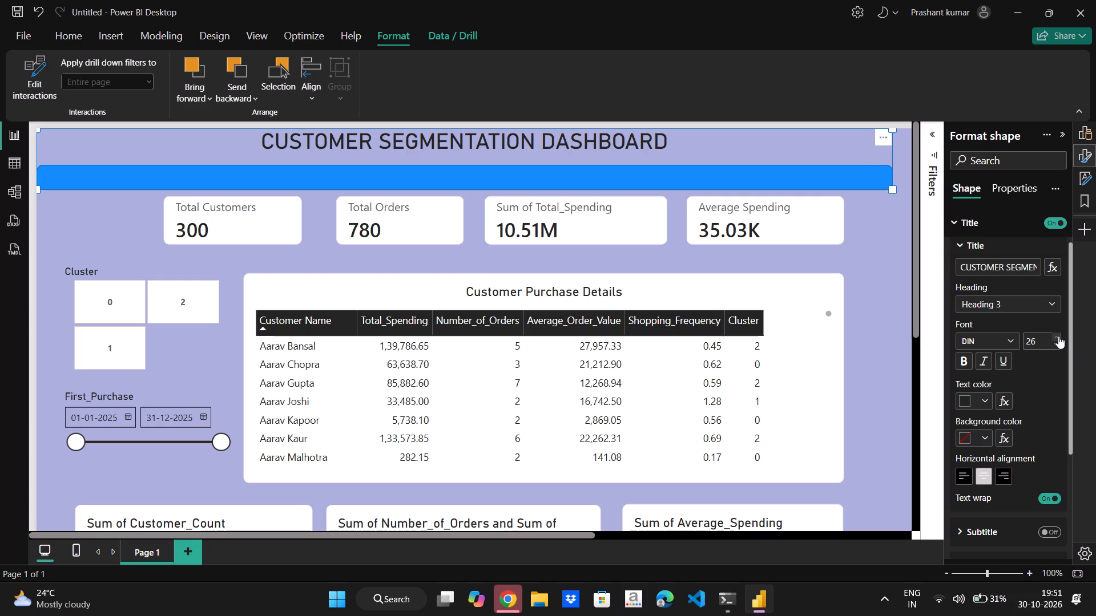
# Set the banner title's heading level to Heading 6.
pyautogui.click(1044, 305)
pyautogui.click(1001, 399)
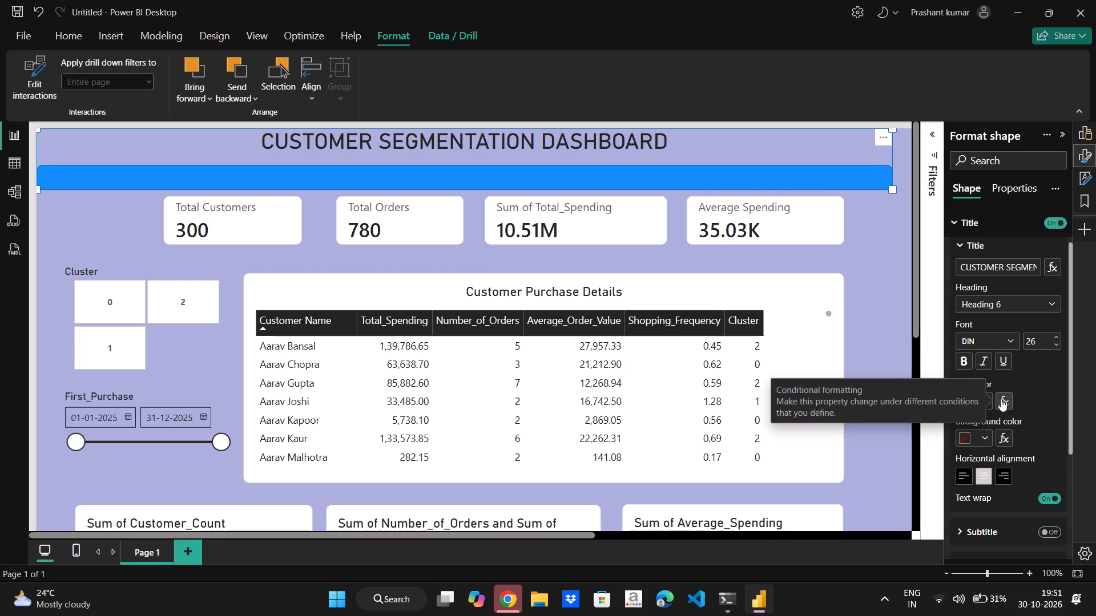
pyautogui.scroll(-1, 1043, 322)
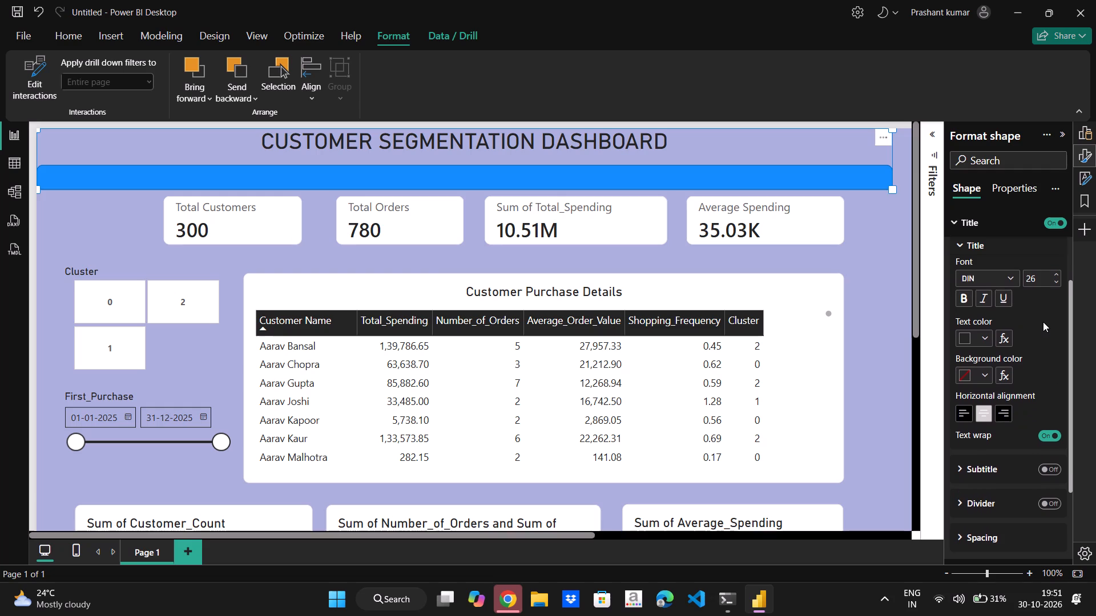
# Enable the banner's subtitle and enter "Retail Analytics | Customer Behaviour Analysis using K-Means Clustering" as its text.
pyautogui.scroll(-1, 1043, 322)
pyautogui.scroll(-1, 1026, 381)
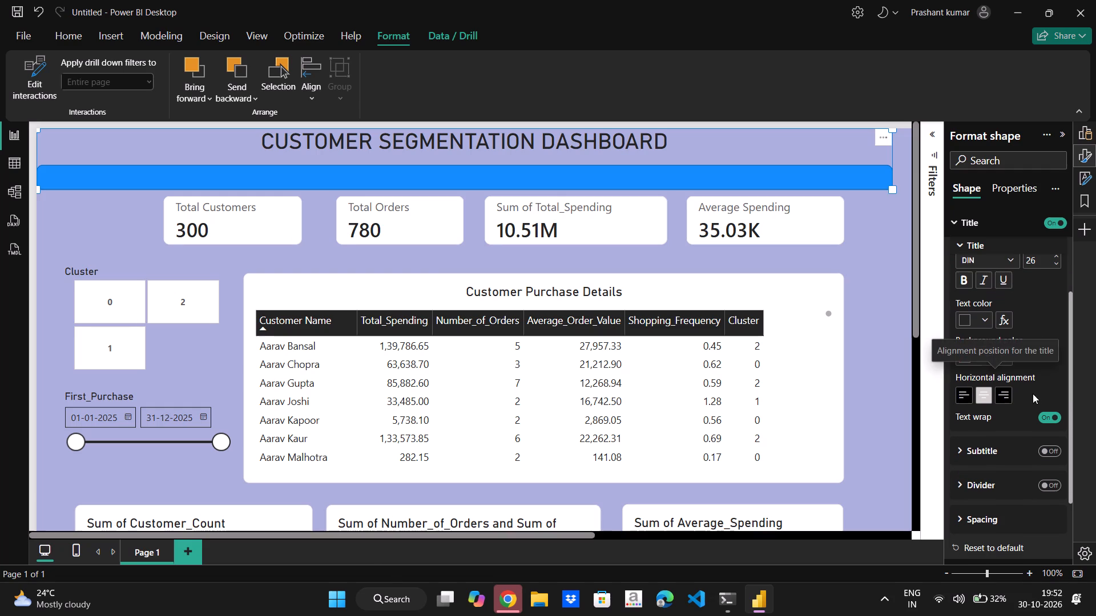
pyautogui.scroll(-1, 1040, 403)
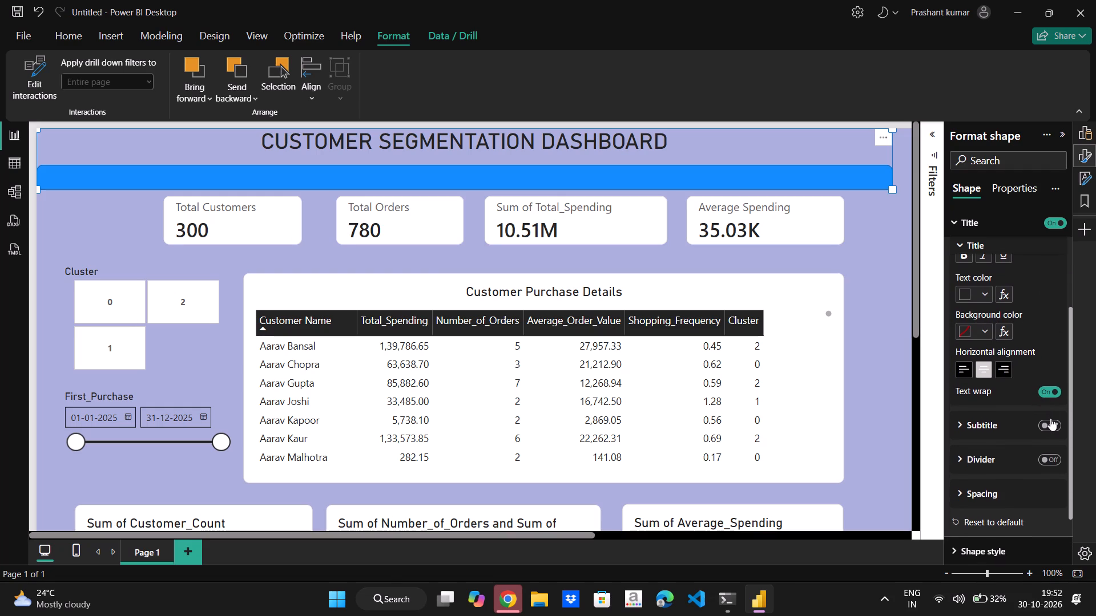
pyautogui.click(1050, 418)
pyautogui.click(1054, 422)
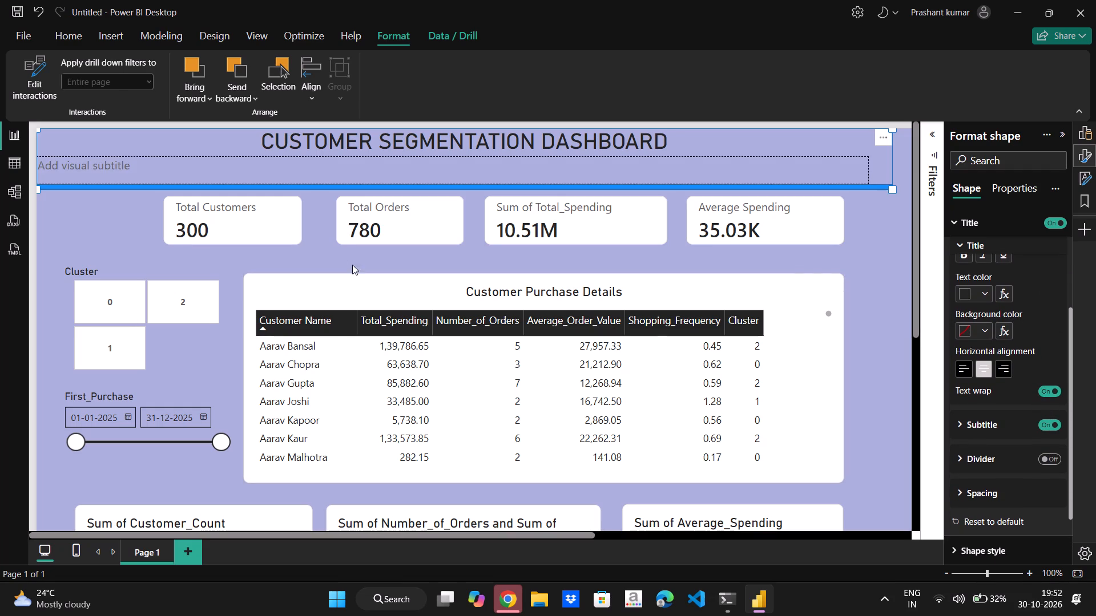
pyautogui.click(281, 161)
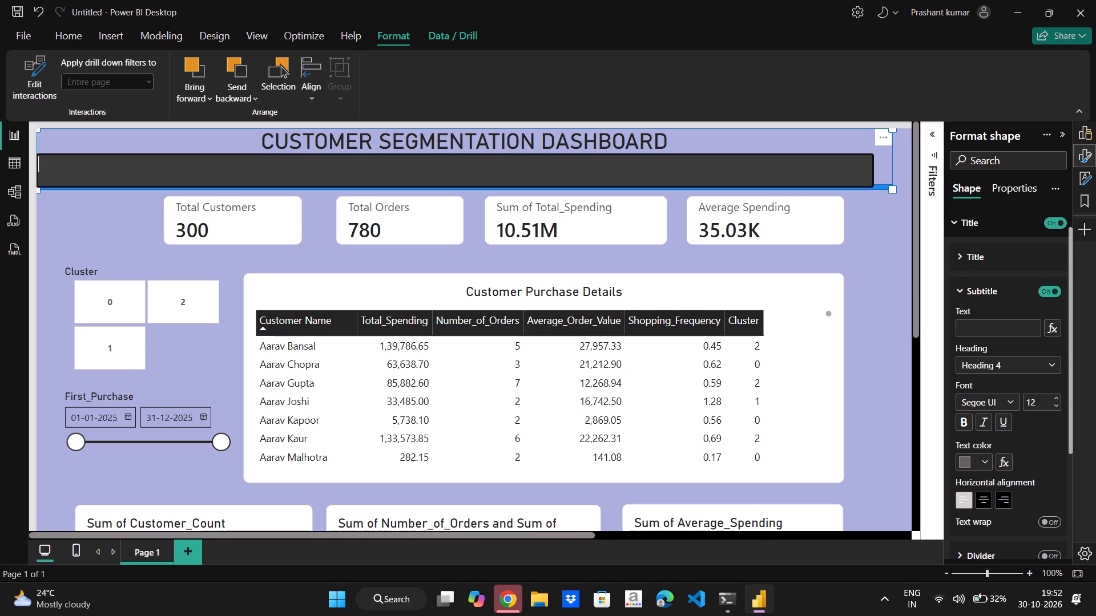
pyautogui.hotkey('ctrl', 'v')
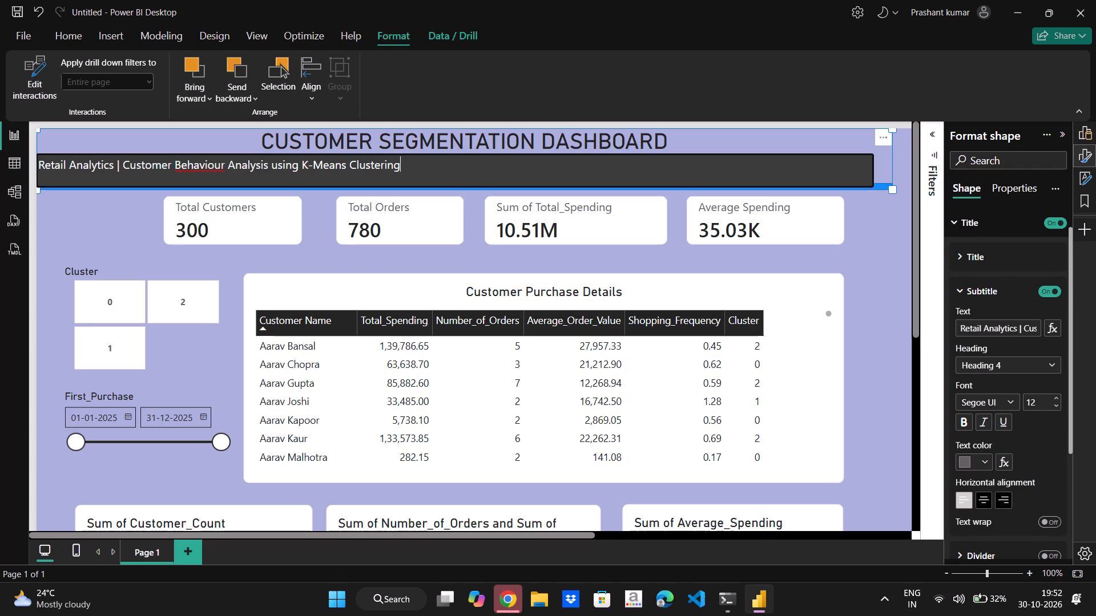
pyautogui.press('Return')
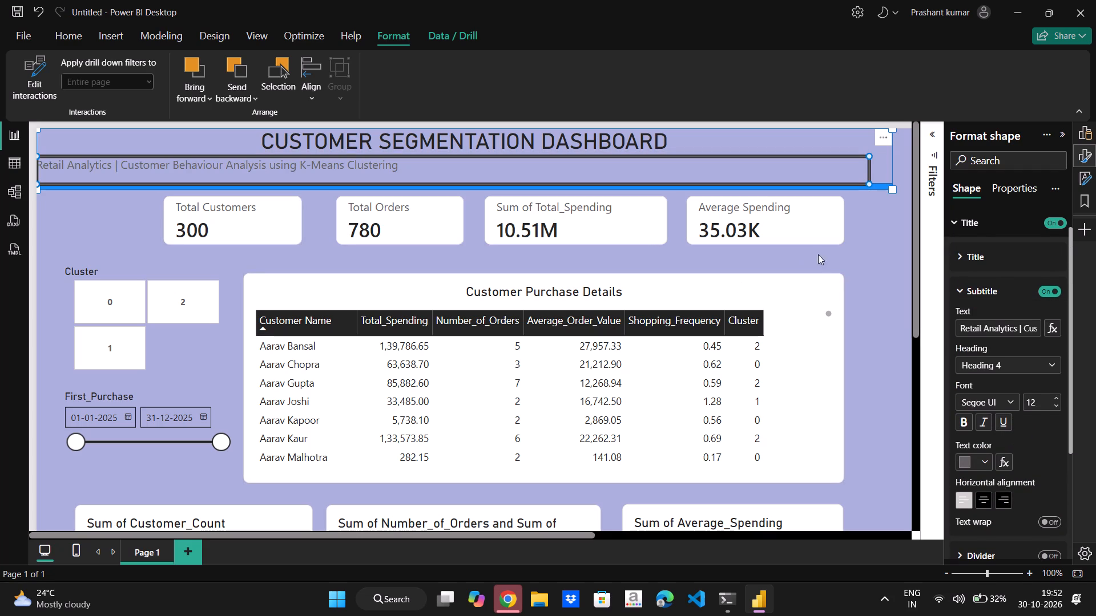
pyautogui.click(879, 235)
# Center the banner's "Retail Analytics | Customer Behaviour Analysis using K-Means Clustering" subtitle horizontally.
pyautogui.click(387, 164)
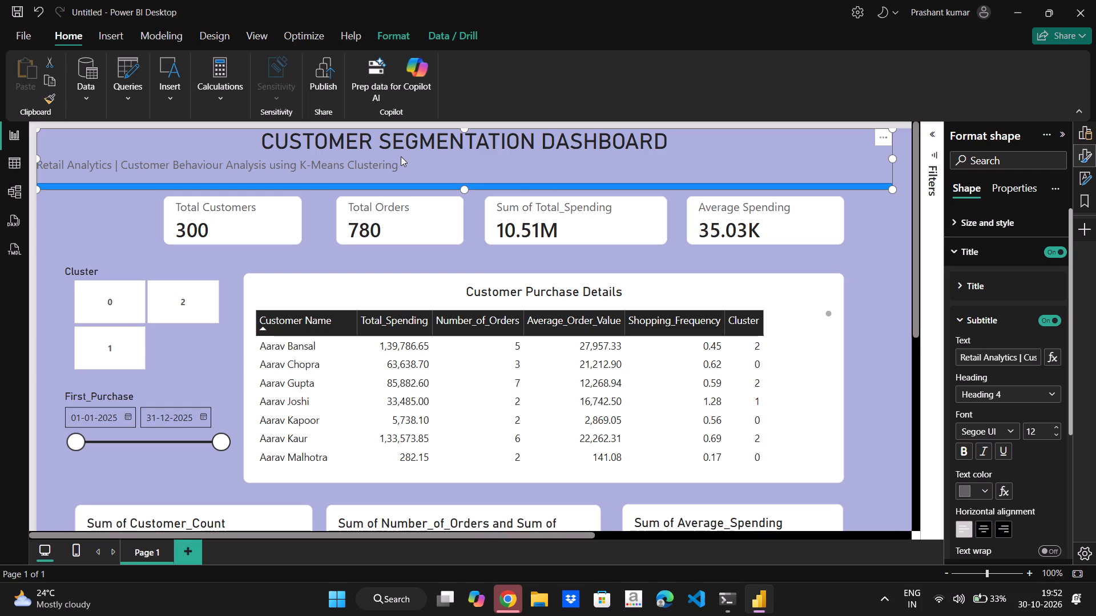
pyautogui.click(402, 158)
pyautogui.doubleClick(382, 165)
pyautogui.scroll(-1, 1006, 342)
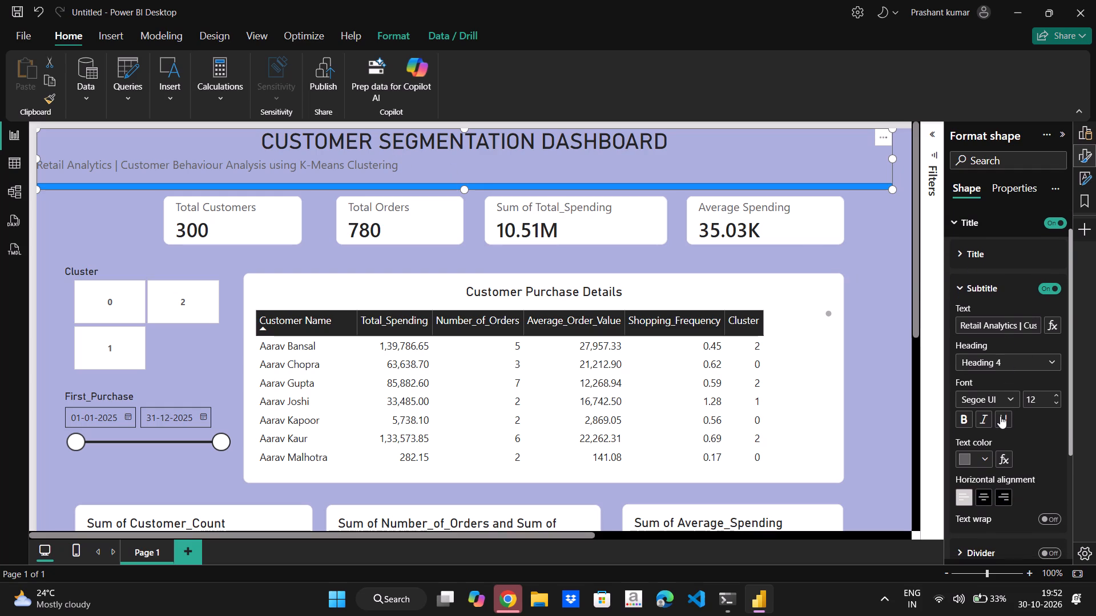
pyautogui.scroll(-1, 1000, 416)
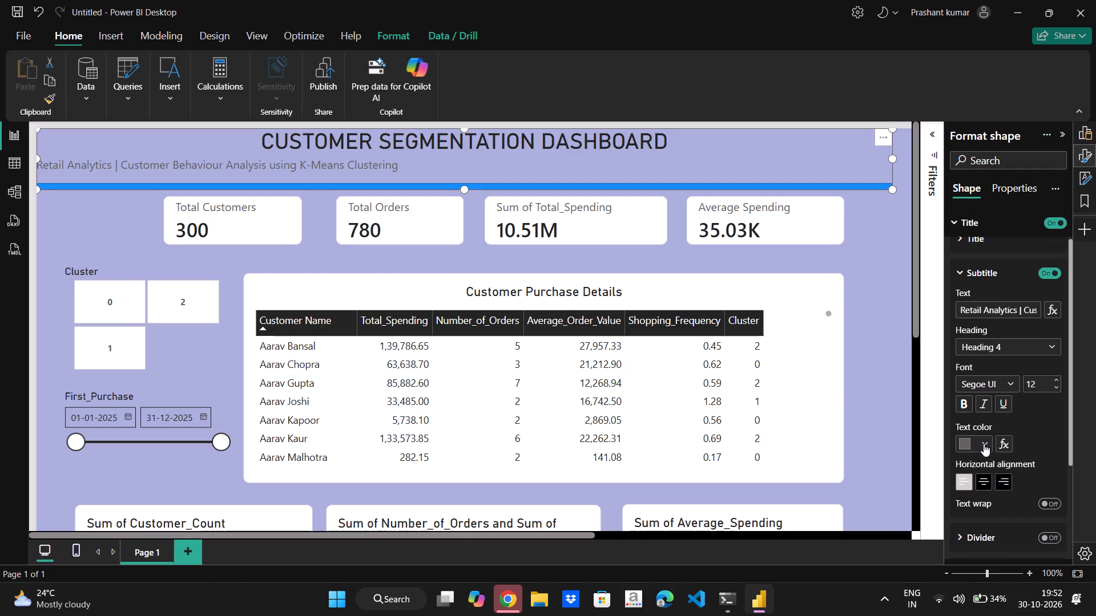
pyautogui.click(983, 477)
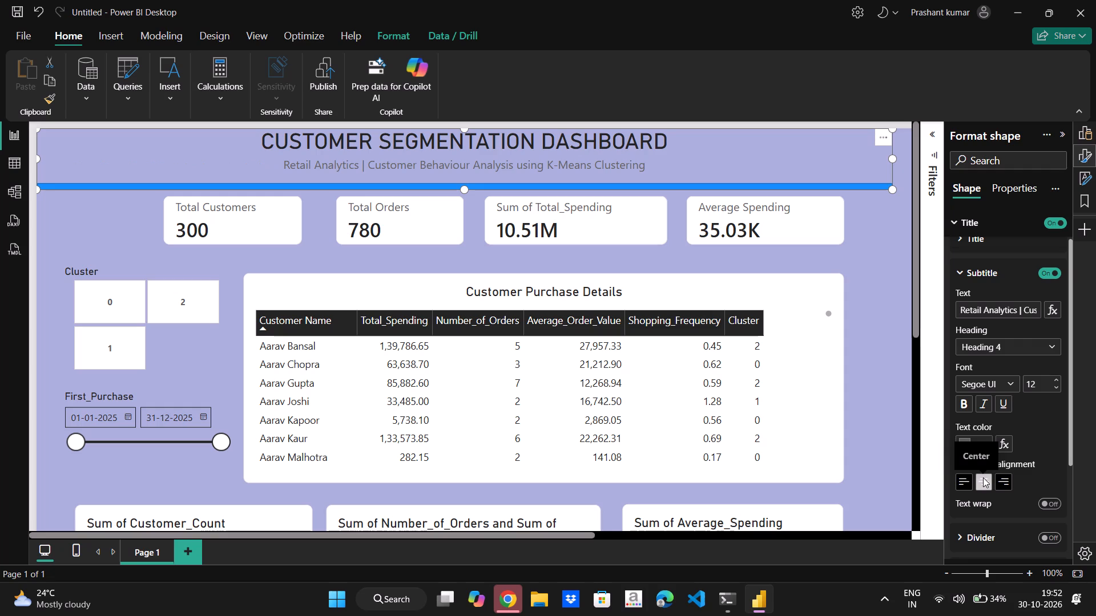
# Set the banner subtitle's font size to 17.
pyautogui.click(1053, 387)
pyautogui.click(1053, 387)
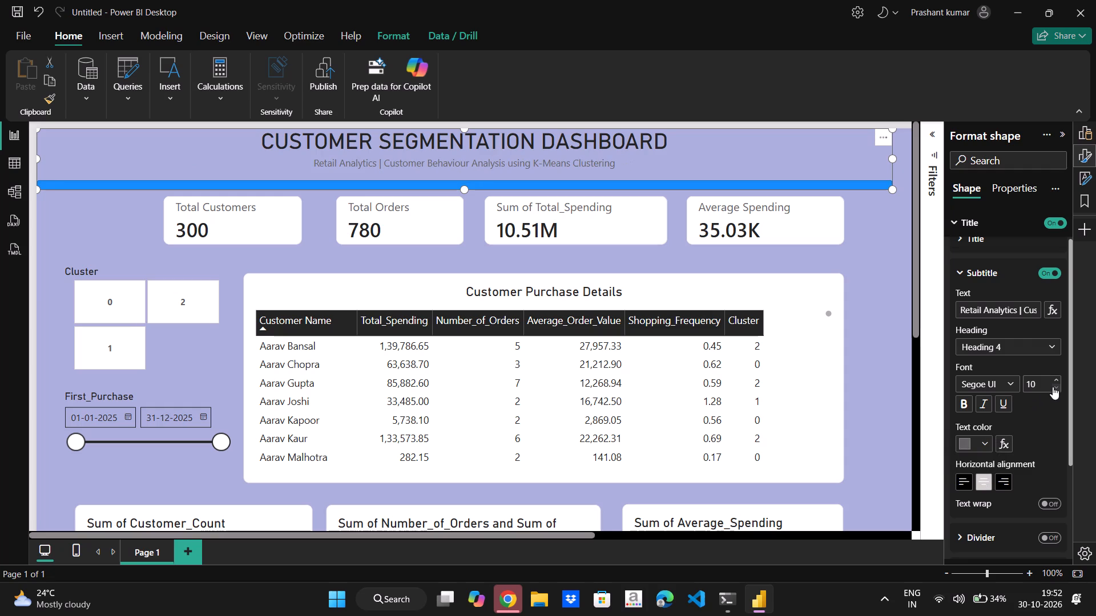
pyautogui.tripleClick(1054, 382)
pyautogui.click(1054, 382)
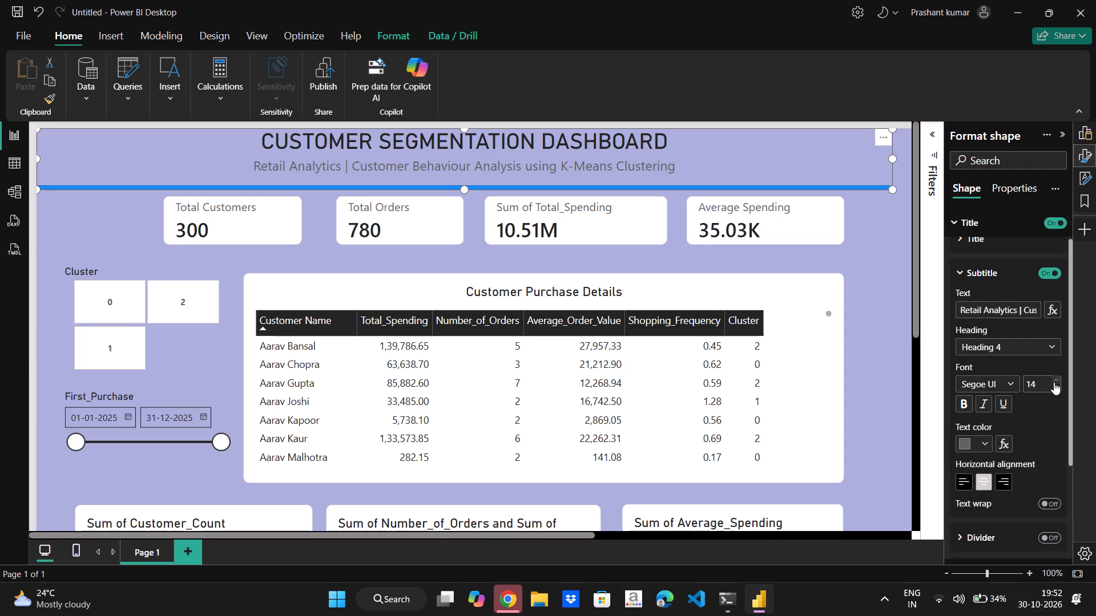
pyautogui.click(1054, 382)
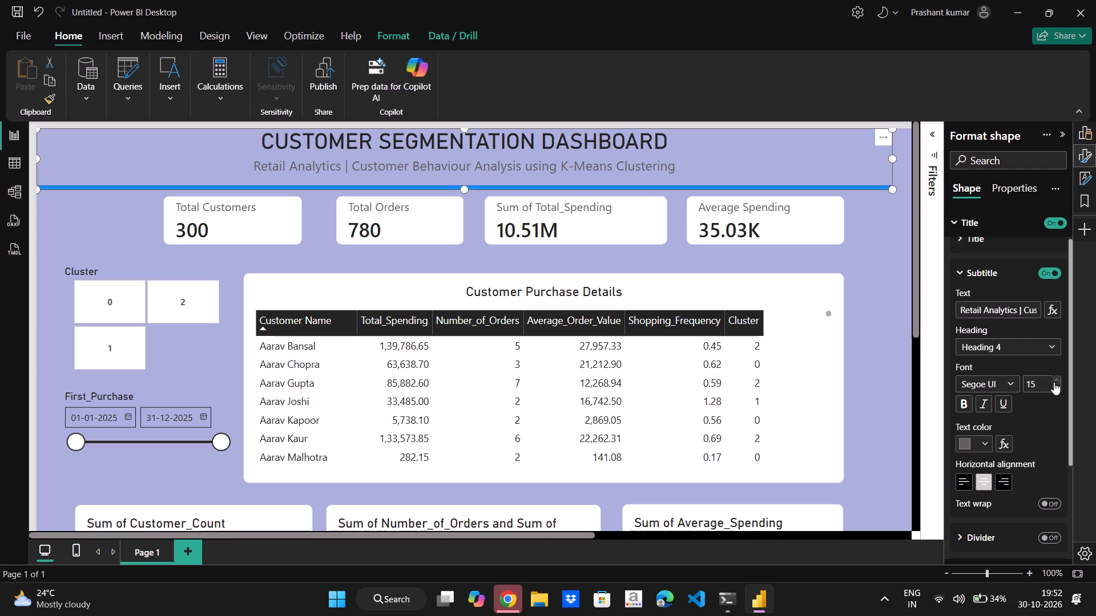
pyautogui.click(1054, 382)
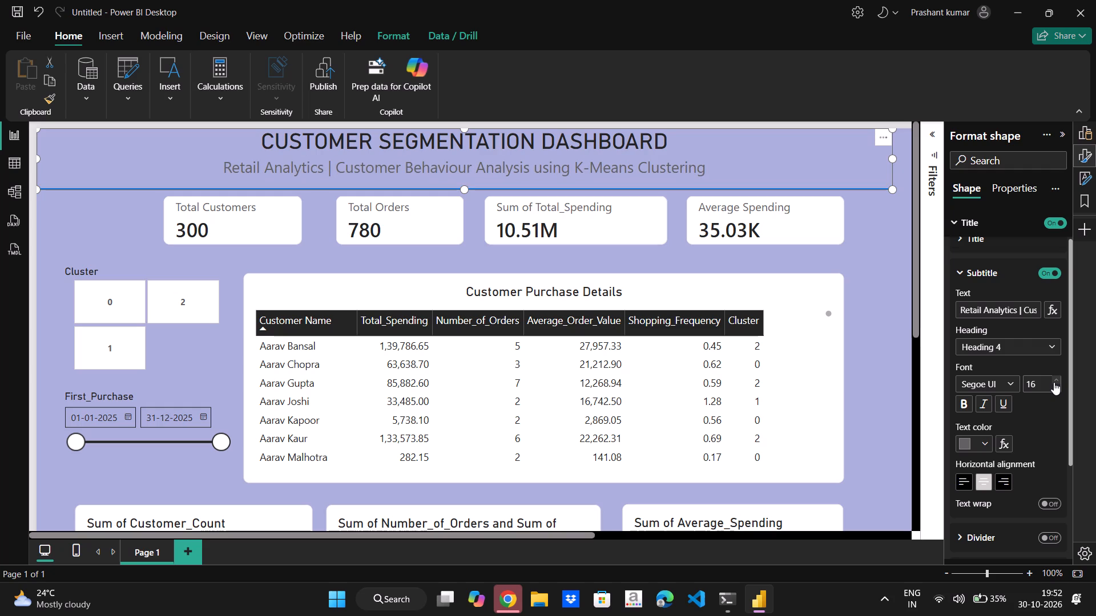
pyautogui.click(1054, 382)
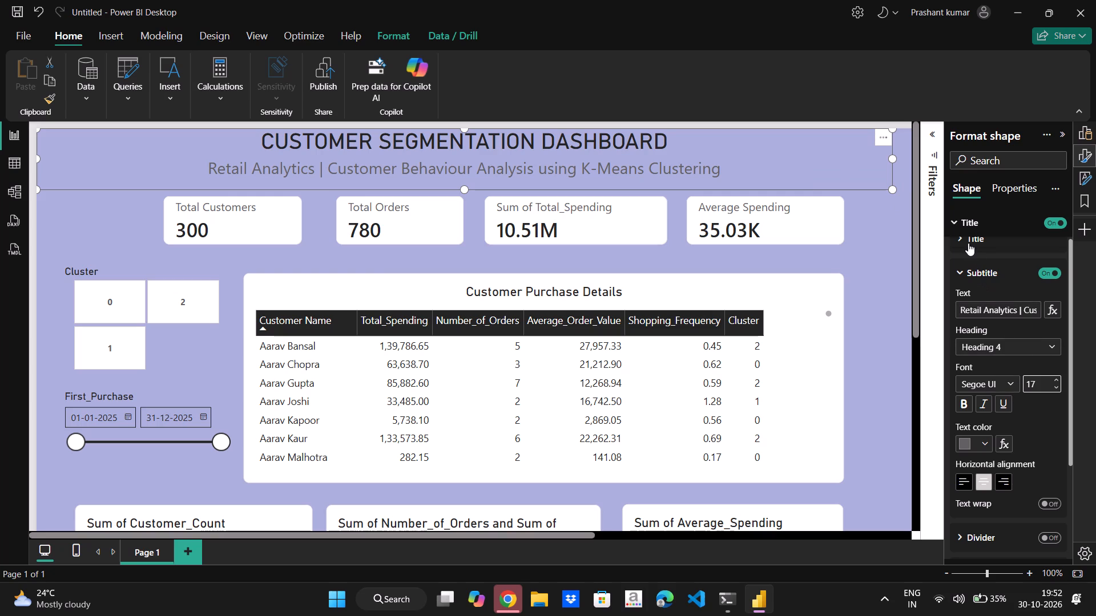
# Set the font size of the banner's "CUSTOMER SEGMENTATION DASHBOARD" title to 32.
pyautogui.scroll(1, 1004, 323)
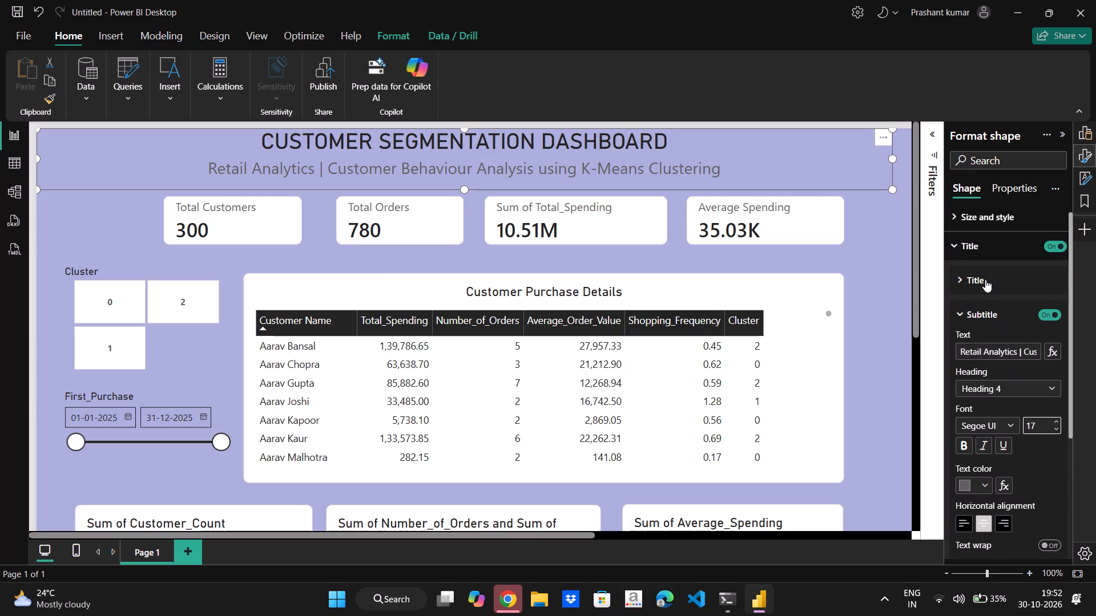
pyautogui.click(985, 279)
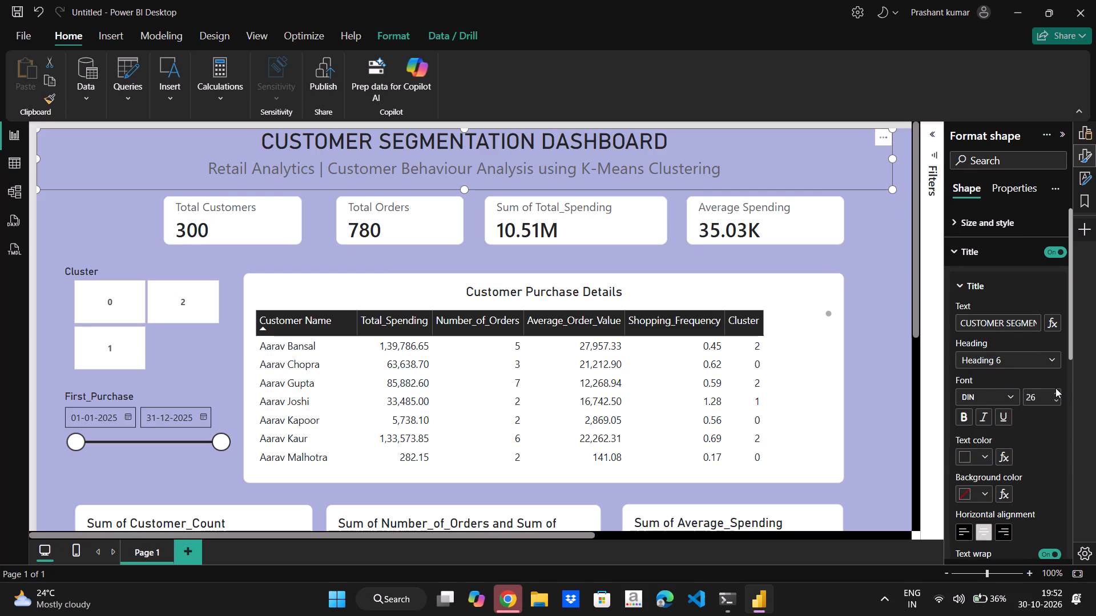
pyautogui.tripleClick(1055, 390)
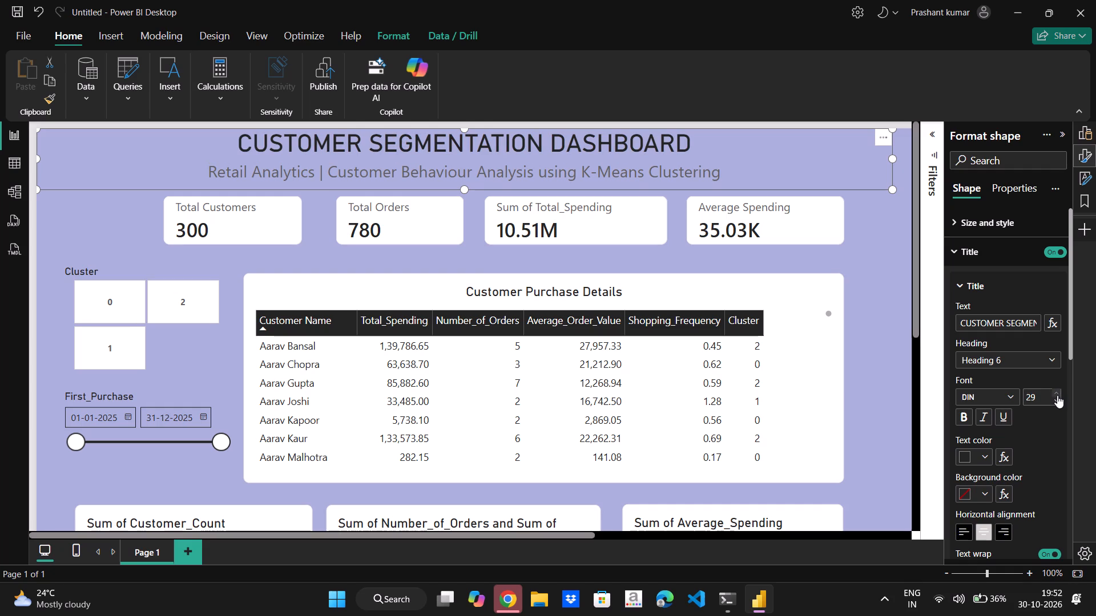
pyautogui.click(1057, 395)
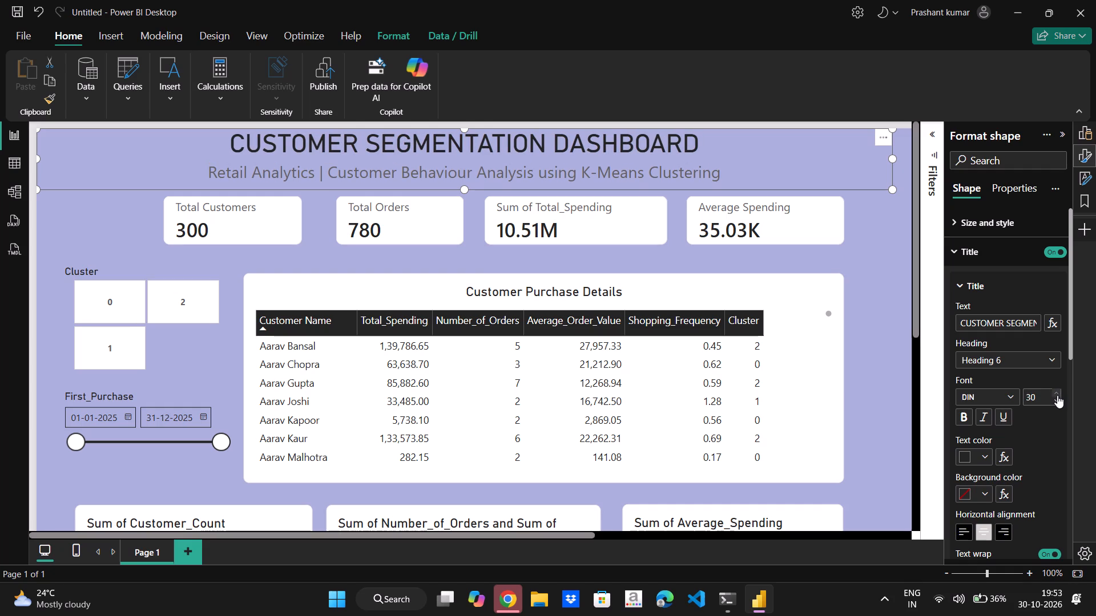
pyautogui.click(1057, 395)
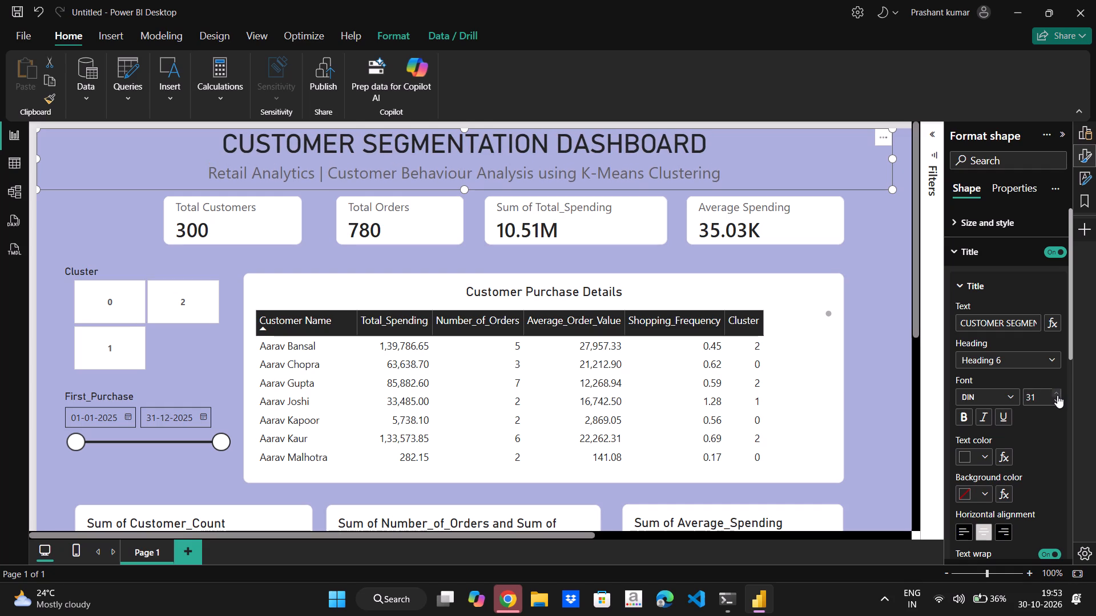
pyautogui.click(1057, 395)
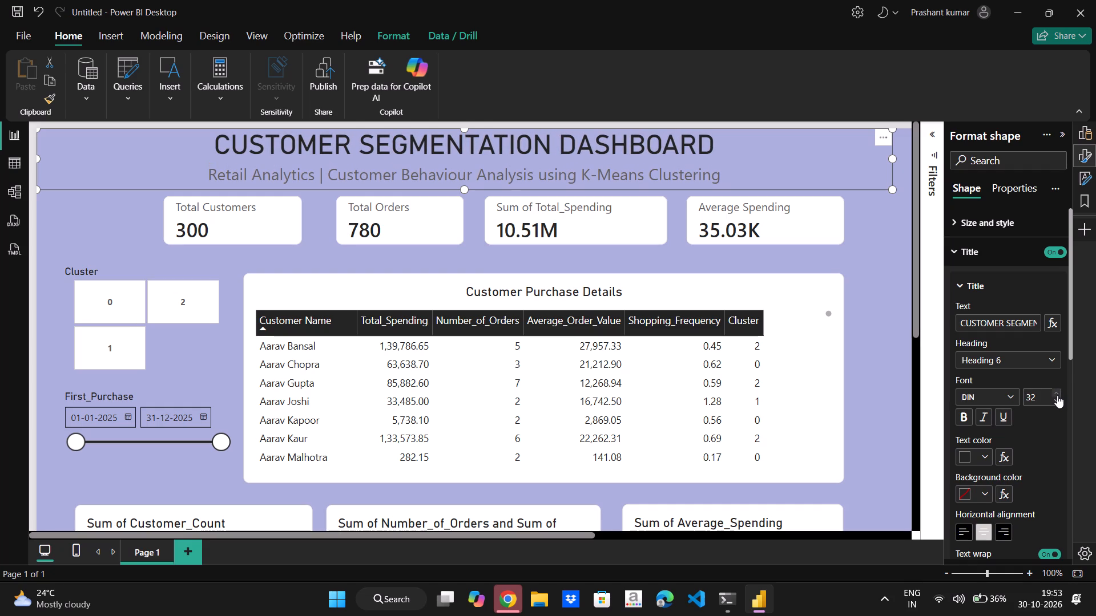
# Set the banner subtitle's font size to 14 and deselect the banner.
pyautogui.scroll(-1, 1053, 433)
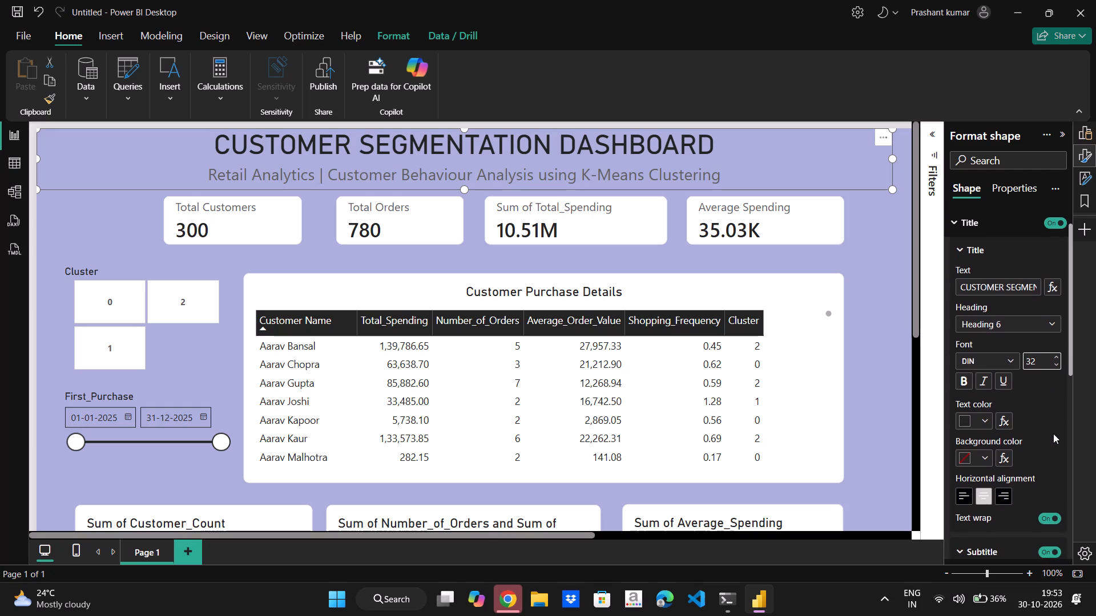
pyautogui.scroll(-2, 1053, 433)
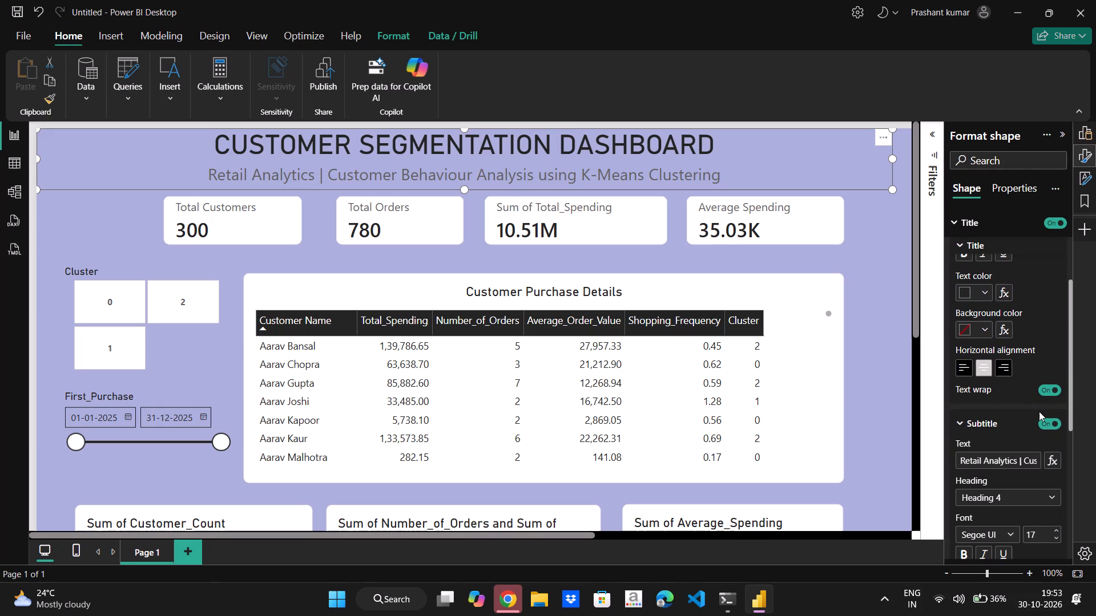
pyautogui.scroll(-1, 1007, 424)
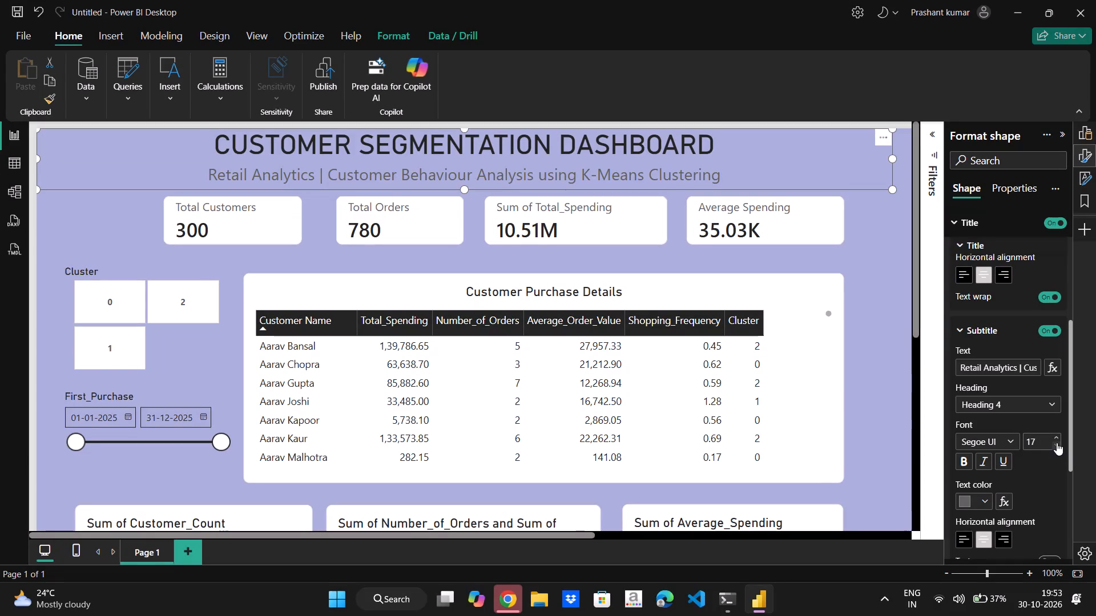
pyautogui.click(1055, 443)
pyautogui.doubleClick(1055, 443)
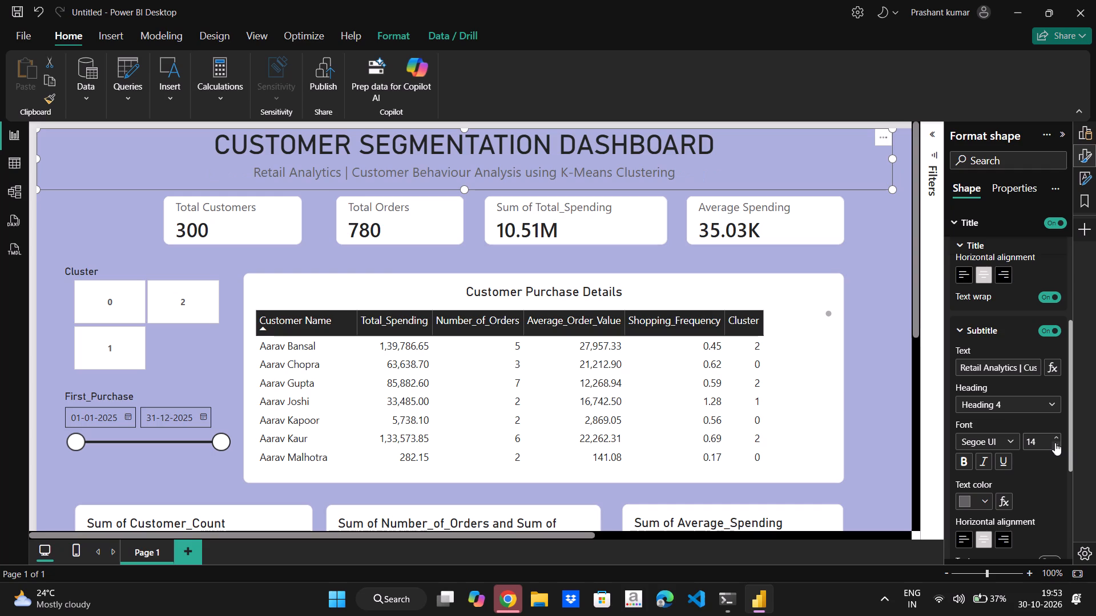
pyautogui.click(883, 278)
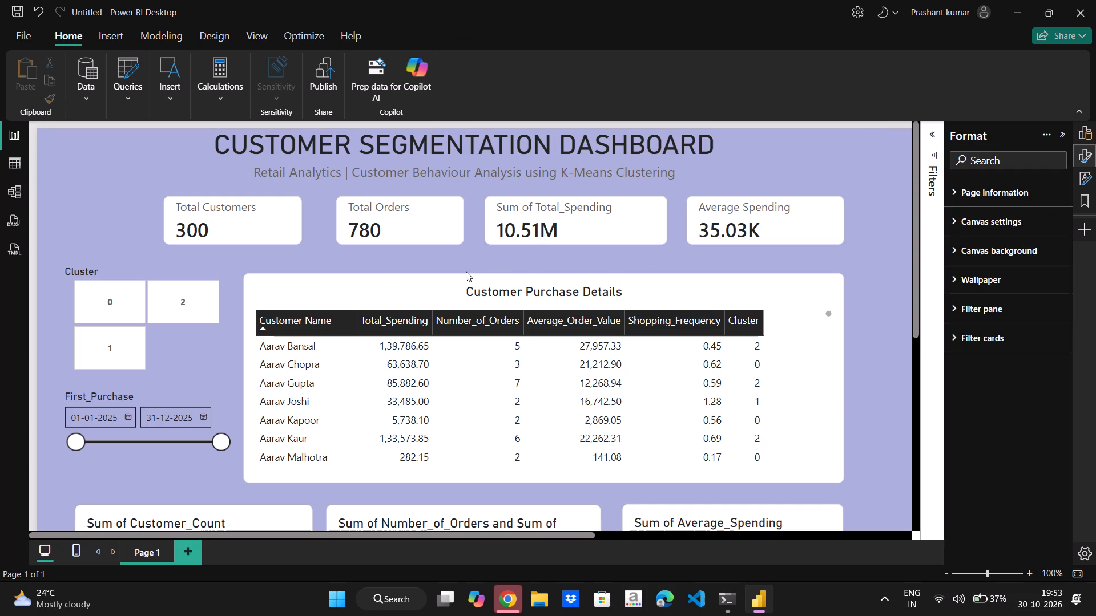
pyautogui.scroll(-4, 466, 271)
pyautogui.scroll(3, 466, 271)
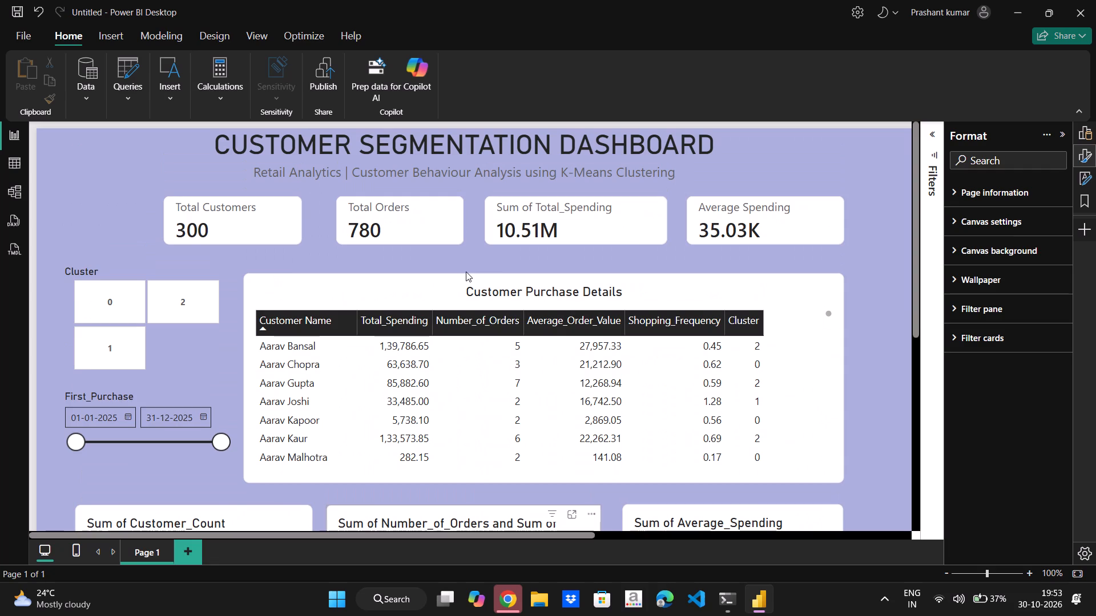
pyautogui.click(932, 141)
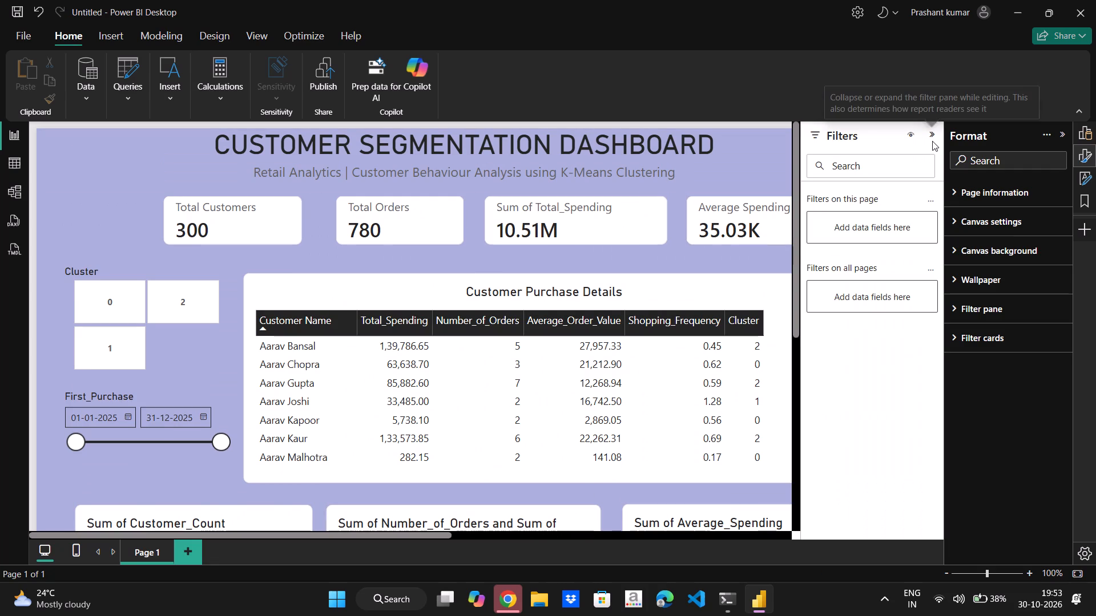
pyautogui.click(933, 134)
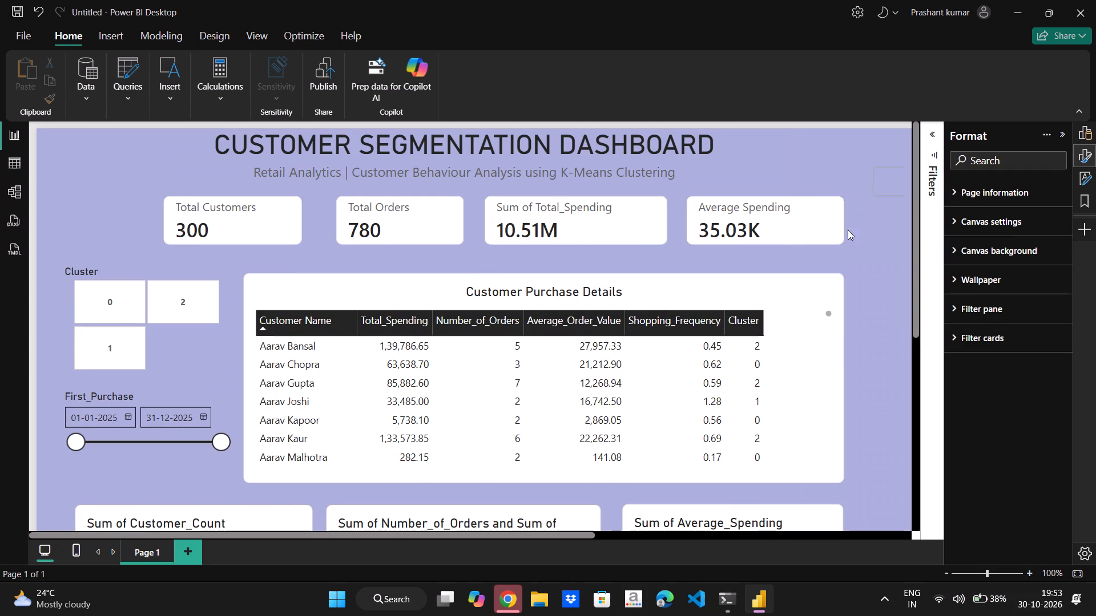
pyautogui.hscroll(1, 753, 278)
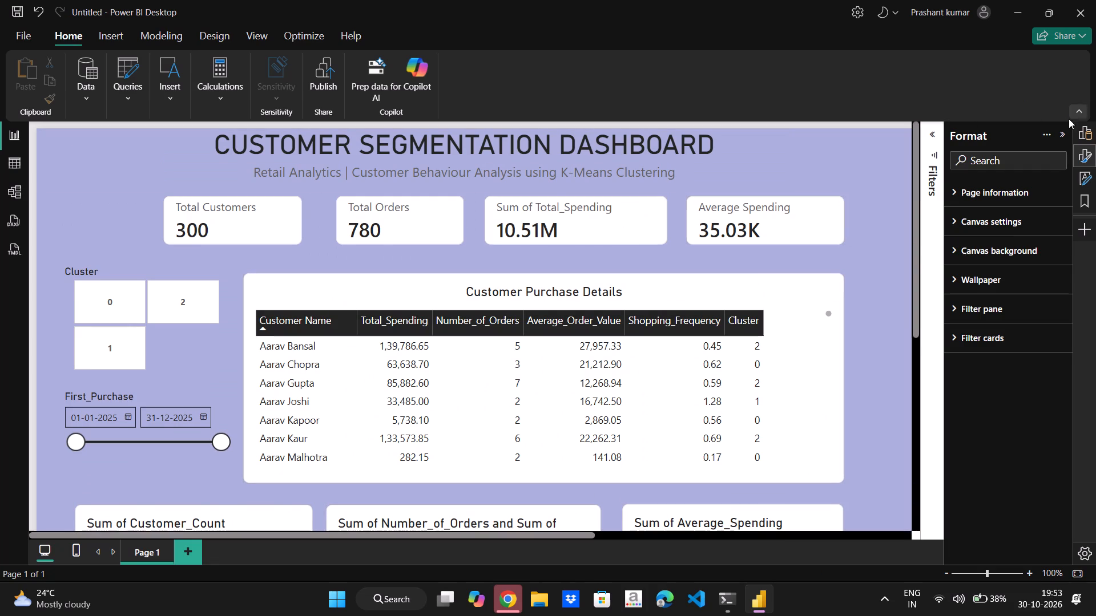
# Collapse the Format pane and examine the dashboard layout across the full width of the page.
pyautogui.click(1063, 130)
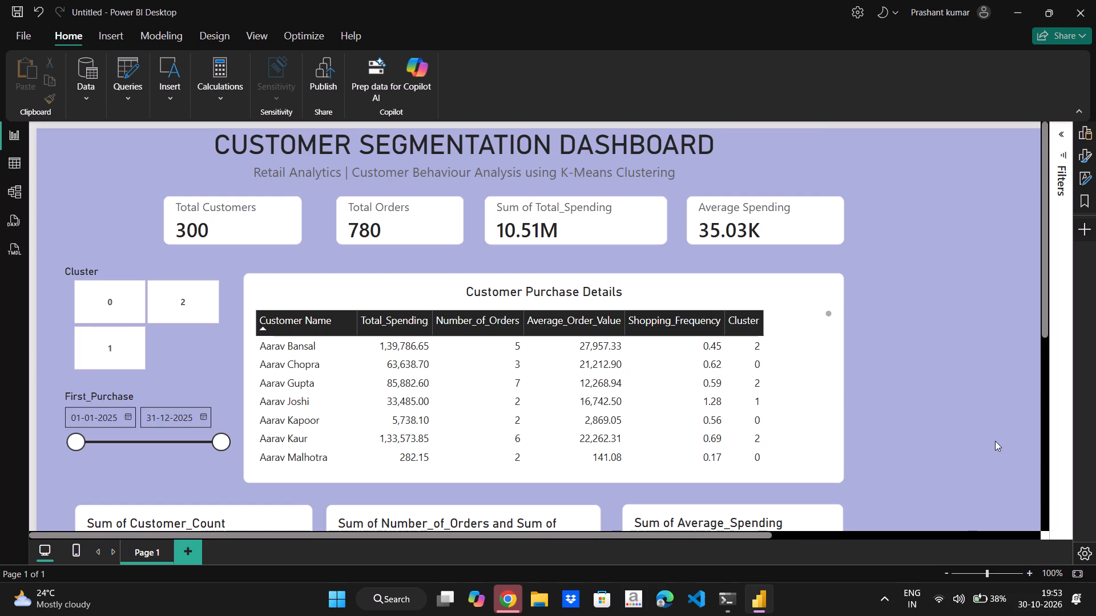
pyautogui.moveTo(724, 536); pyautogui.dragTo(784, 536)
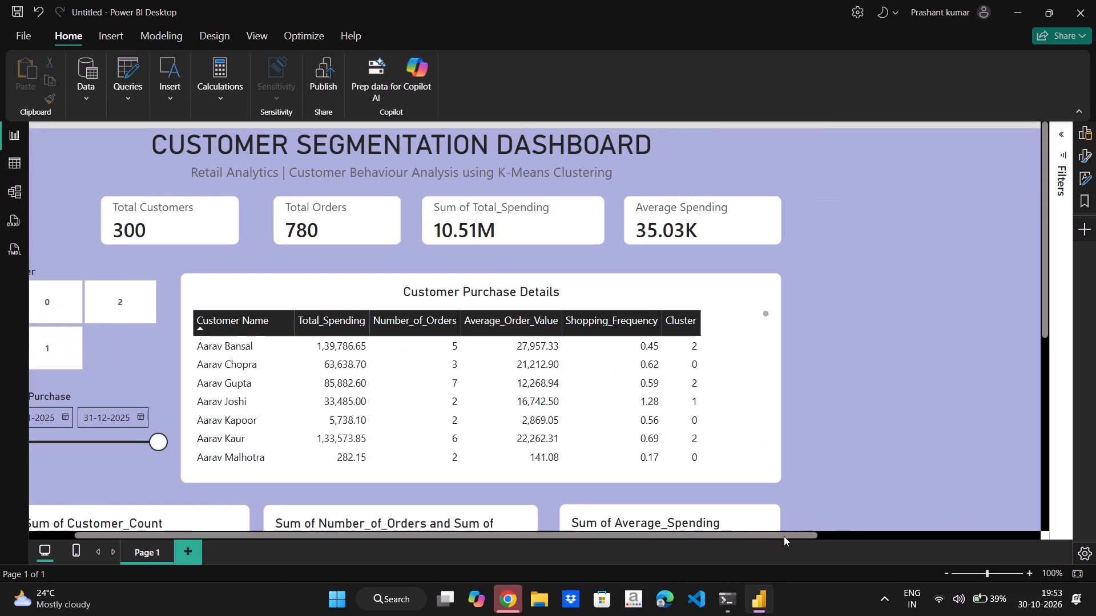
pyautogui.moveTo(784, 536); pyautogui.dragTo(437, 530)
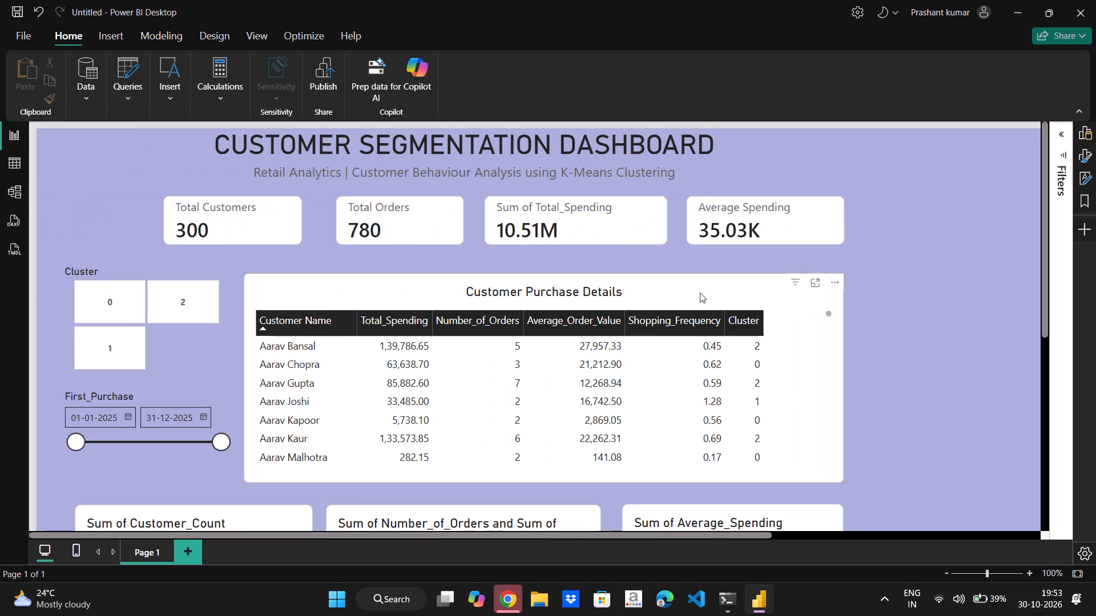
pyautogui.click(58, 35)
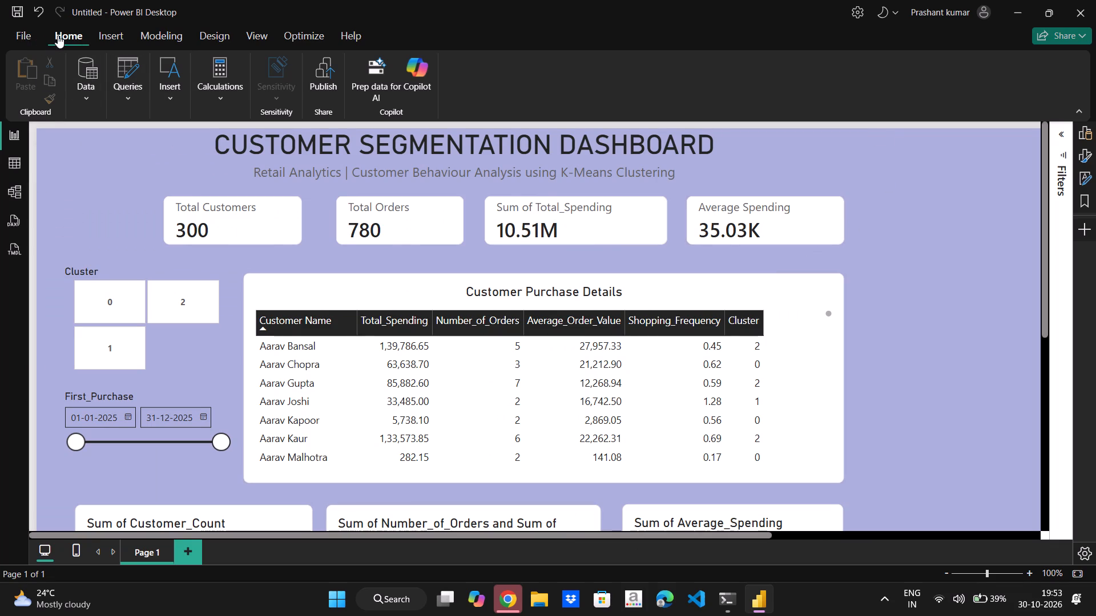
# Collapse the ribbon to one line, set the page zoom to 120% and examine the dashboard and its Customer Purchase Details table.
pyautogui.click(1078, 108)
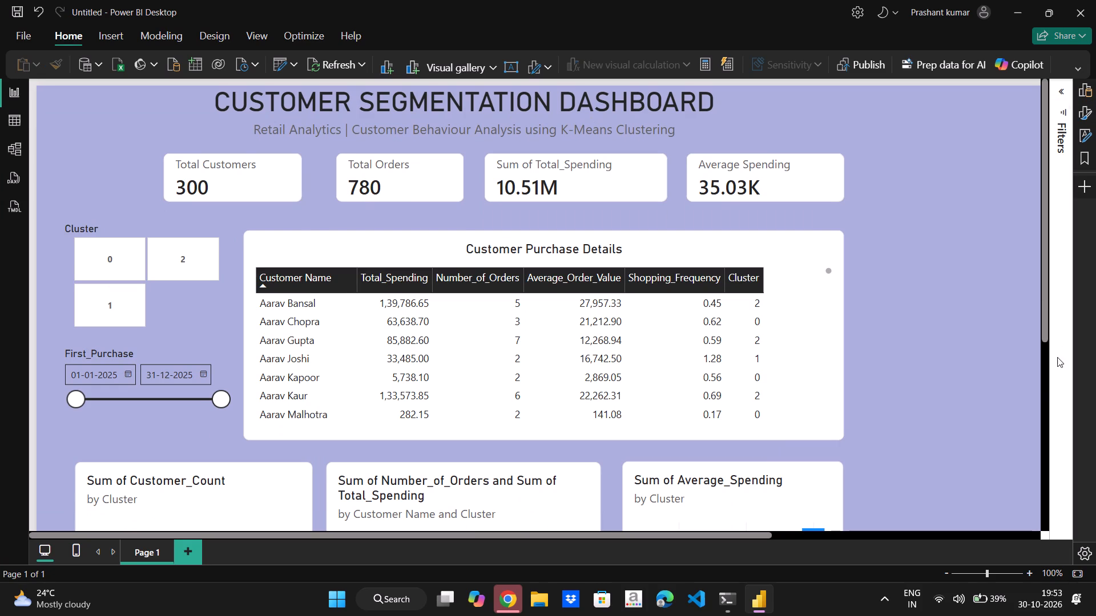
pyautogui.click(984, 573)
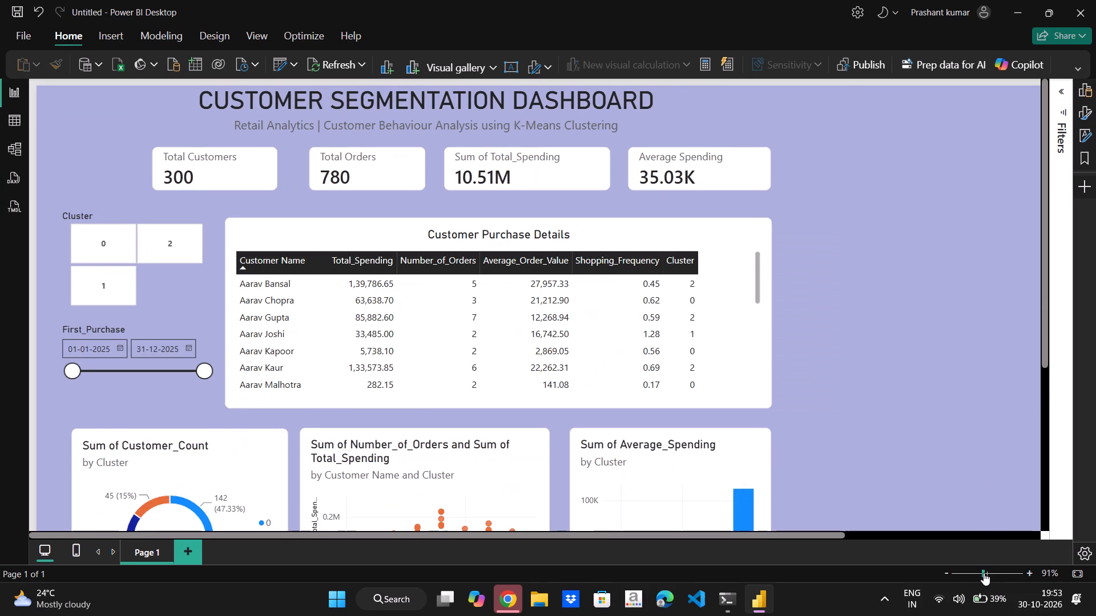
pyautogui.click(999, 573)
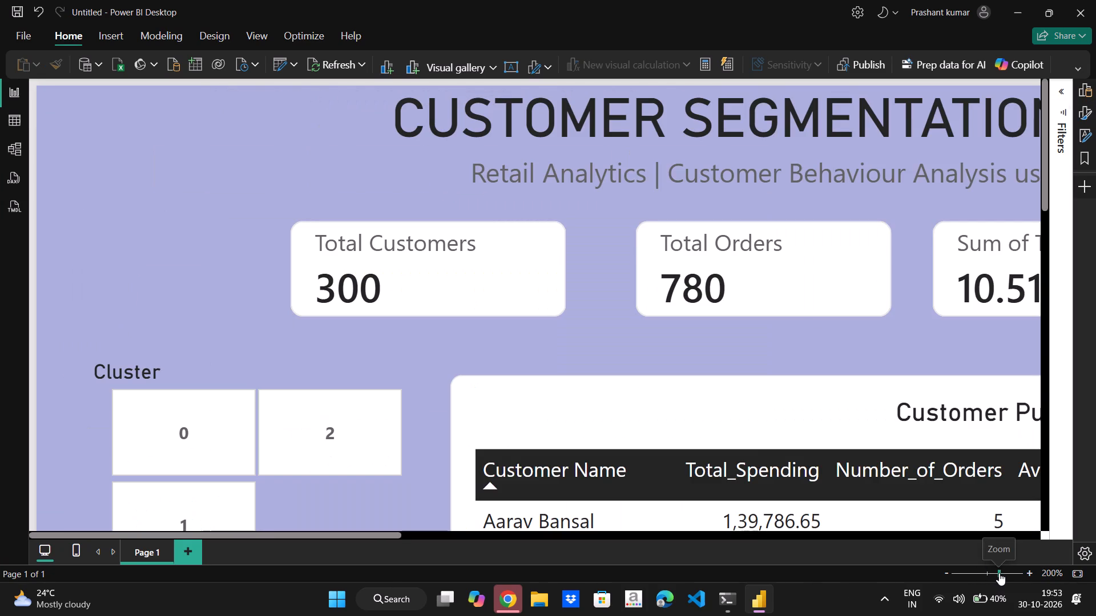
pyautogui.click(995, 573)
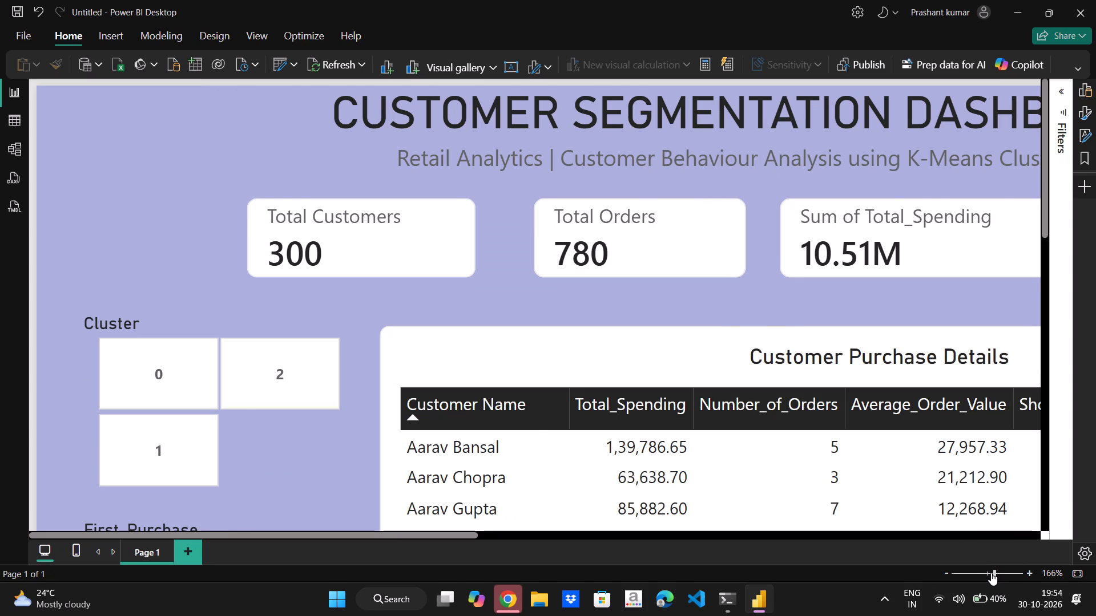
pyautogui.click(991, 573)
pyautogui.click(988, 573)
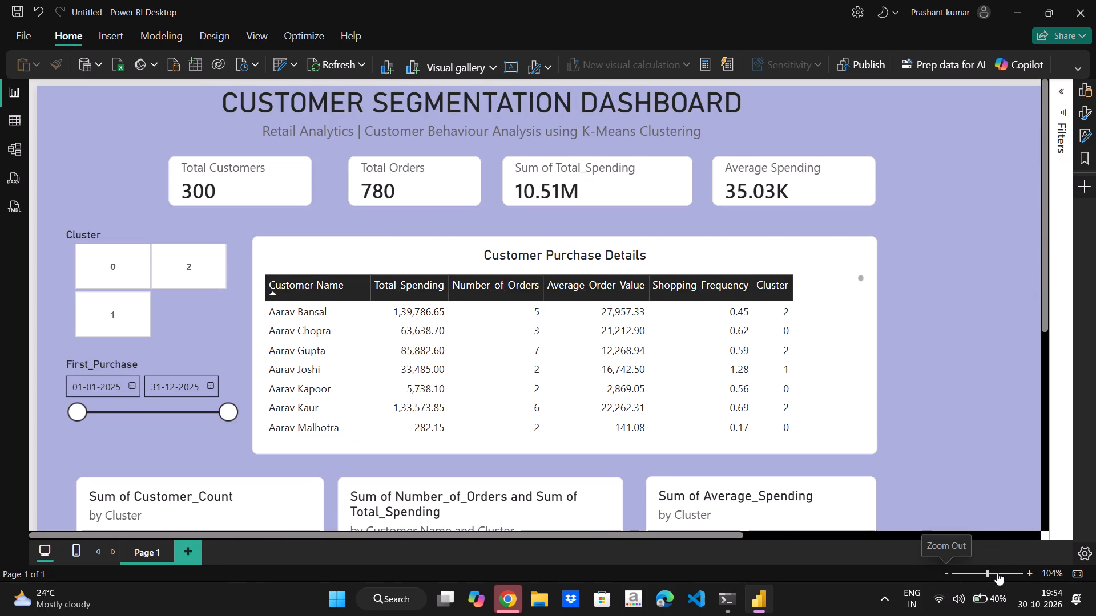
pyautogui.click(1030, 570)
pyautogui.click(1030, 570)
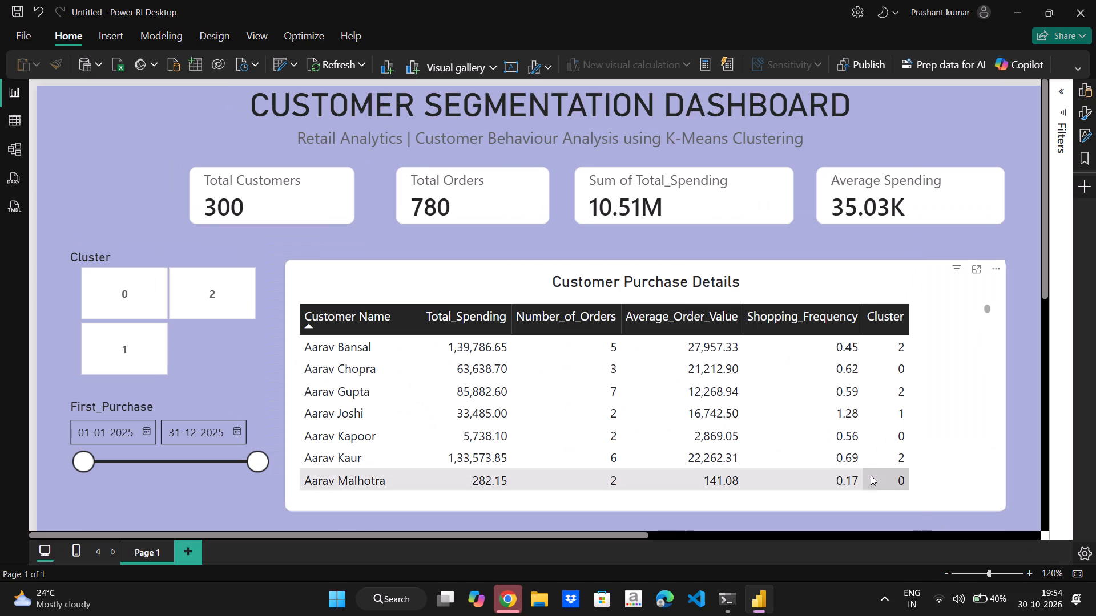
pyautogui.scroll(-4, 871, 475)
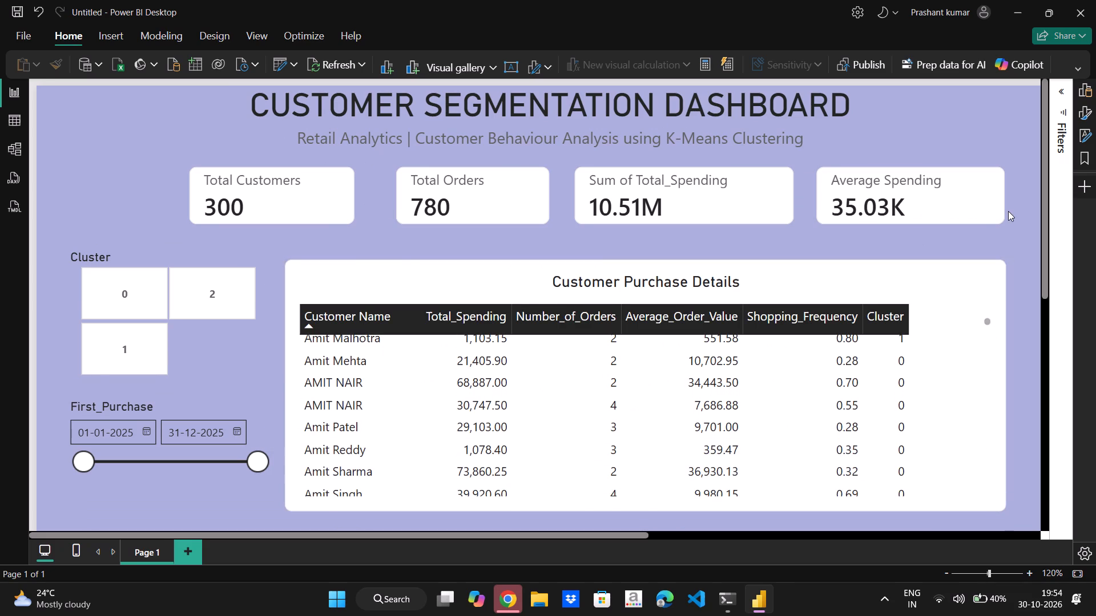
pyautogui.scroll(-7, 1008, 211)
pyautogui.scroll(4, 1008, 211)
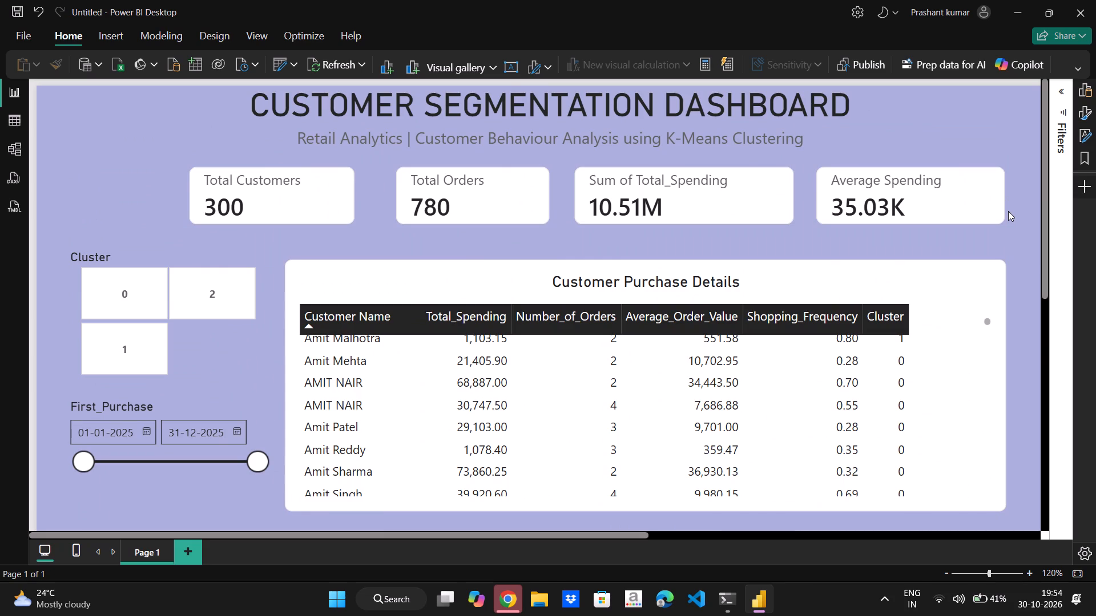
# Save the report as "cluster computing dashboard" in the Downloads folder.
pyautogui.hotkey('ctrl', 's')
pyautogui.hotkey('ctrl', 's')
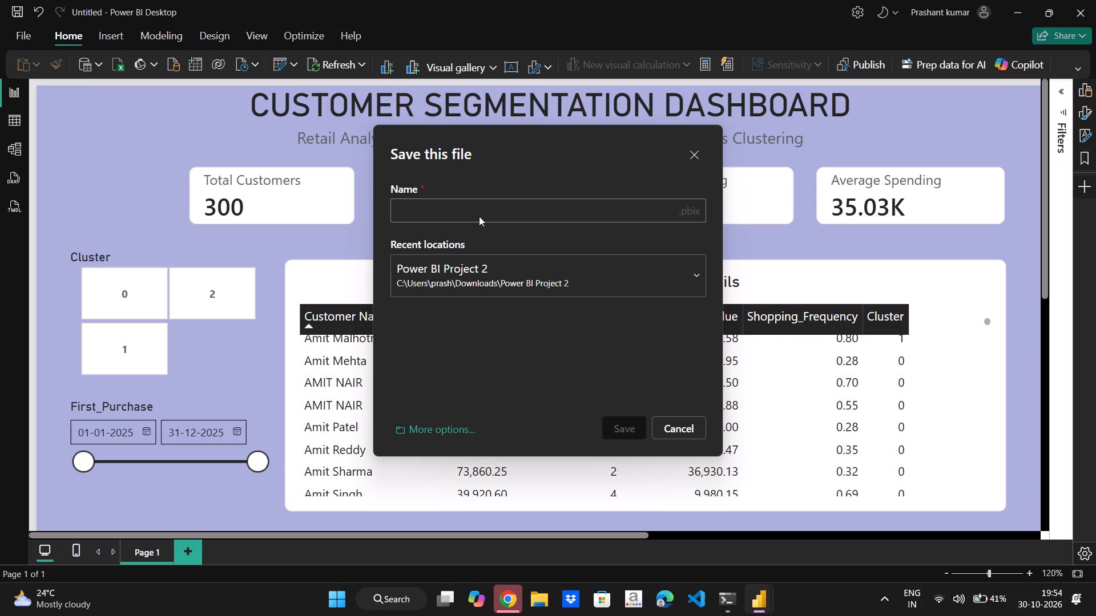
pyautogui.click(504, 210)
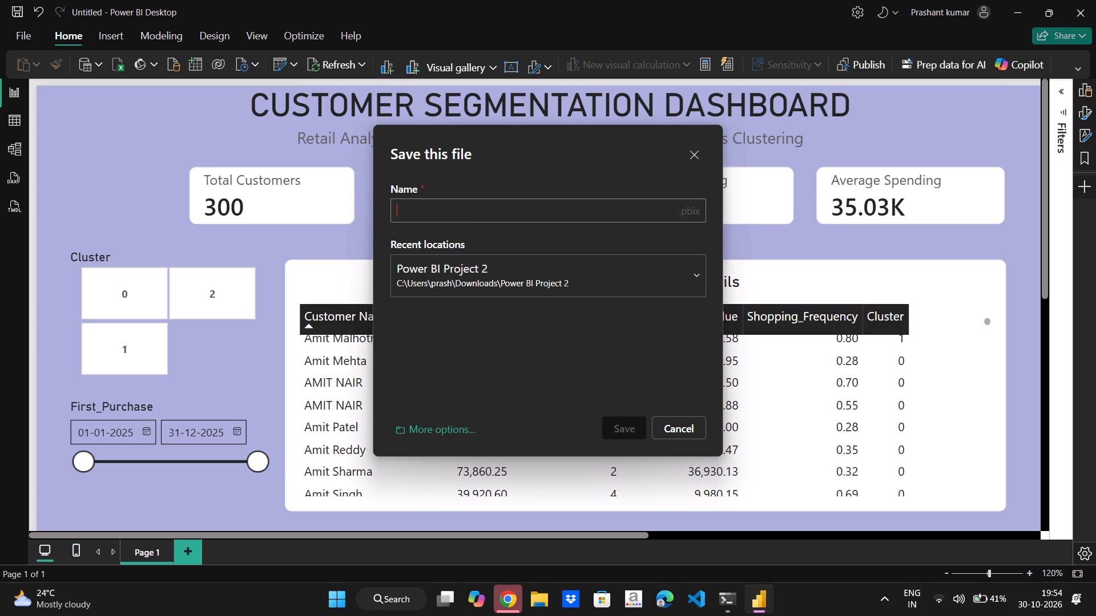
pyautogui.write('clo')
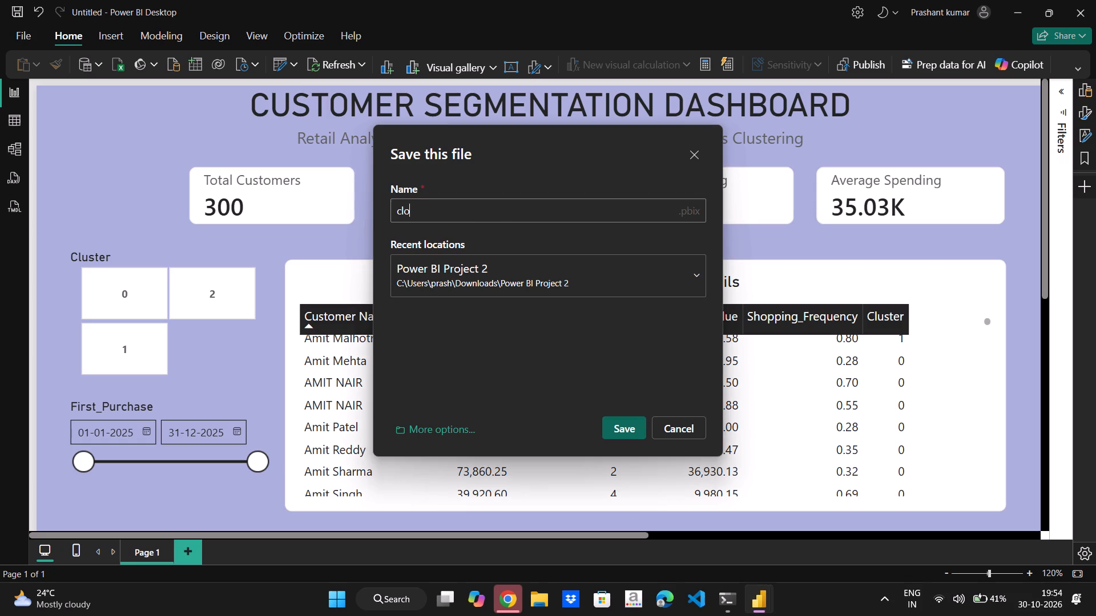
pyautogui.write('ud com')
pyautogui.press('BackSpace')
pyautogui.press('BackSpace')
pyautogui.press('BackSpace')
pyautogui.press('BackSpace')
pyautogui.press('BackSpace')
pyautogui.press('BackSpace')
pyautogui.press('BackSpace')
pyautogui.write('uster computing')
pyautogui.press('space')
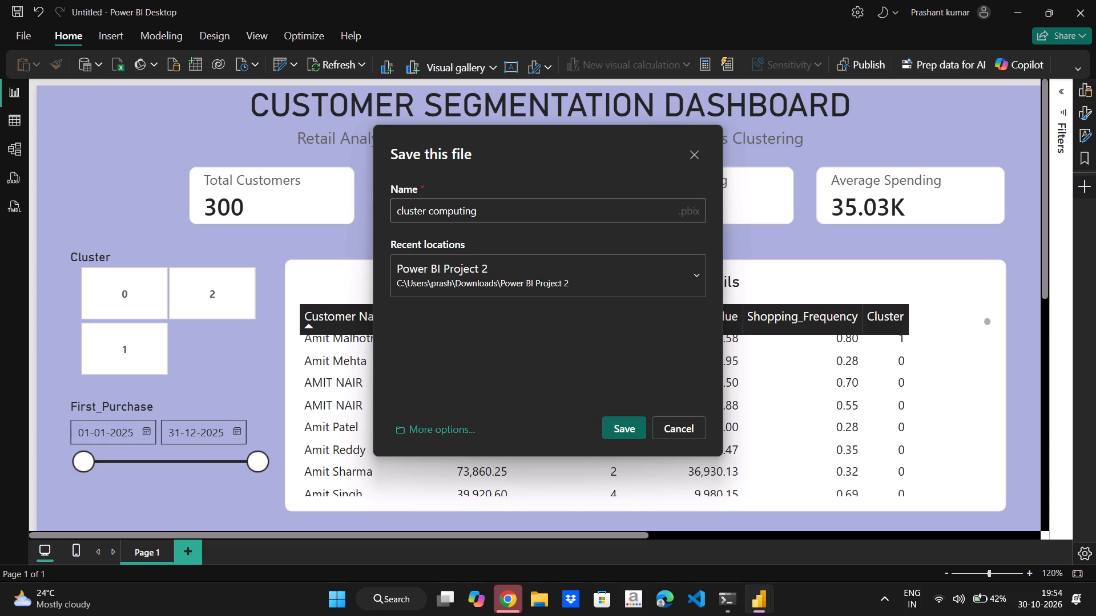
pyautogui.write('dash')
pyautogui.write('board')
pyautogui.click(690, 274)
pyautogui.click(530, 348)
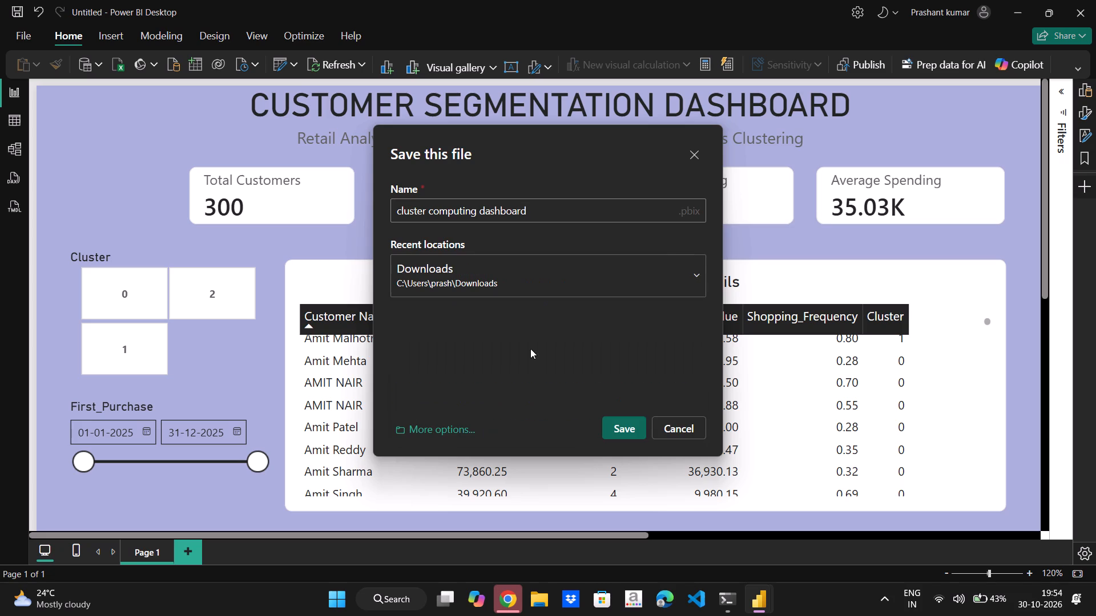
pyautogui.click(627, 423)
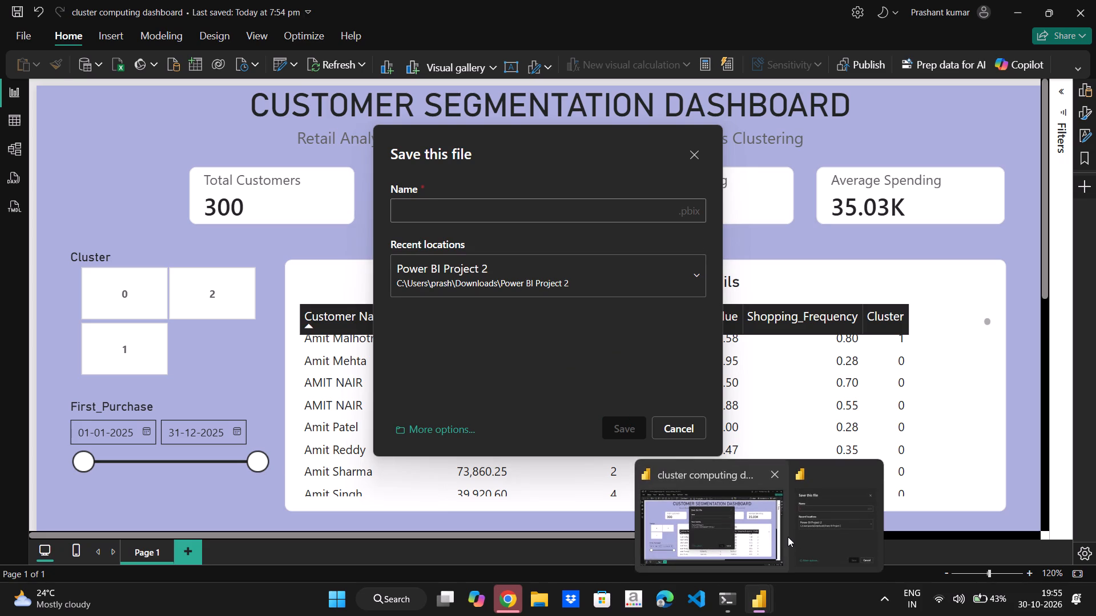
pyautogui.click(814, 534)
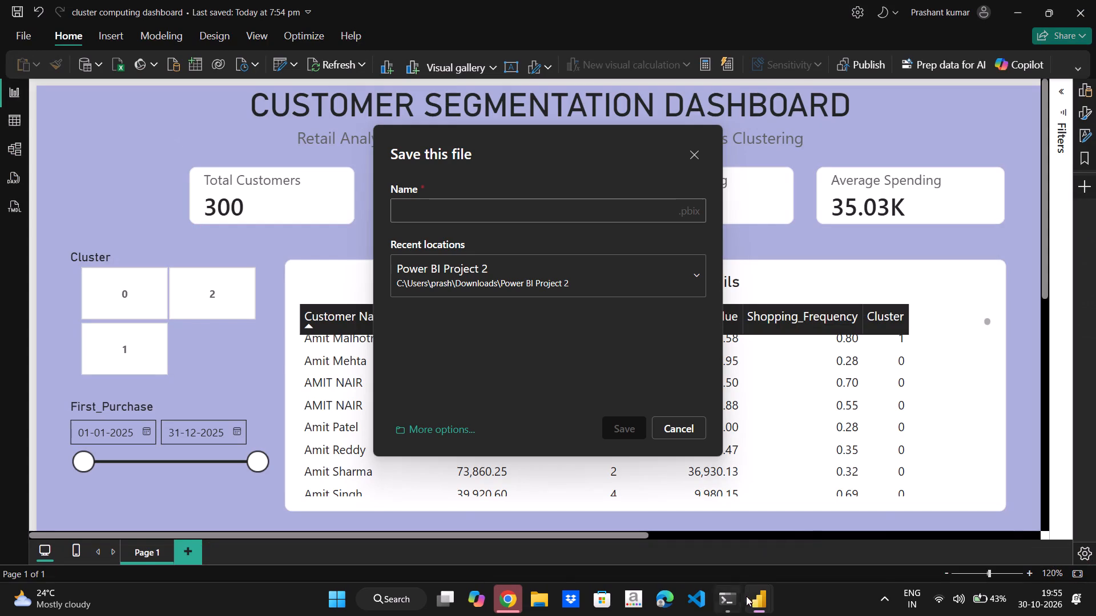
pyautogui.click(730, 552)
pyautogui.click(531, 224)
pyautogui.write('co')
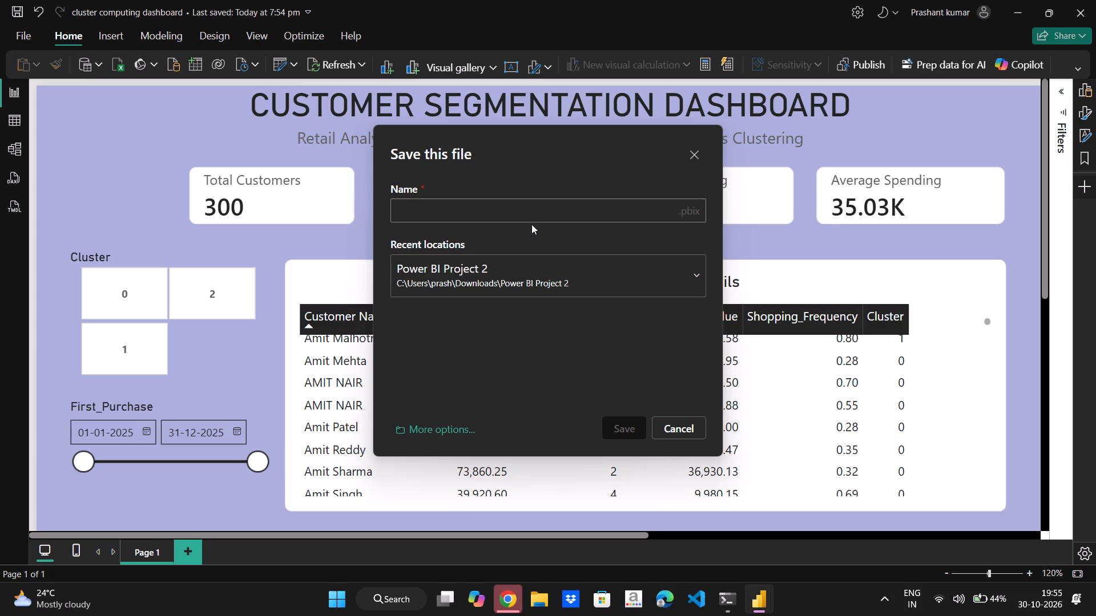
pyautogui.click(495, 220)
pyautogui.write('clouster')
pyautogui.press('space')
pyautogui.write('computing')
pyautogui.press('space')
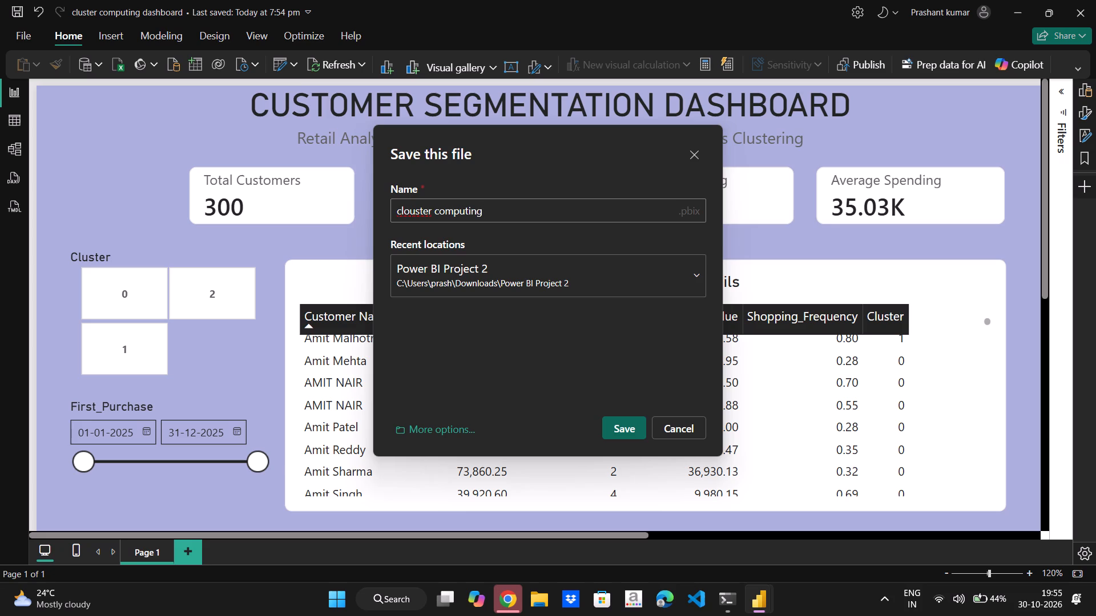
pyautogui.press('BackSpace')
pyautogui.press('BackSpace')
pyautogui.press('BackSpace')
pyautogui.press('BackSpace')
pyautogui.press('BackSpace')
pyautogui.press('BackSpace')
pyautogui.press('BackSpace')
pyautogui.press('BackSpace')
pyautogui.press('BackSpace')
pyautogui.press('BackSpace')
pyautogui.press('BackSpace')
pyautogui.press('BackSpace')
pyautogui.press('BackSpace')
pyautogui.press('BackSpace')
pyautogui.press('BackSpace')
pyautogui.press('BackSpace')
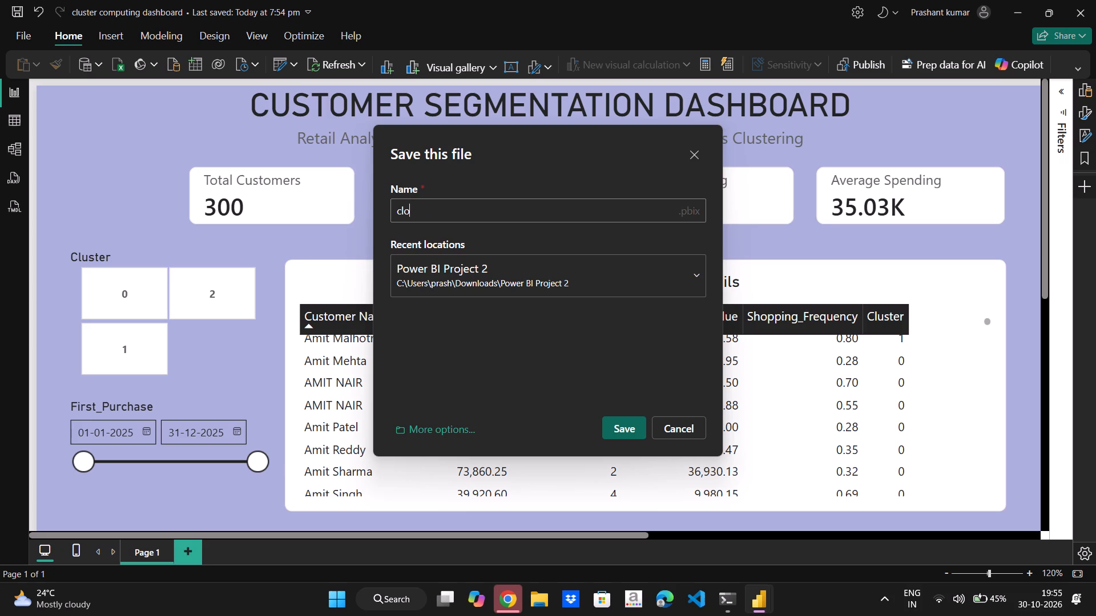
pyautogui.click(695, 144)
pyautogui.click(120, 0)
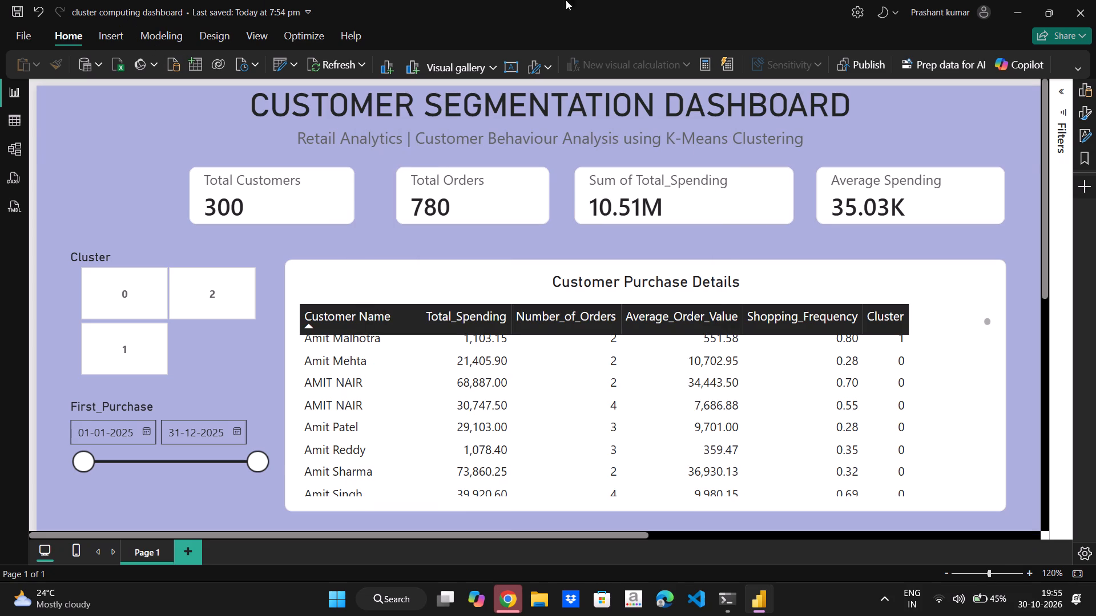
# Close Power BI Desktop.
pyautogui.click(1095, 0)
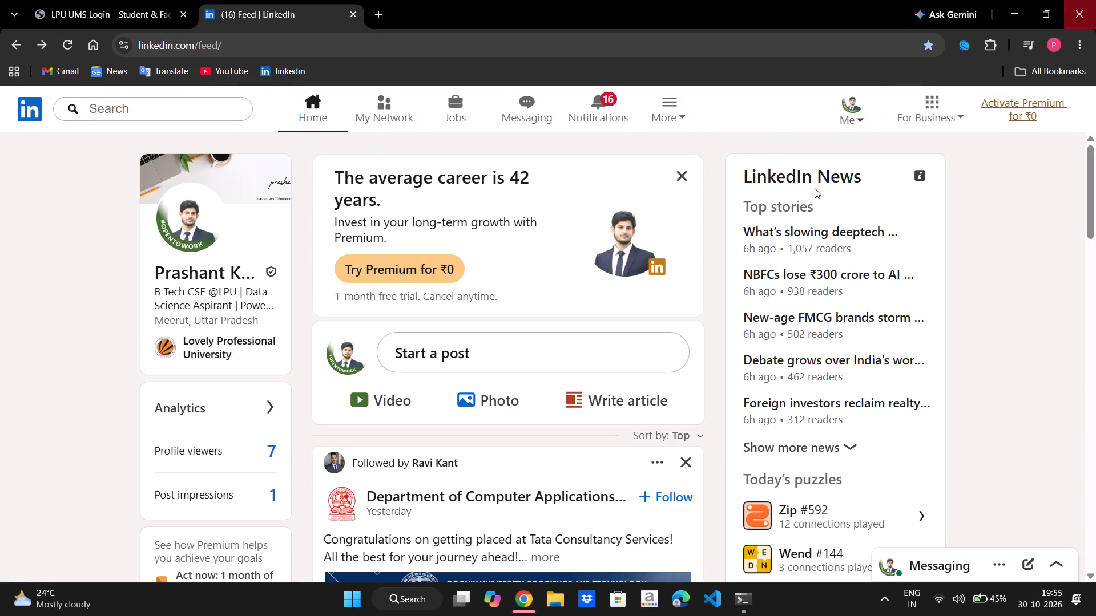
# Check the Downloads folder in File Explorer for the saved dashboard file, and close the window.
pyautogui.click(553, 593)
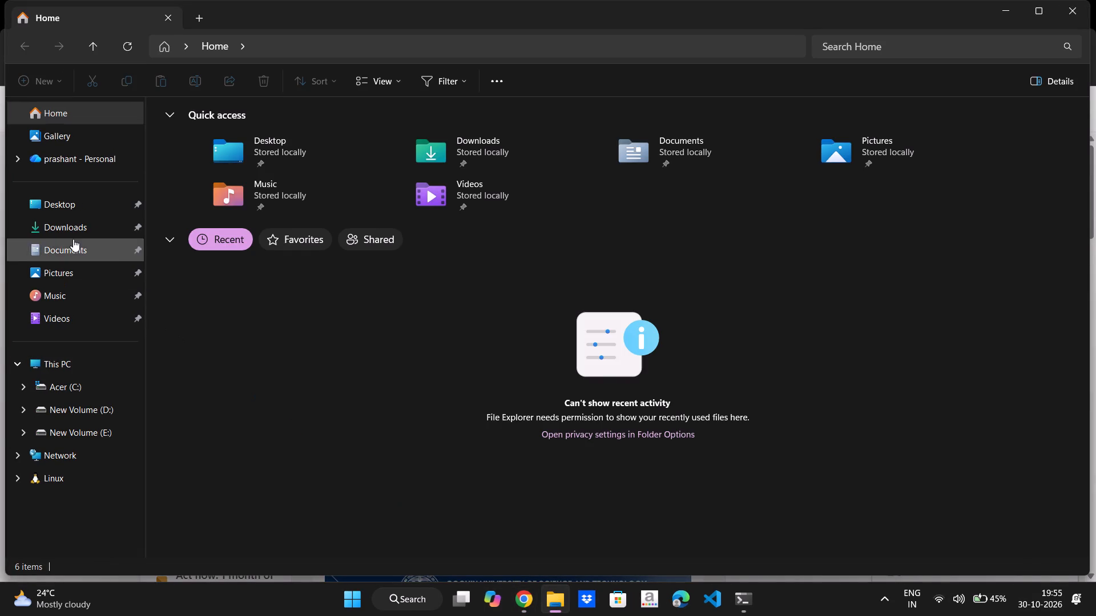
pyautogui.click(68, 228)
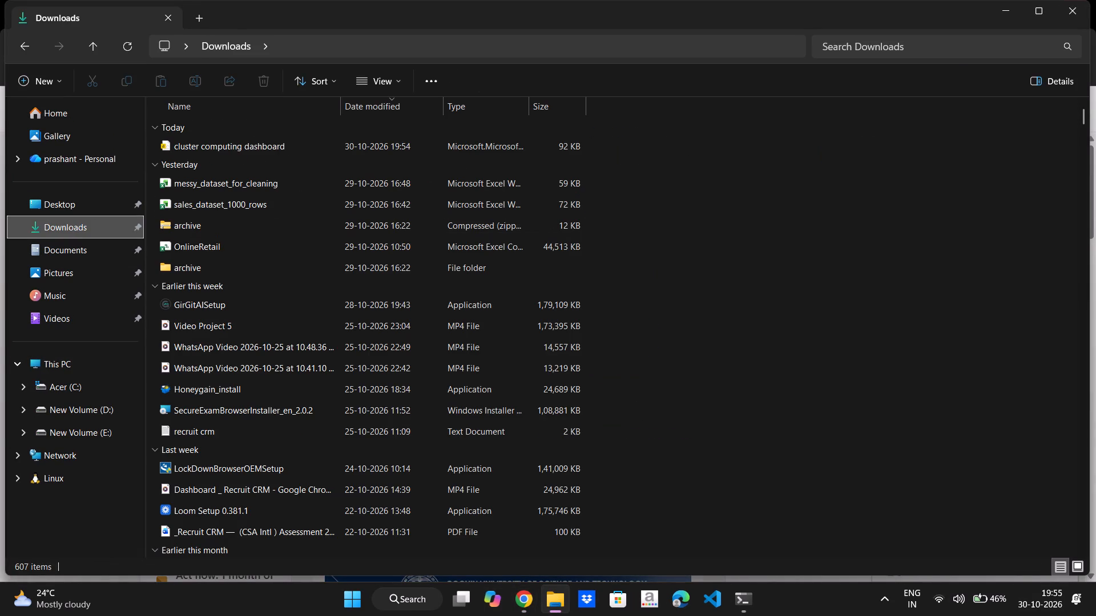
pyautogui.click(1079, 13)
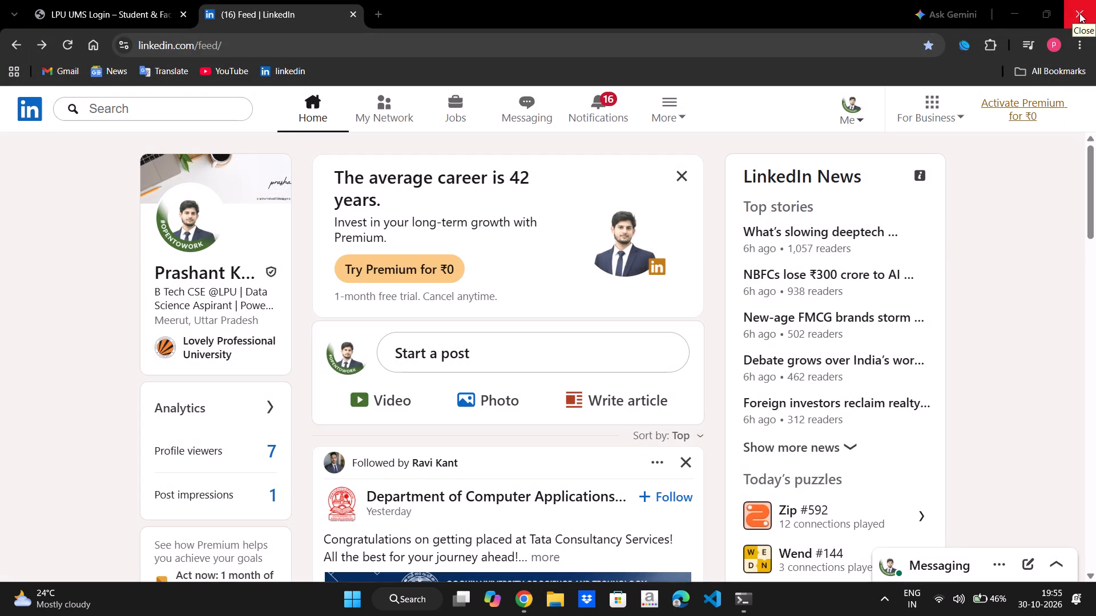
# Close the Chrome window with the LinkedIn feed and switch to the desktop with the ChatGPT dashboard guide.
pyautogui.click(1079, 13)
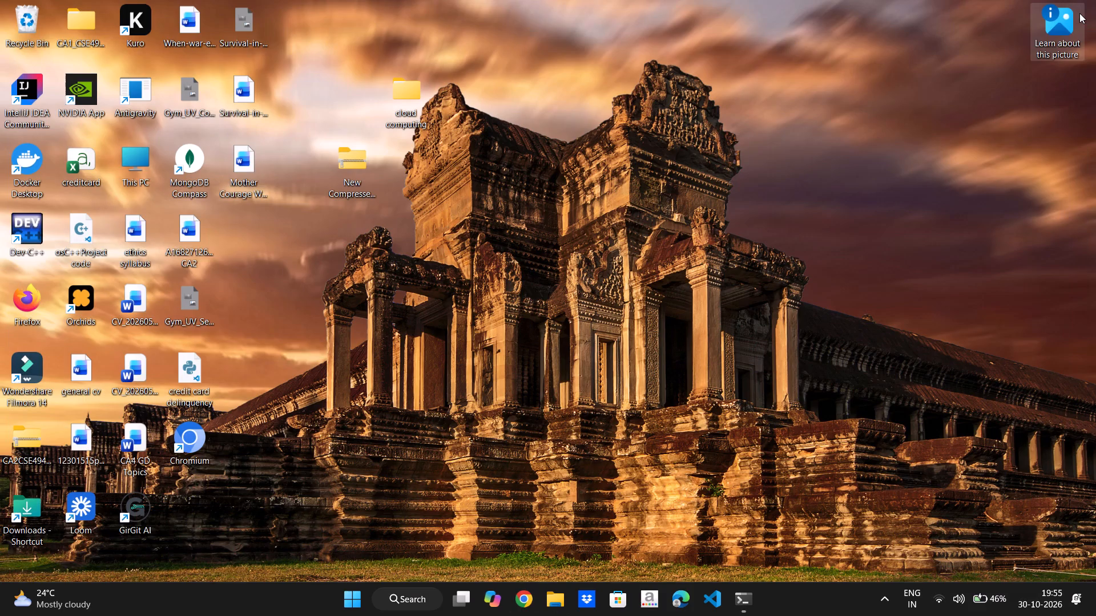